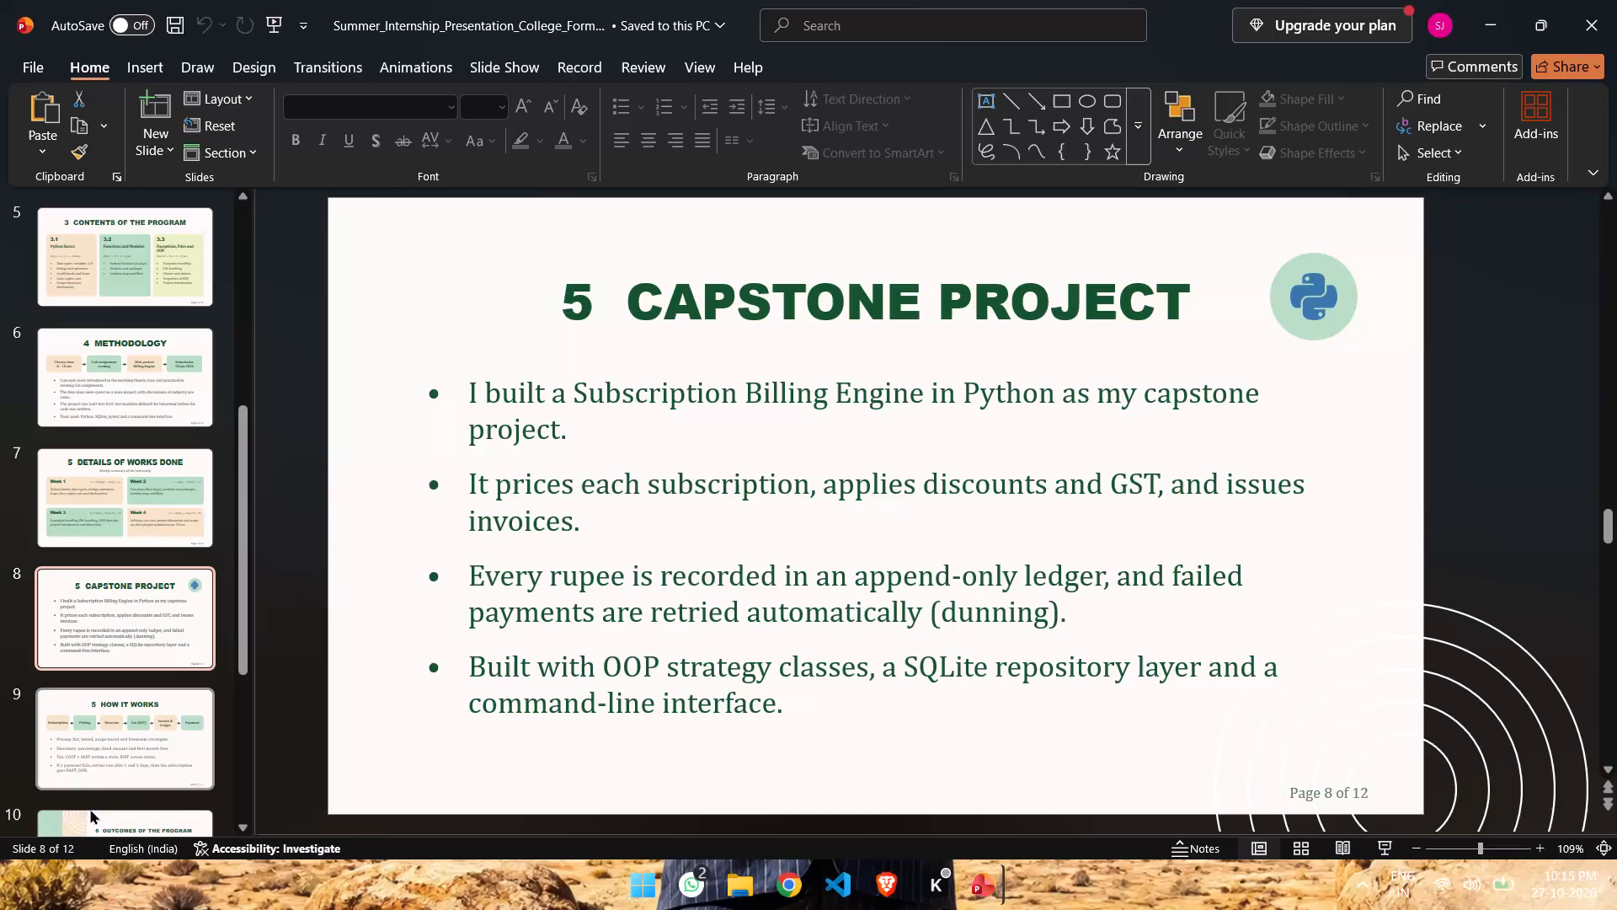
Open the Report-Template document from the Downloads folder and examine its table of contents.
{"action": "left_click", "coordinate": [142, 727]}
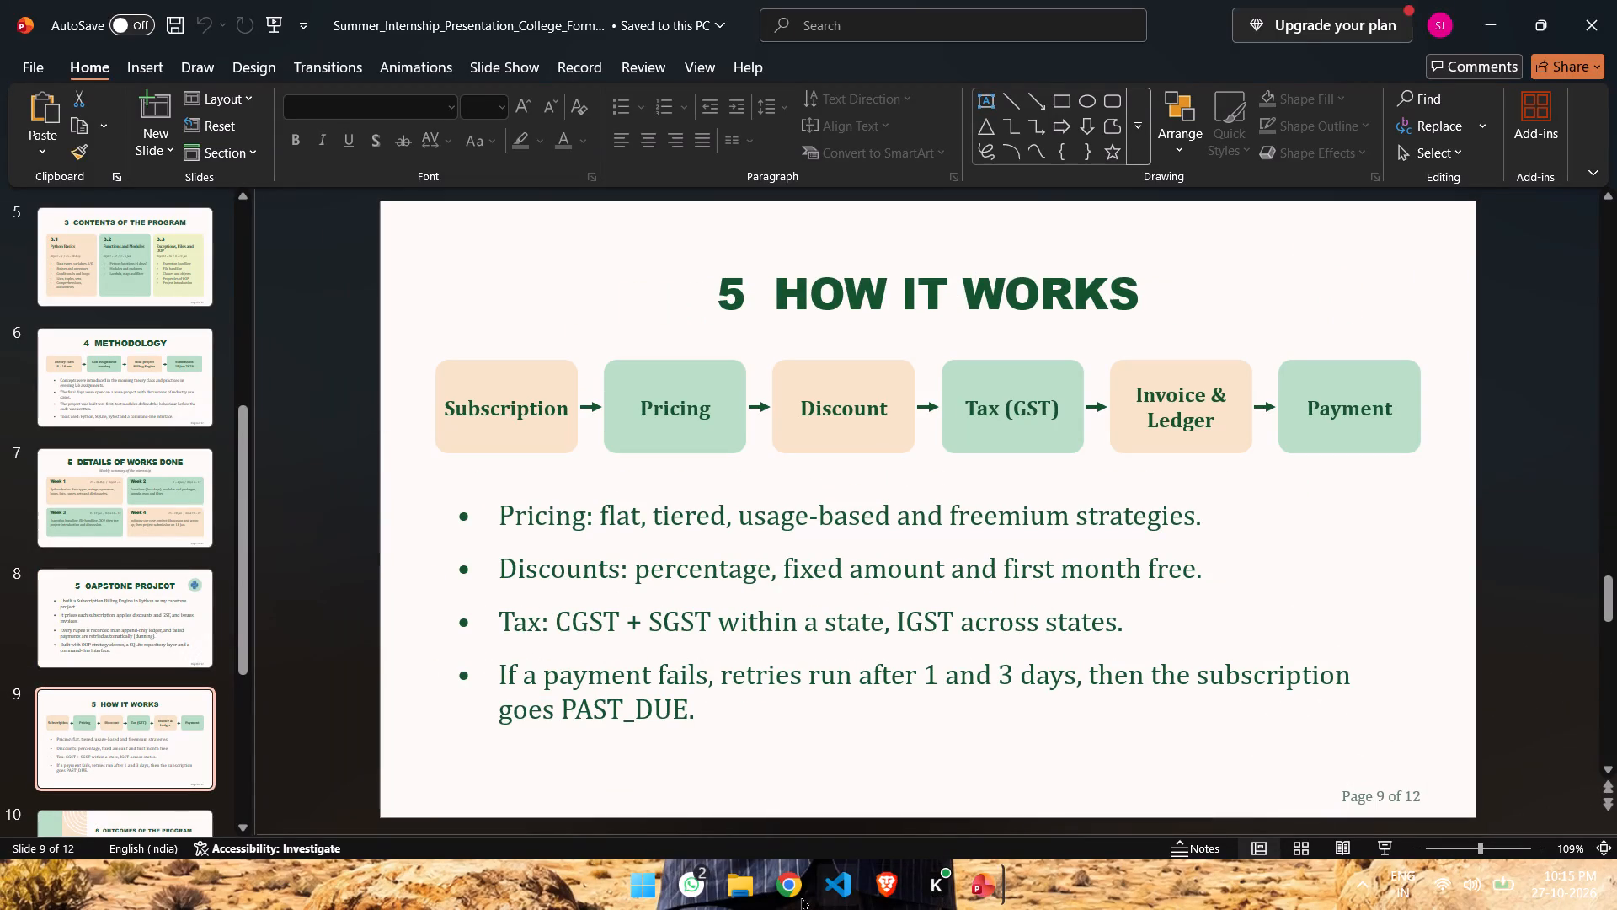
{"action": "left_click", "coordinate": [739, 886]}
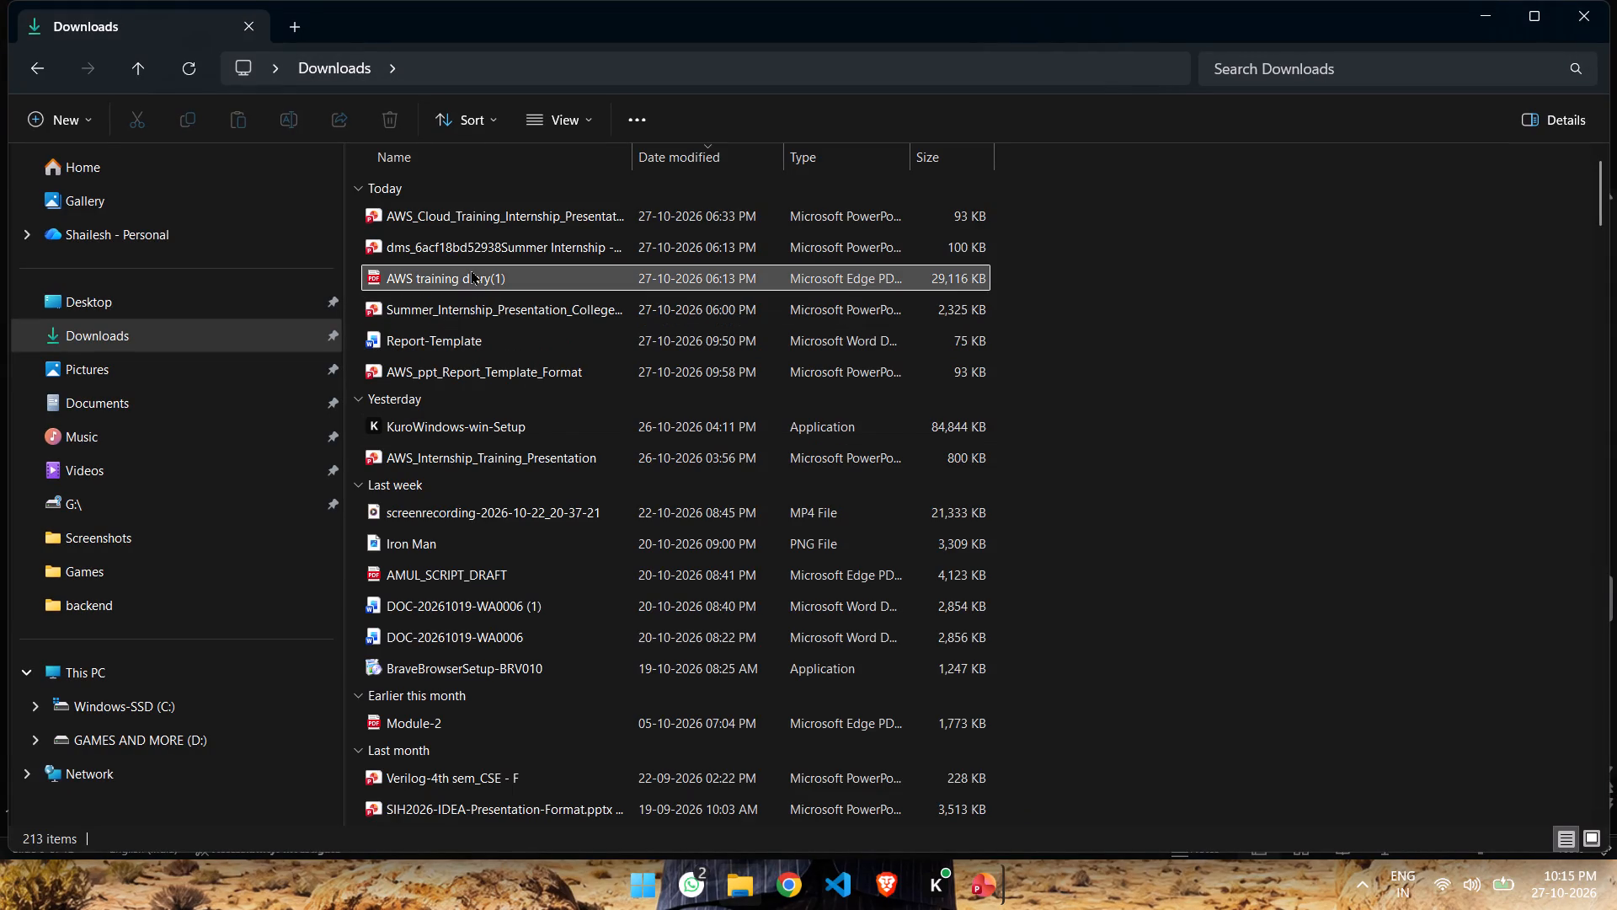
{"action": "double_click", "coordinate": [471, 335]}
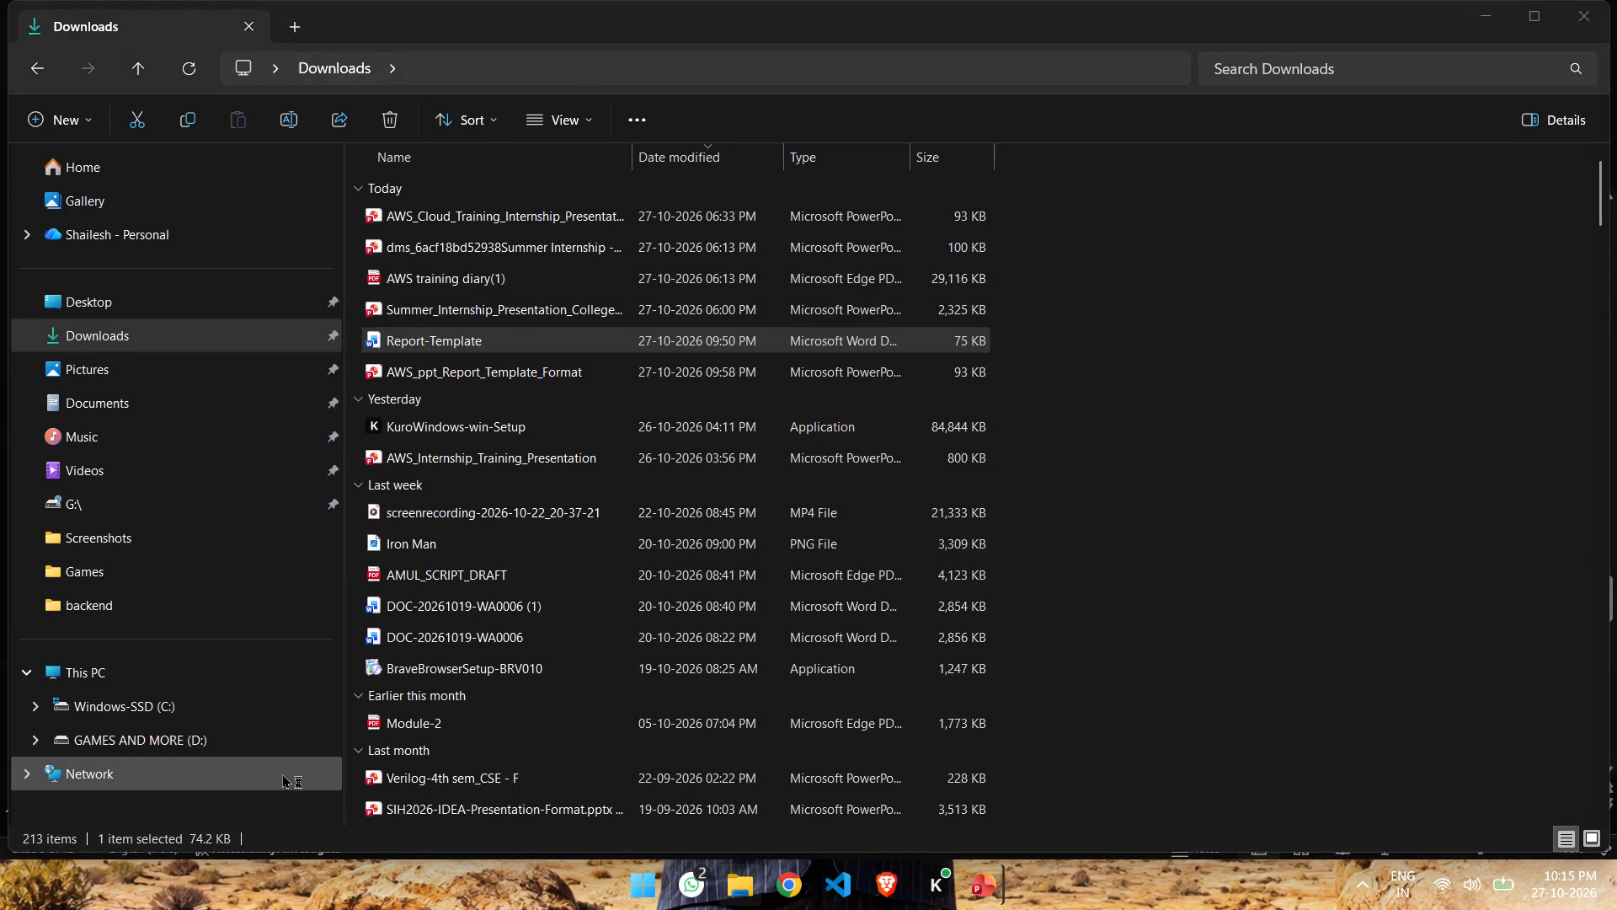
{"action": "scroll", "coordinate": [639, 465], "scroll_direction": "down", "scroll_amount": 12}
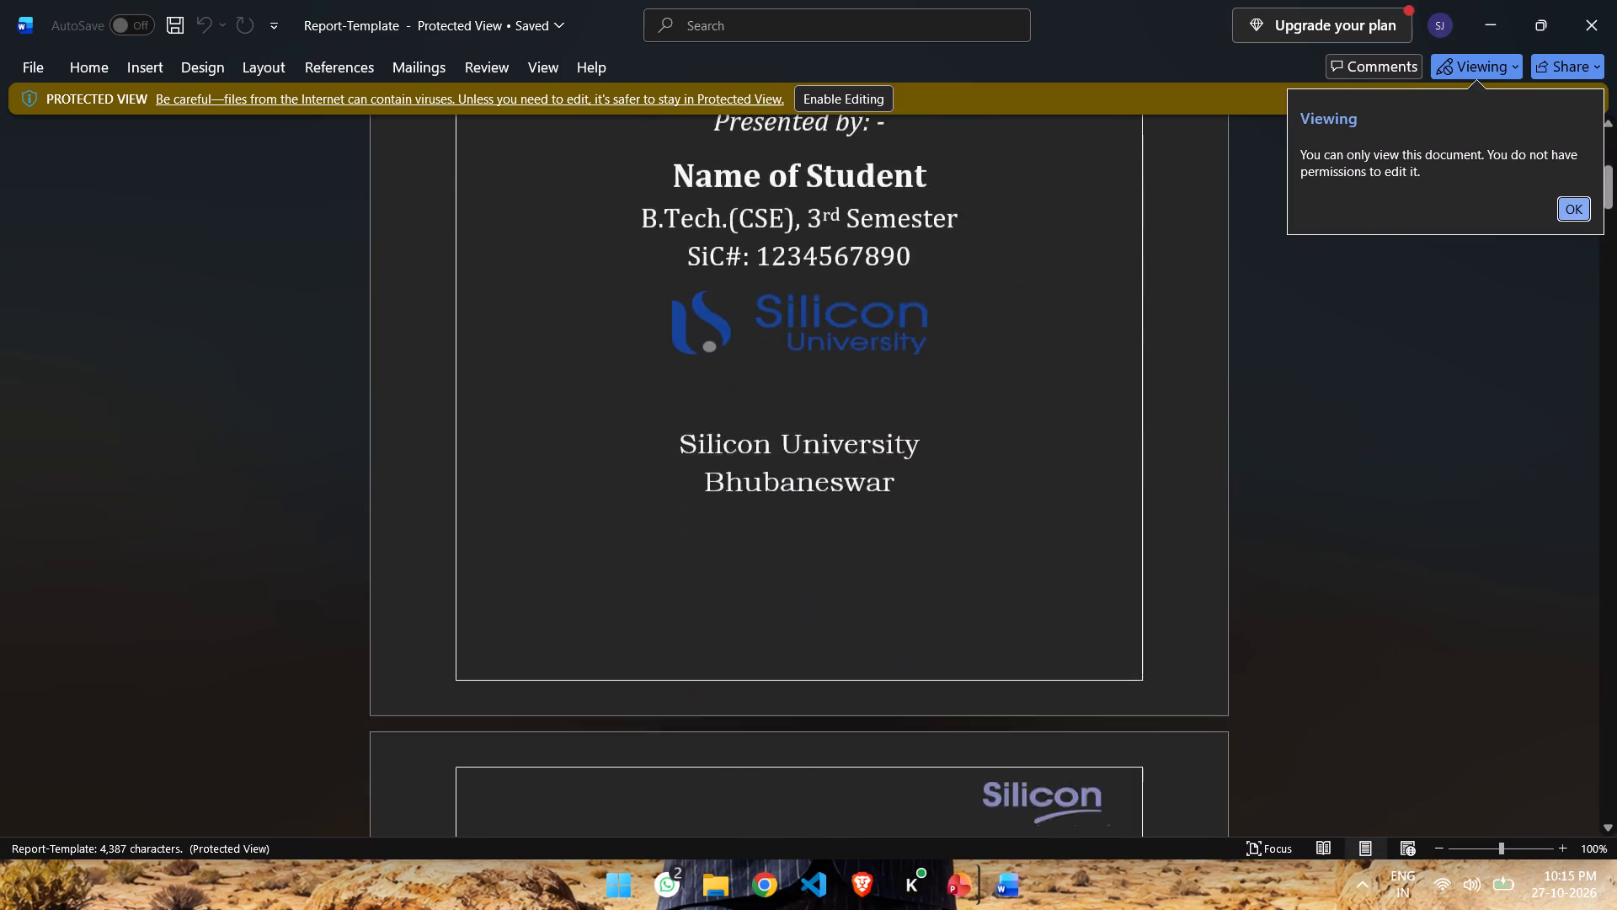
{"action": "scroll", "coordinate": [640, 466], "scroll_direction": "down", "scroll_amount": 10}
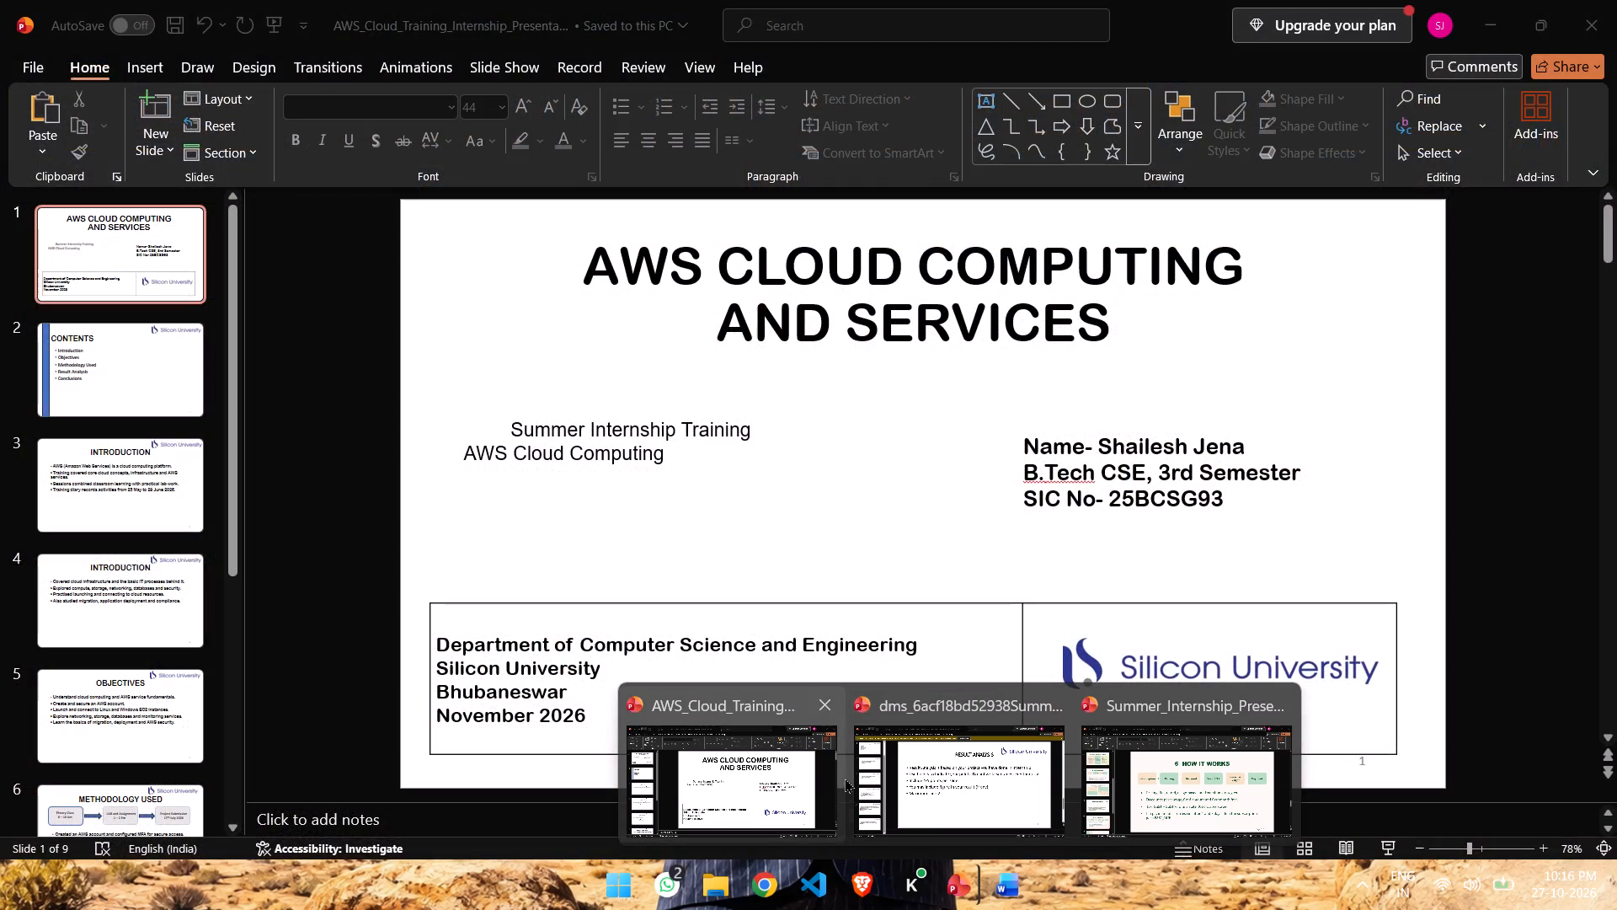
Switch to the AWS_Cloud_Training_Internship presentation and duplicate the OBJECTIVES slide.
{"action": "left_click", "coordinate": [797, 766]}
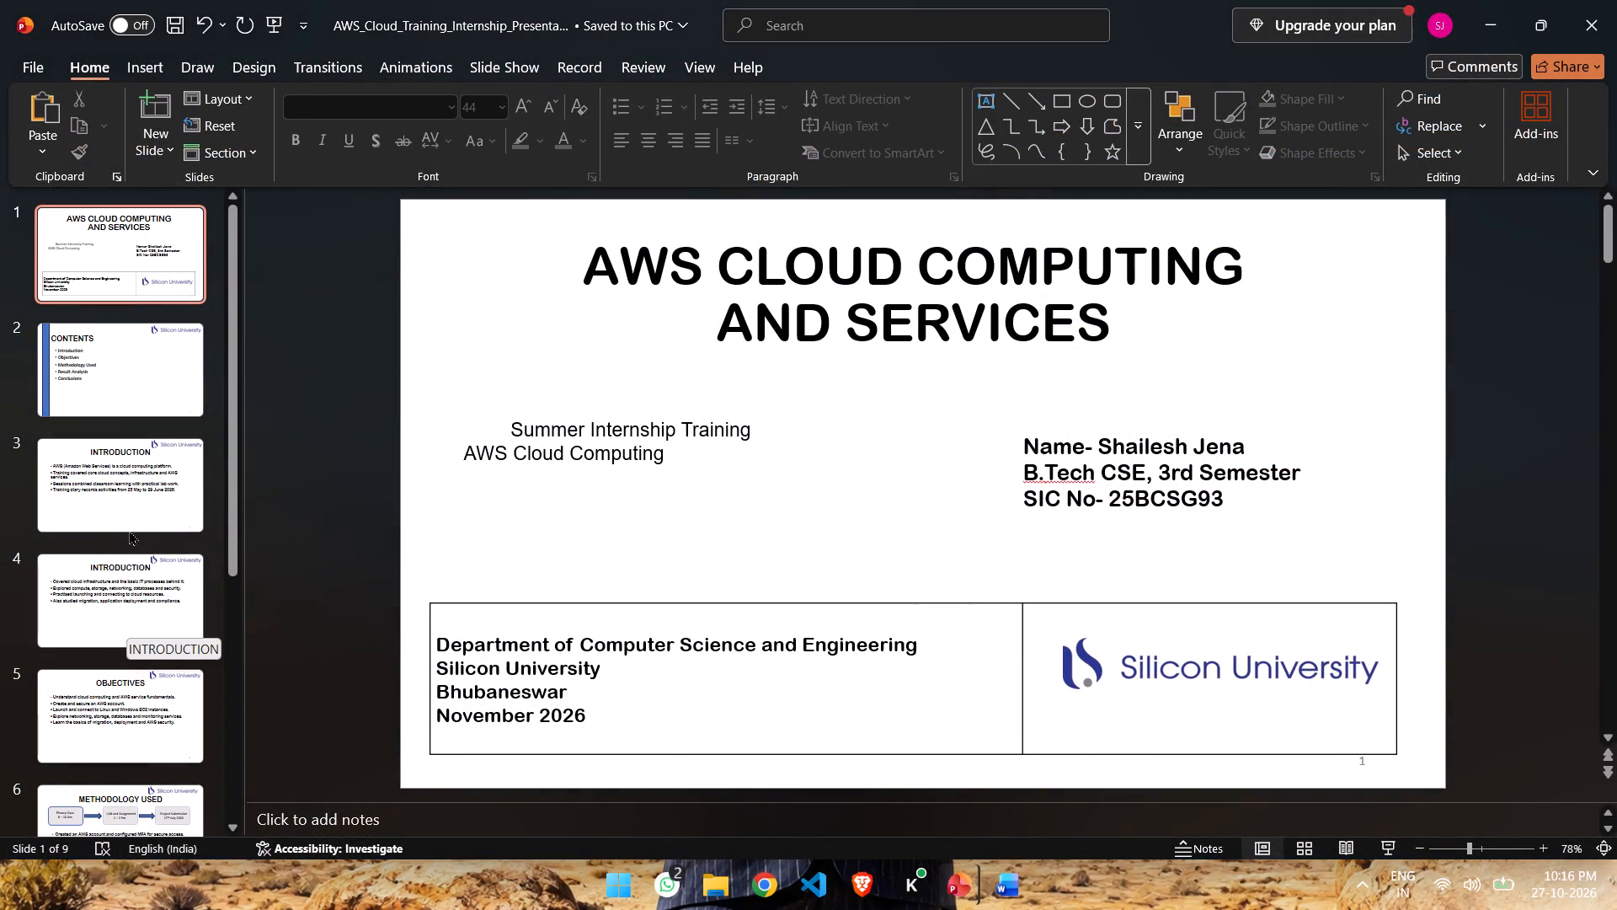
{"action": "scroll", "coordinate": [122, 539], "scroll_direction": "down", "scroll_amount": 3}
{"action": "left_click", "coordinate": [122, 539]}
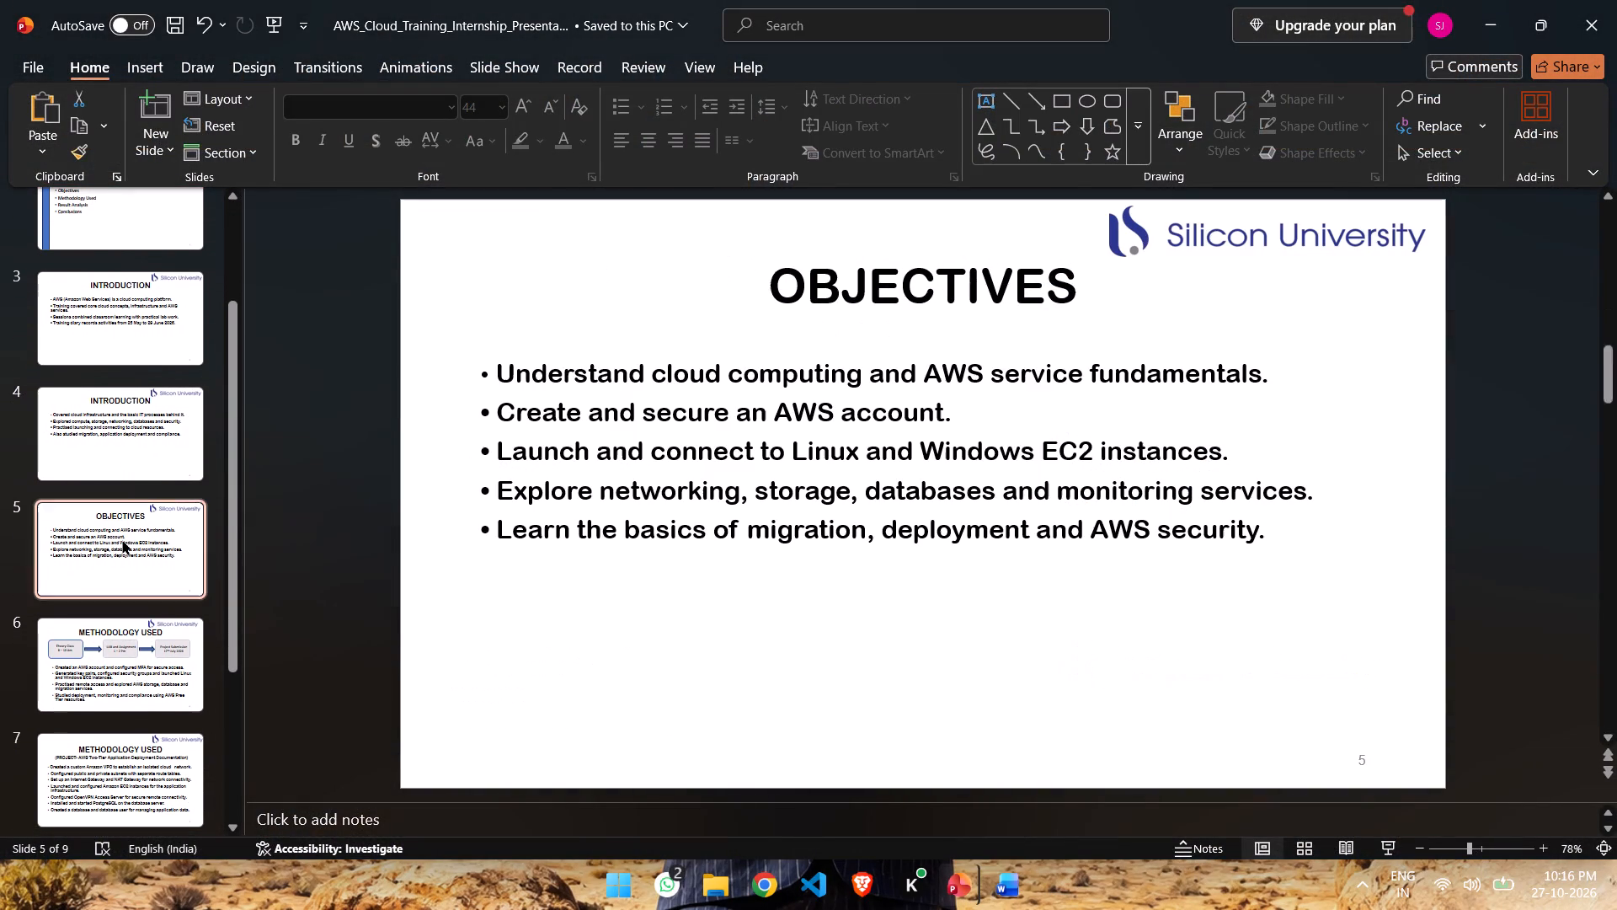
{"action": "right_click", "coordinate": [123, 589]}
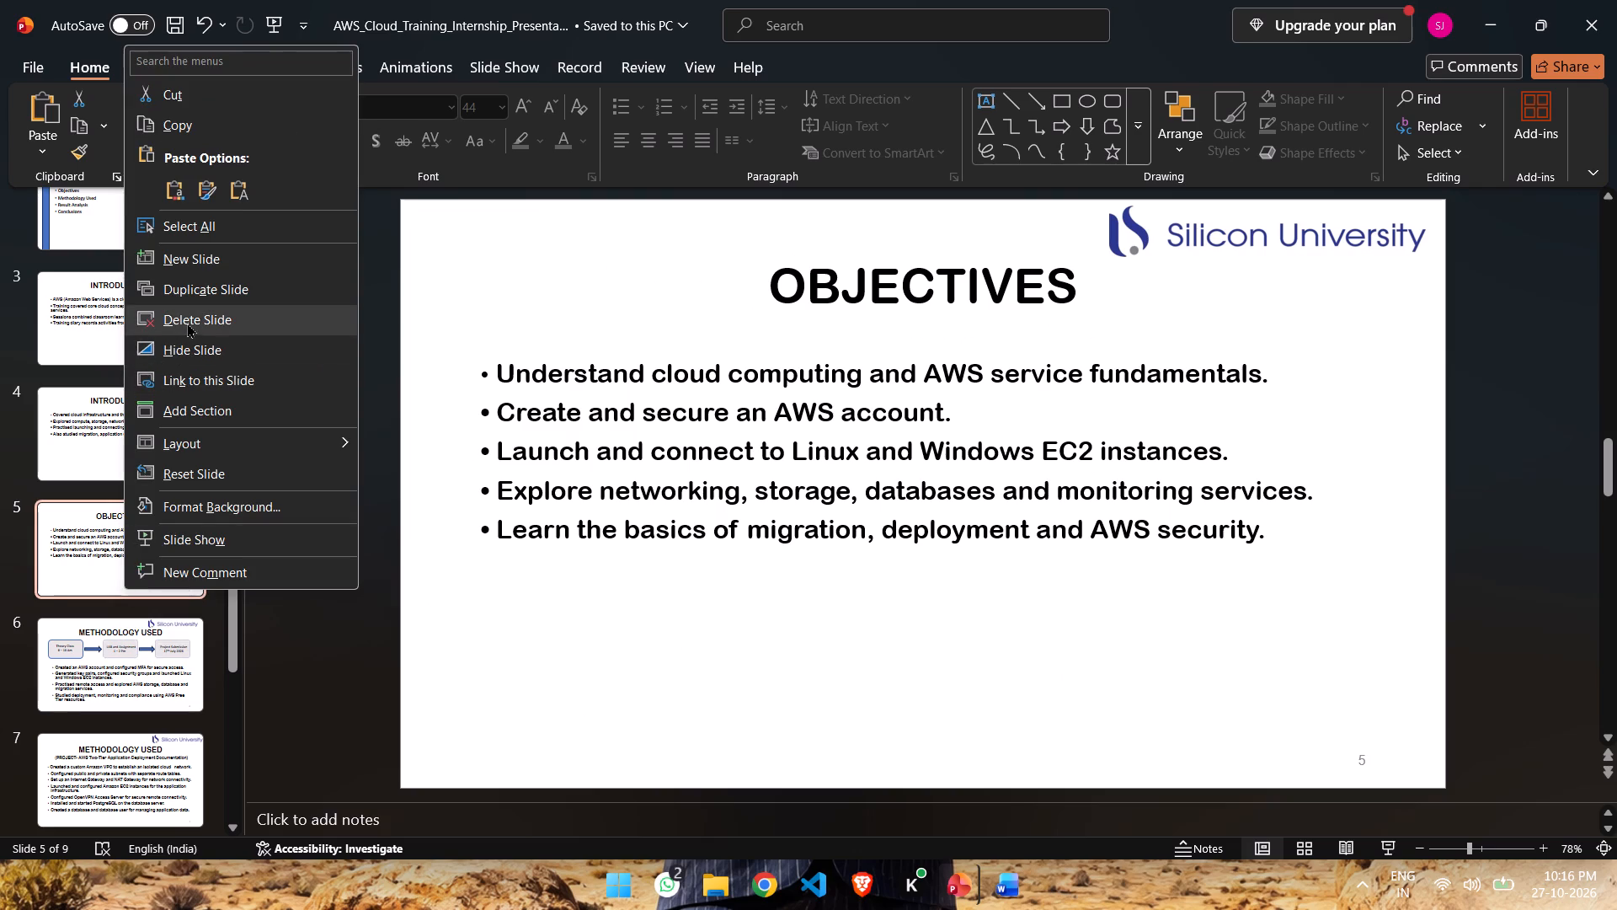
{"action": "left_click", "coordinate": [197, 286]}
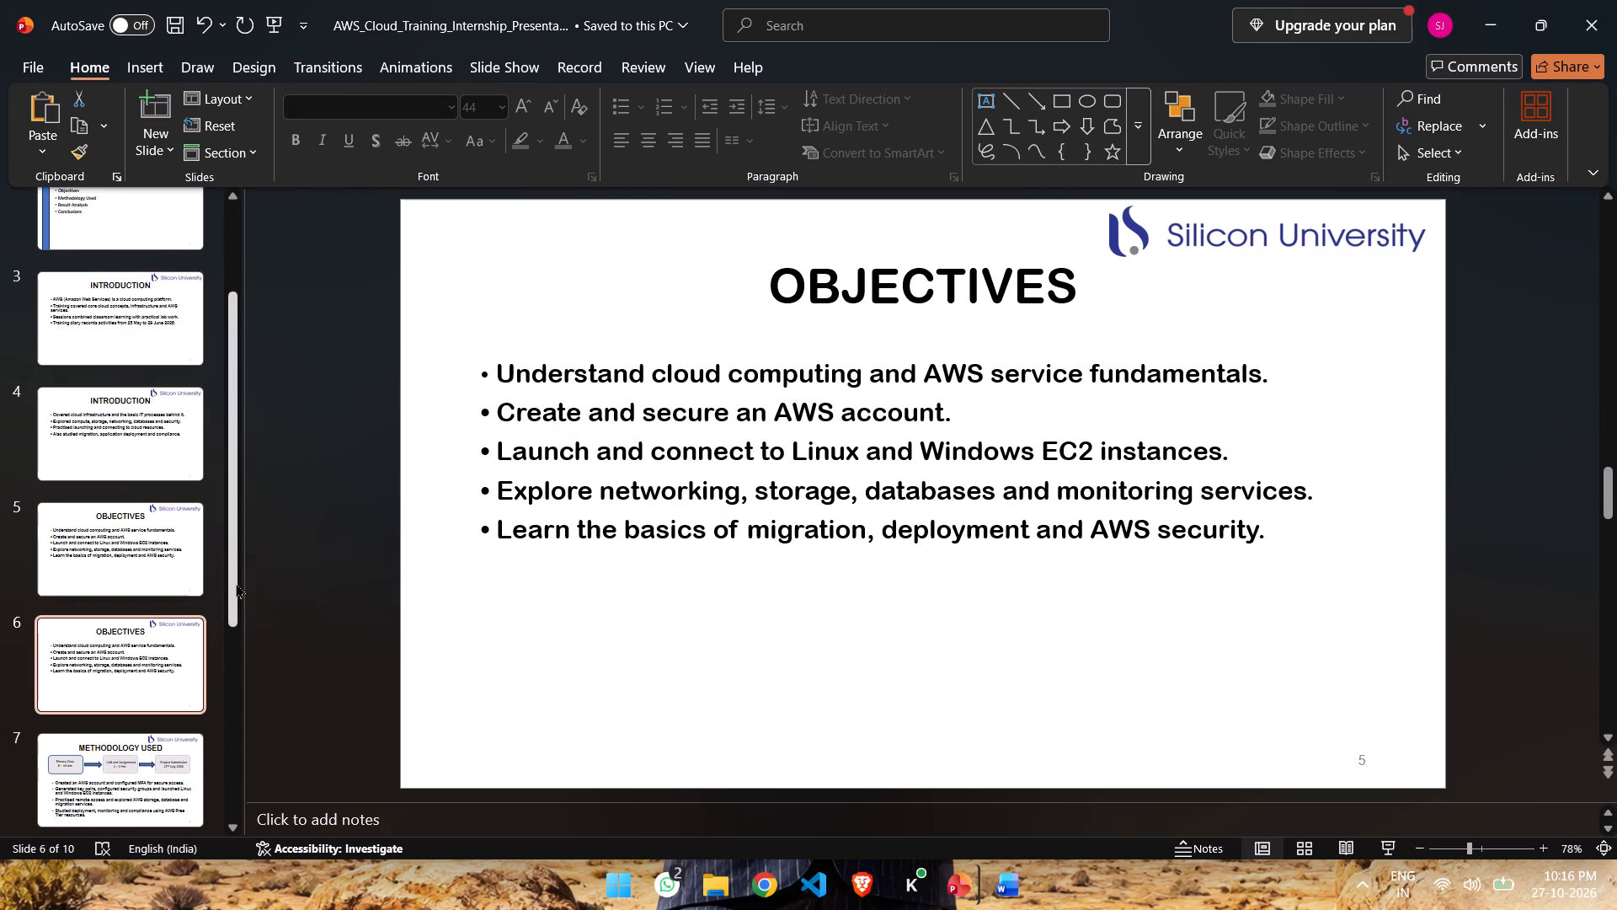
{"action": "left_click", "coordinate": [152, 669]}
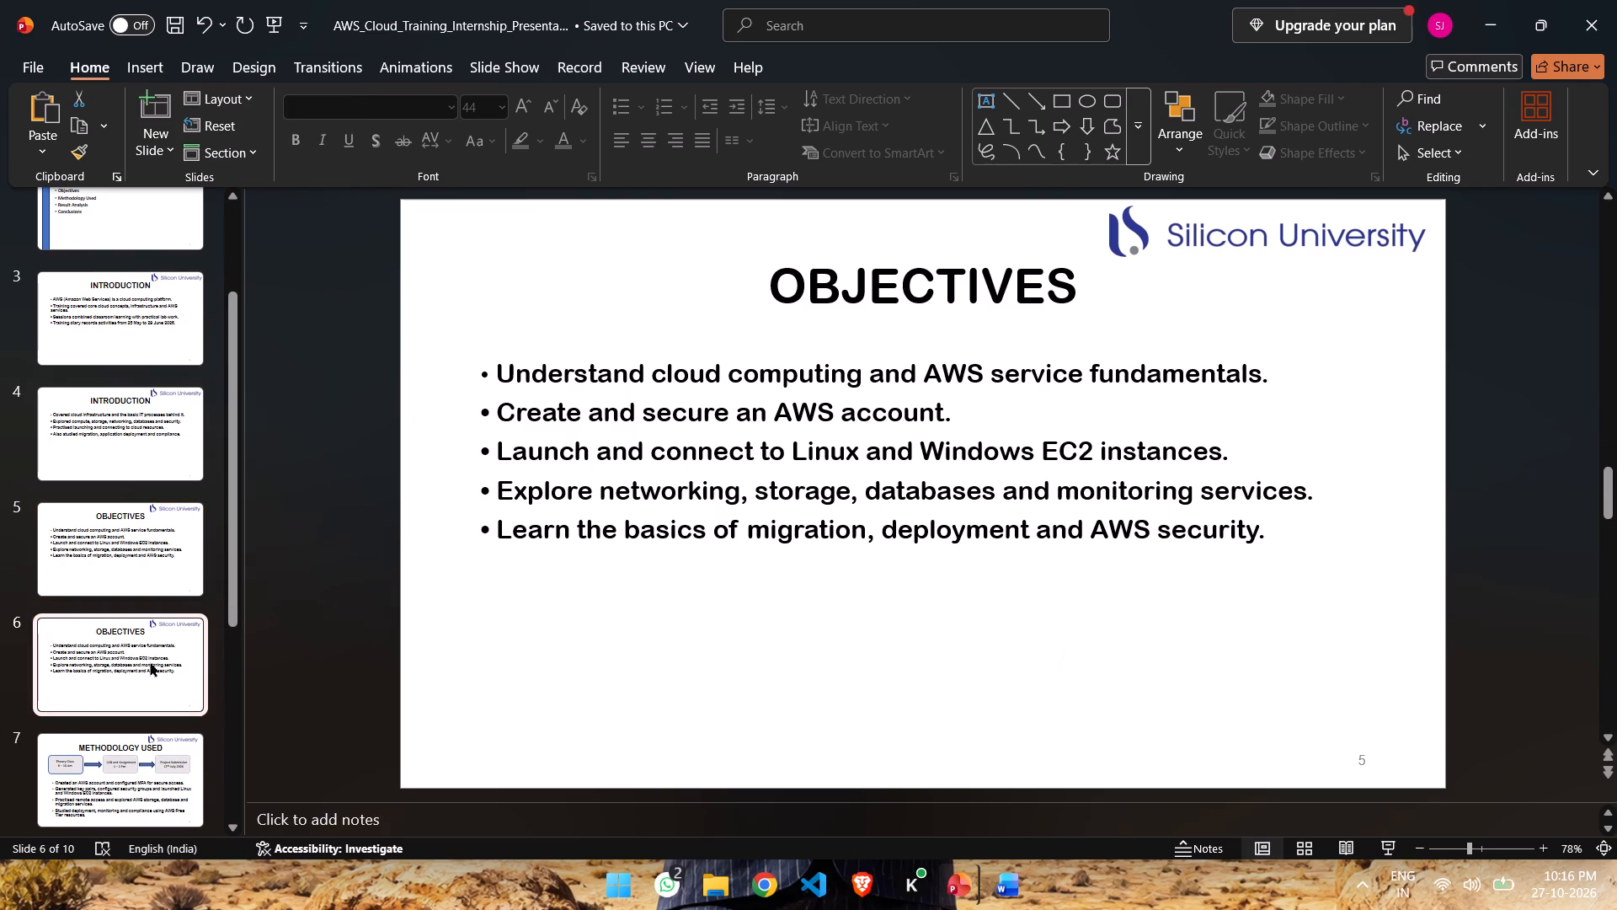
Recheck the Report-Template table of contents and close the dms_6acf18bd52938Summer Internship PPT Template presentation.
{"action": "left_click", "coordinate": [1002, 890]}
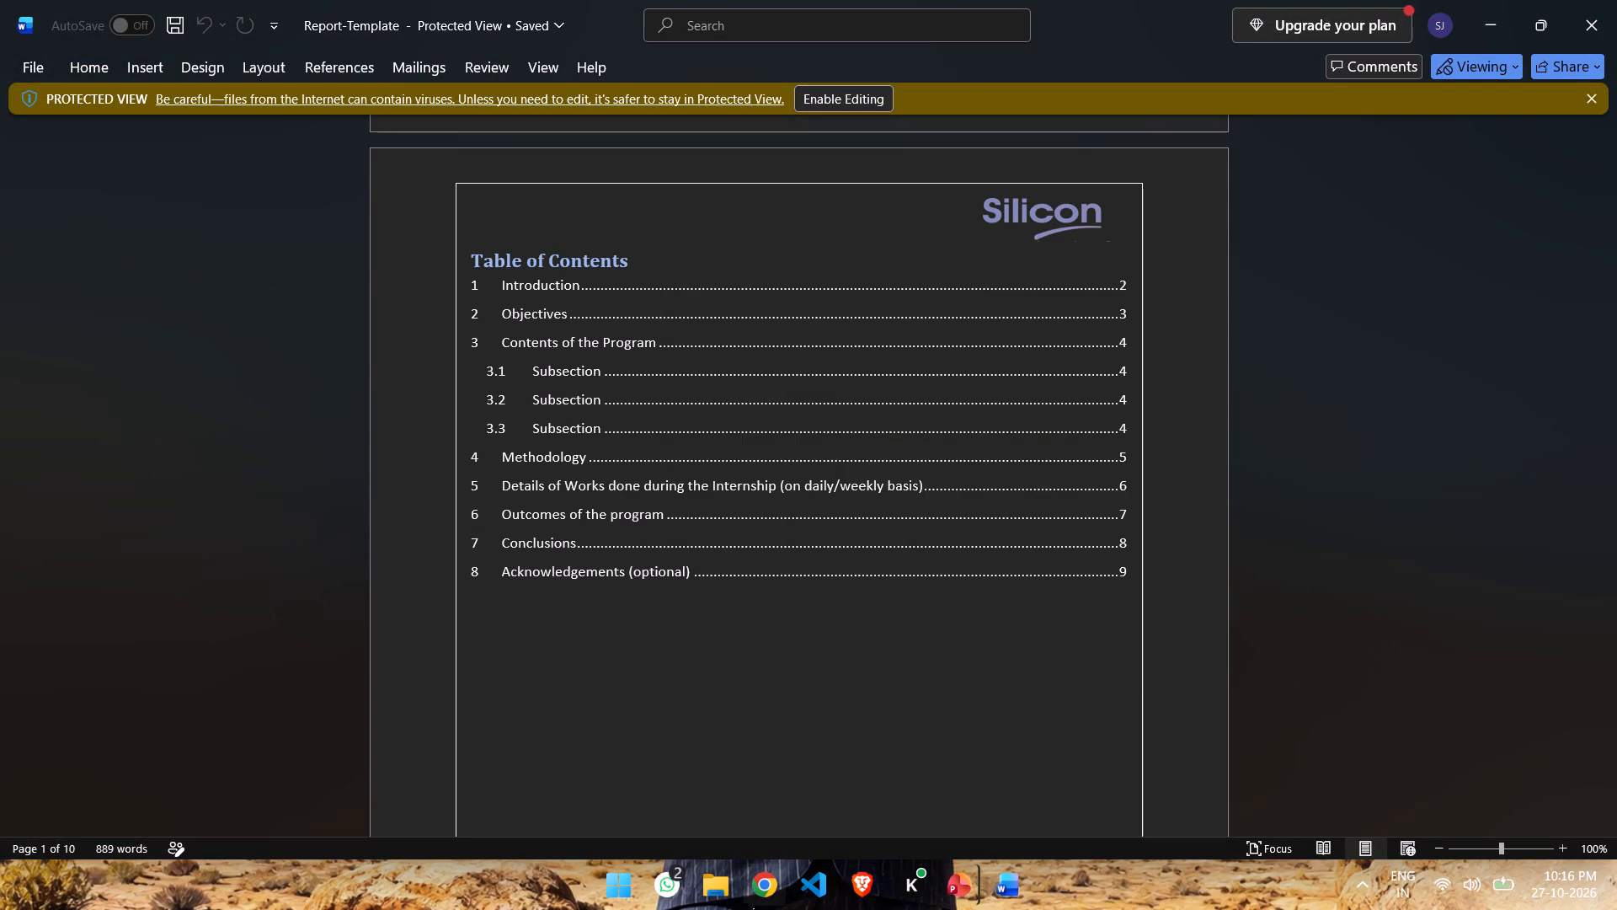
{"action": "left_click", "coordinate": [713, 895]}
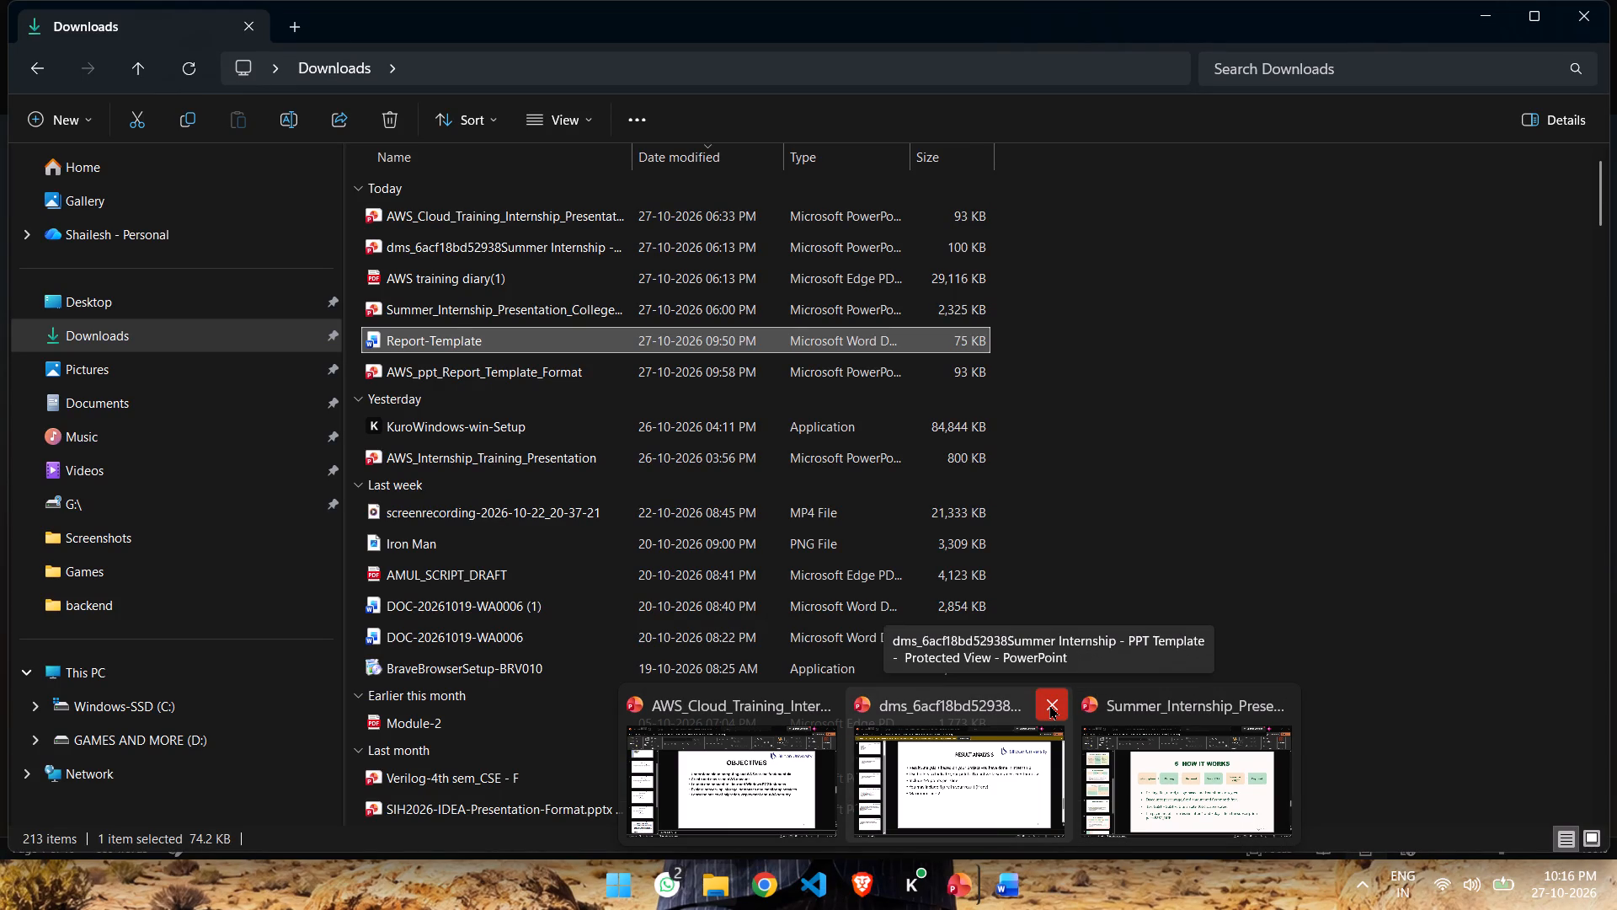
{"action": "left_click", "coordinate": [1049, 704]}
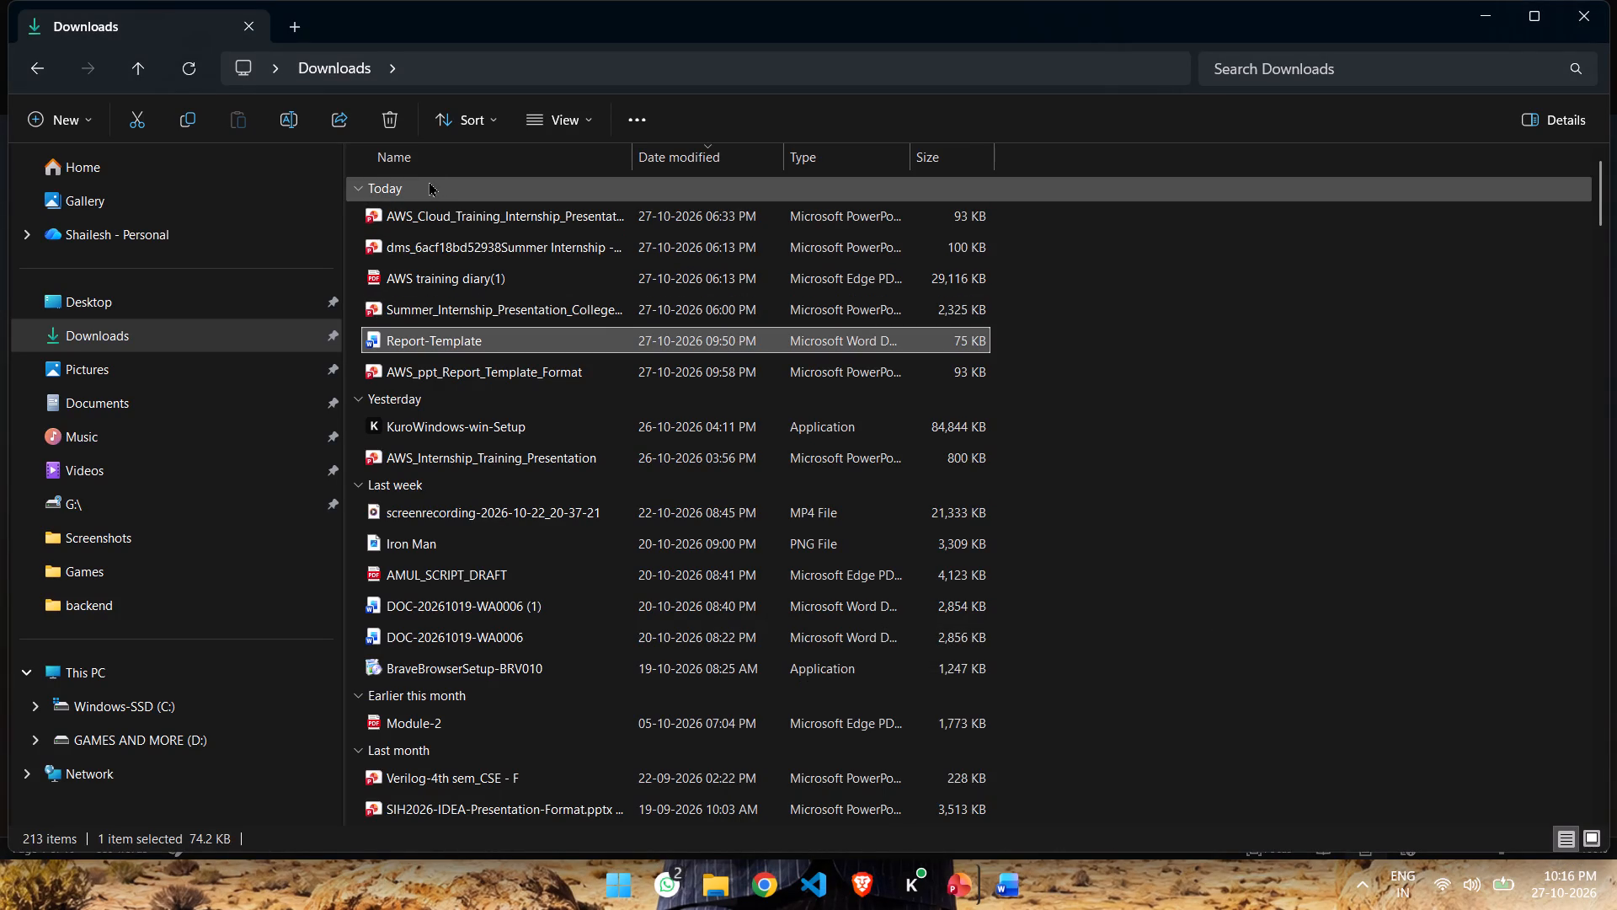
Open AWS_ppt_Report_Template_Format from Downloads and examine its slides from Contents through Outcomes of the Program.
{"action": "double_click", "coordinate": [465, 376]}
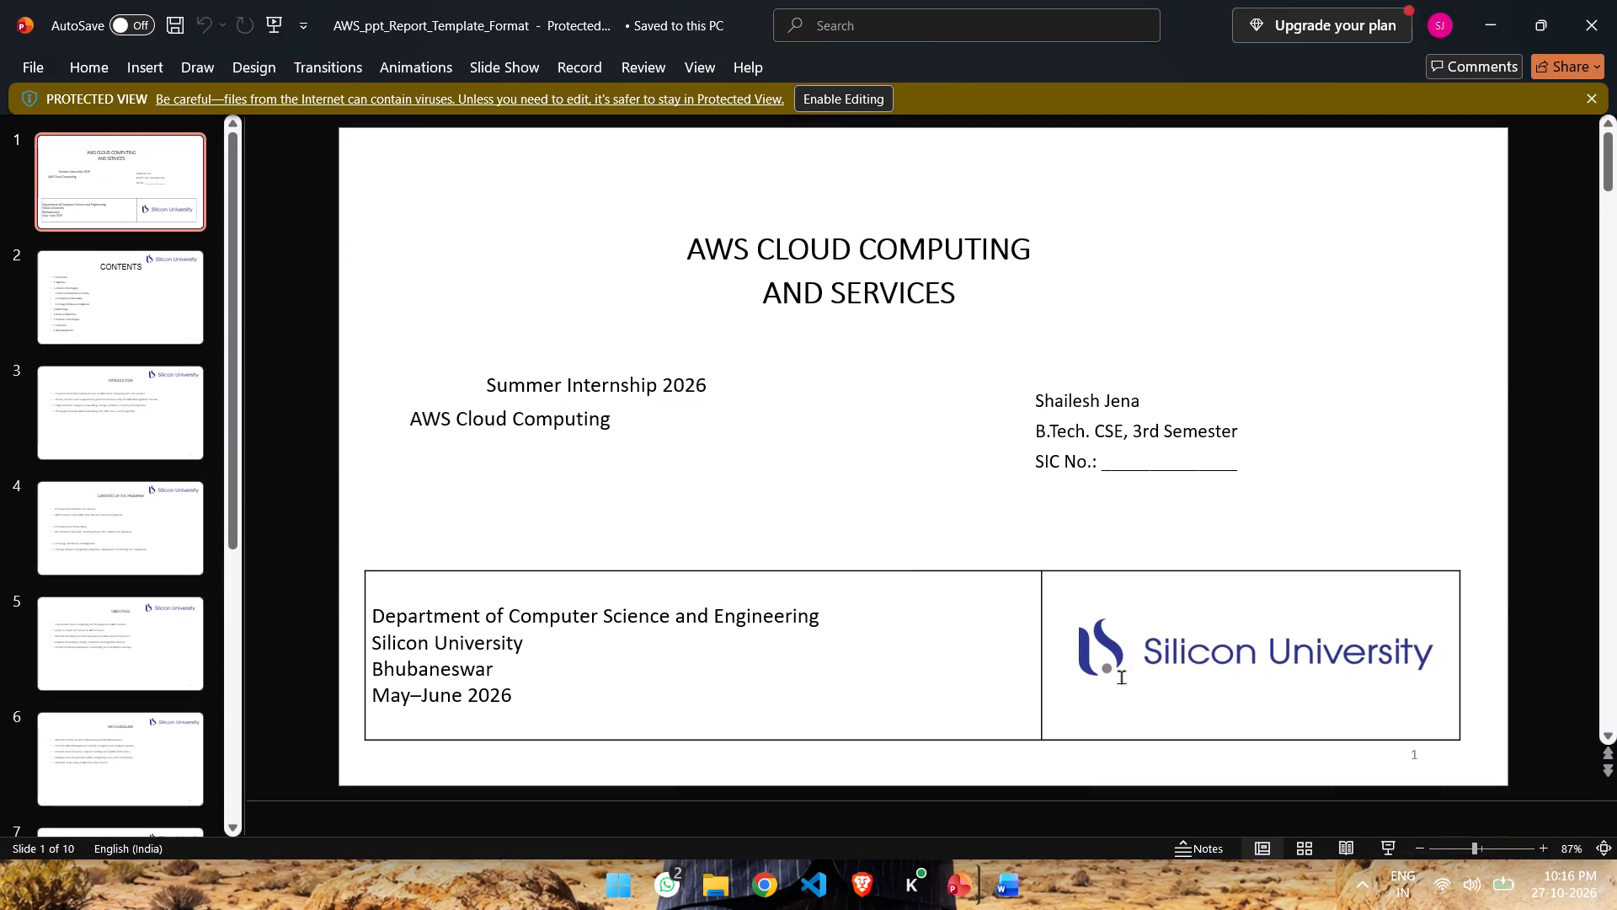
{"action": "left_click", "coordinate": [141, 339]}
{"action": "left_click", "coordinate": [142, 415]}
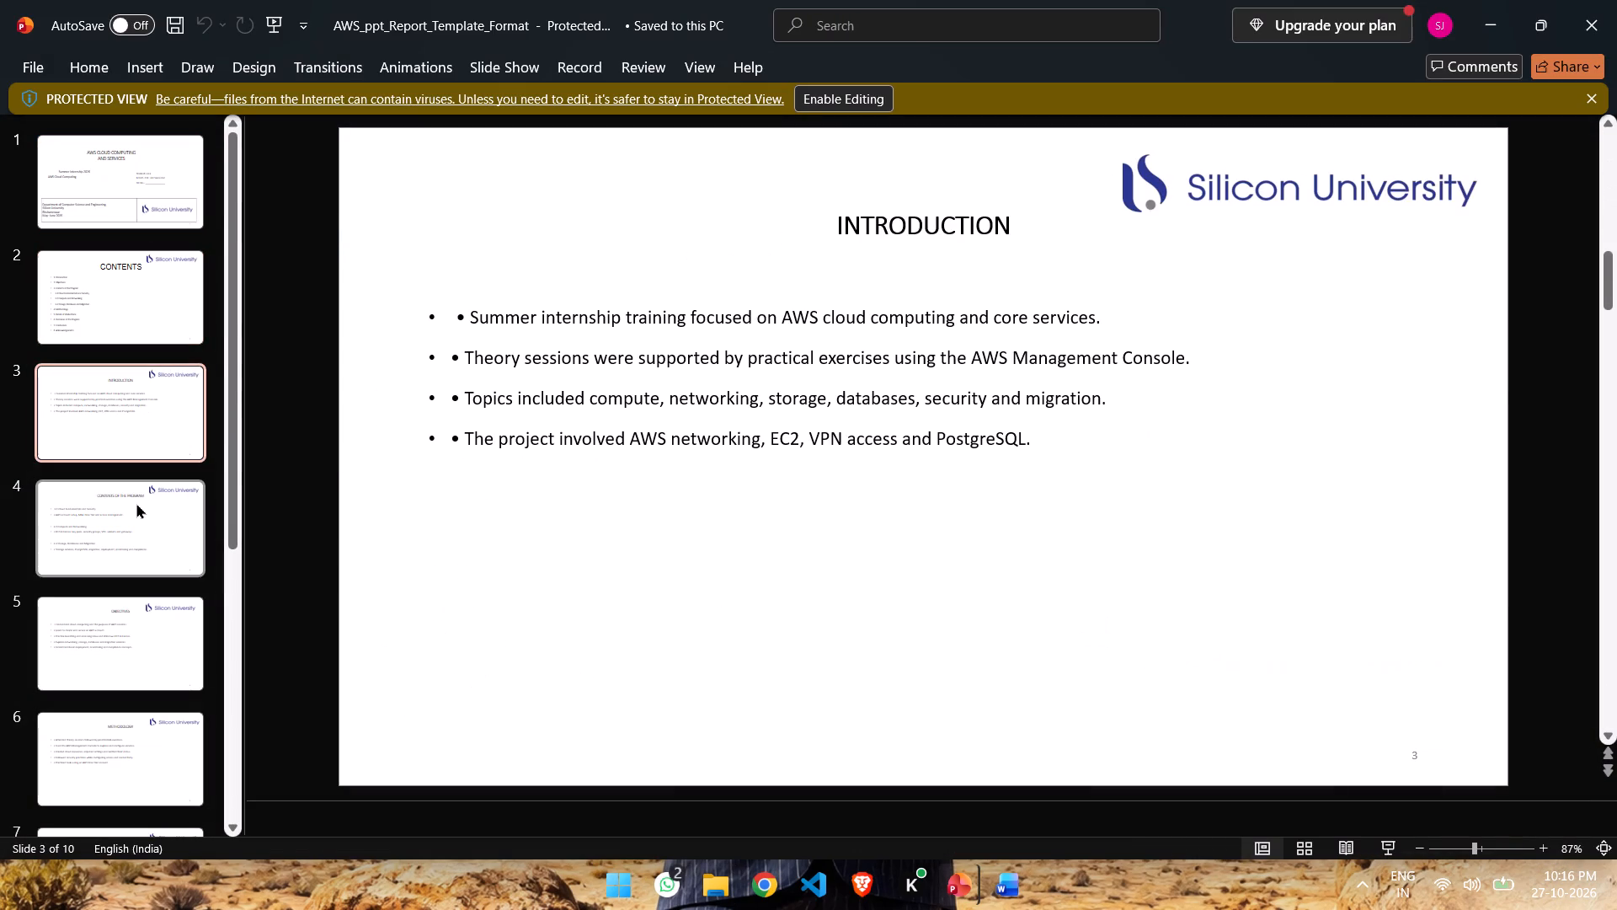
{"action": "left_click", "coordinate": [133, 520]}
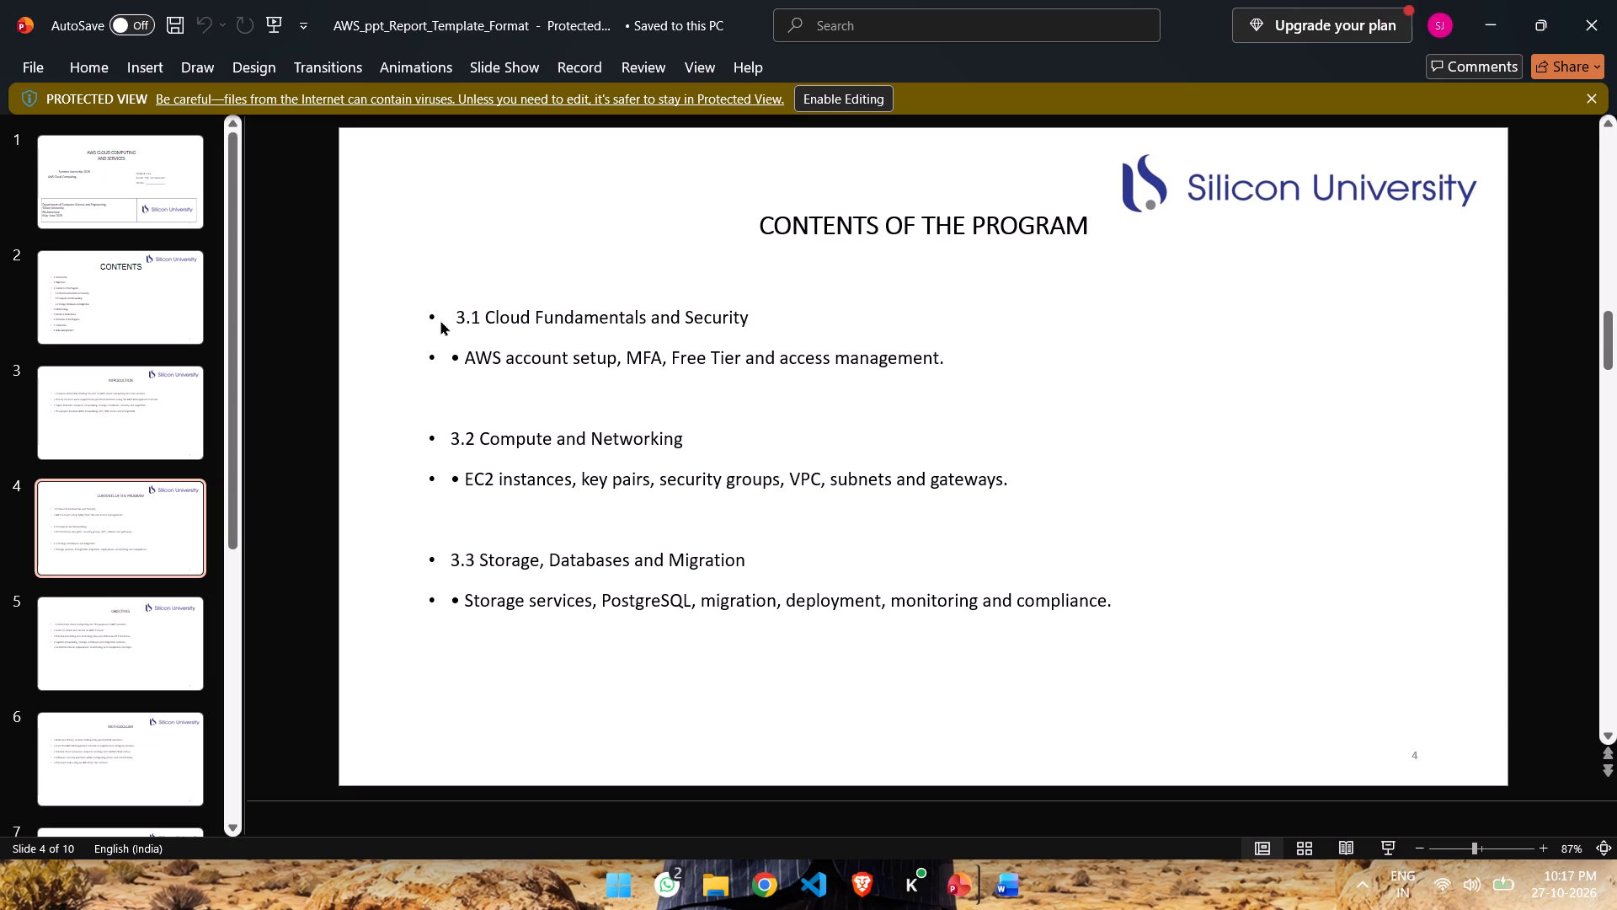
{"action": "left_click", "coordinate": [171, 634]}
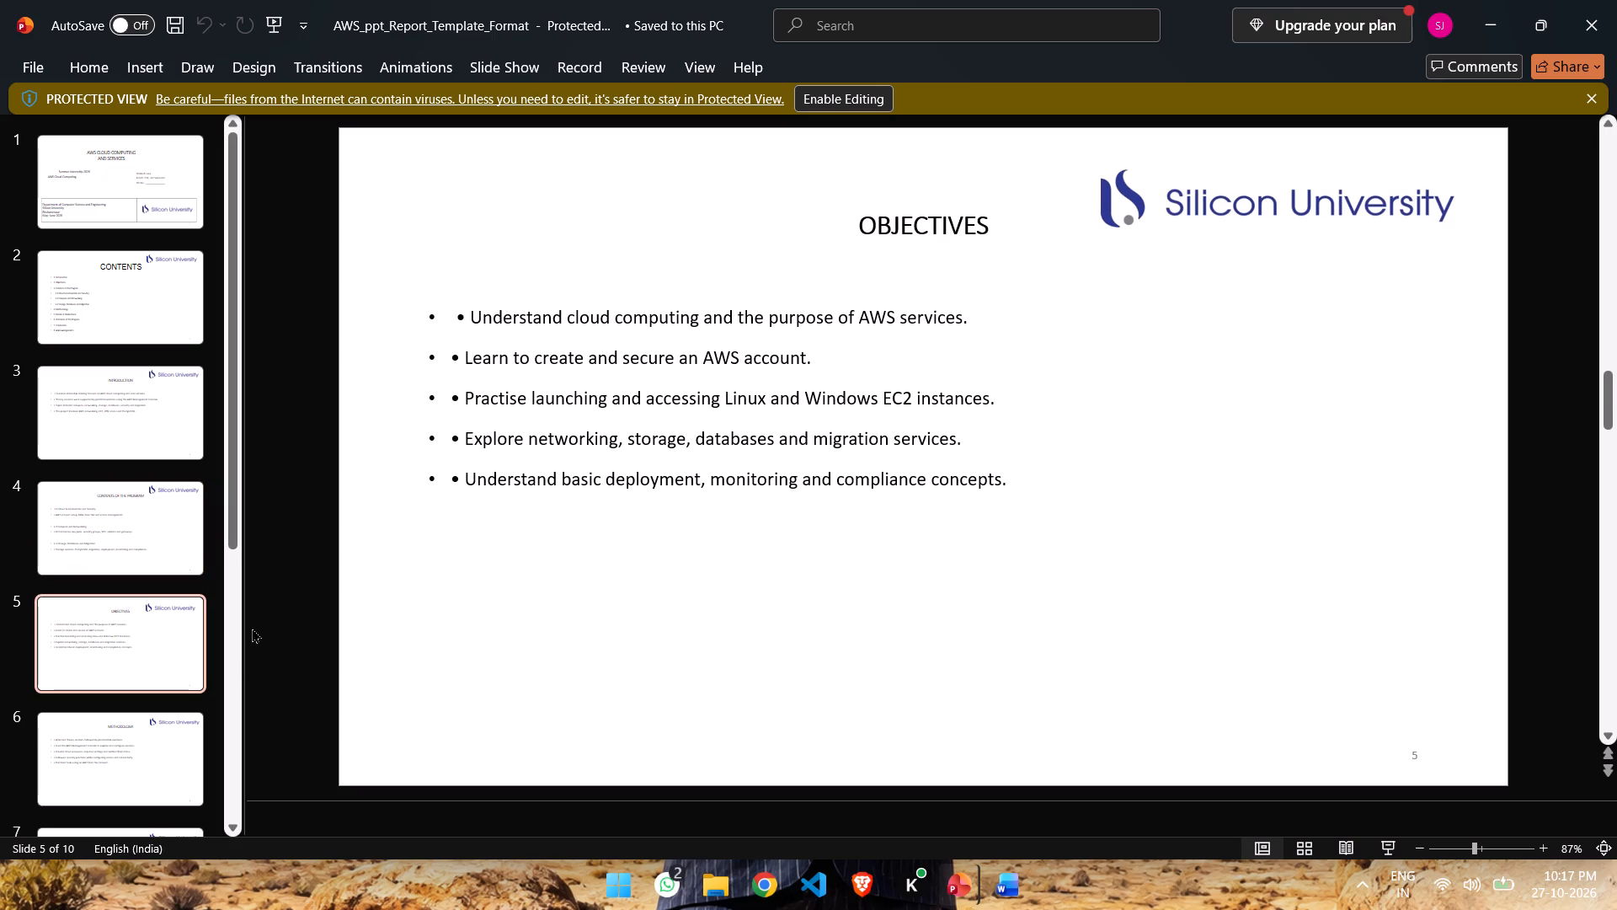
{"action": "left_click", "coordinate": [157, 748]}
{"action": "scroll", "coordinate": [159, 716], "scroll_direction": "down", "scroll_amount": 2}
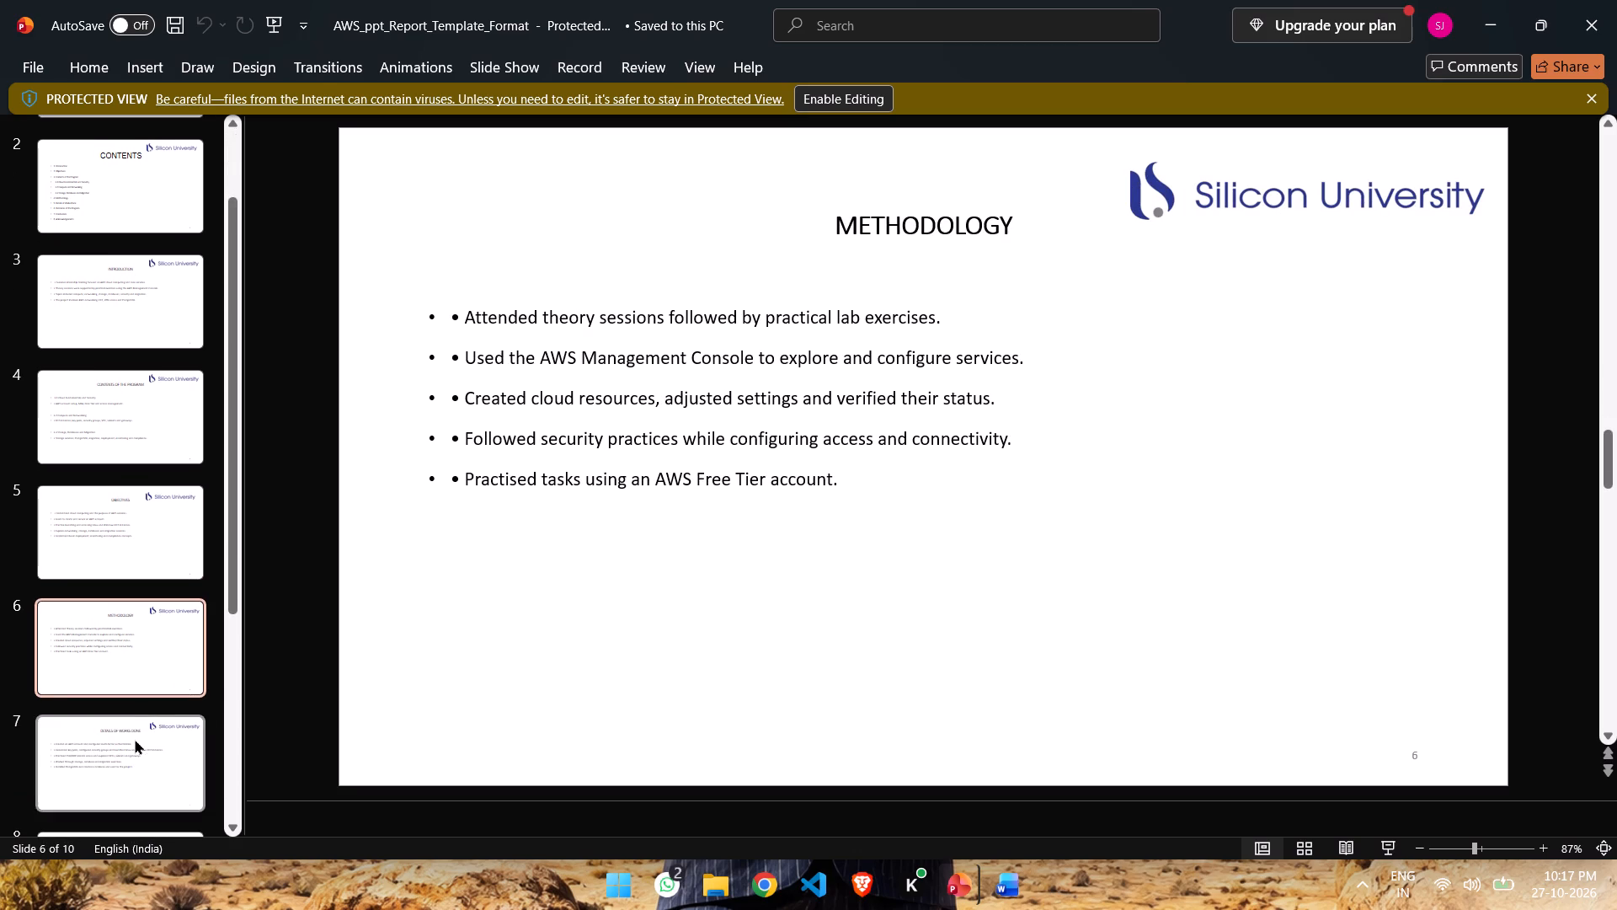
{"action": "left_click", "coordinate": [135, 738]}
{"action": "scroll", "coordinate": [133, 737], "scroll_direction": "down", "scroll_amount": 3}
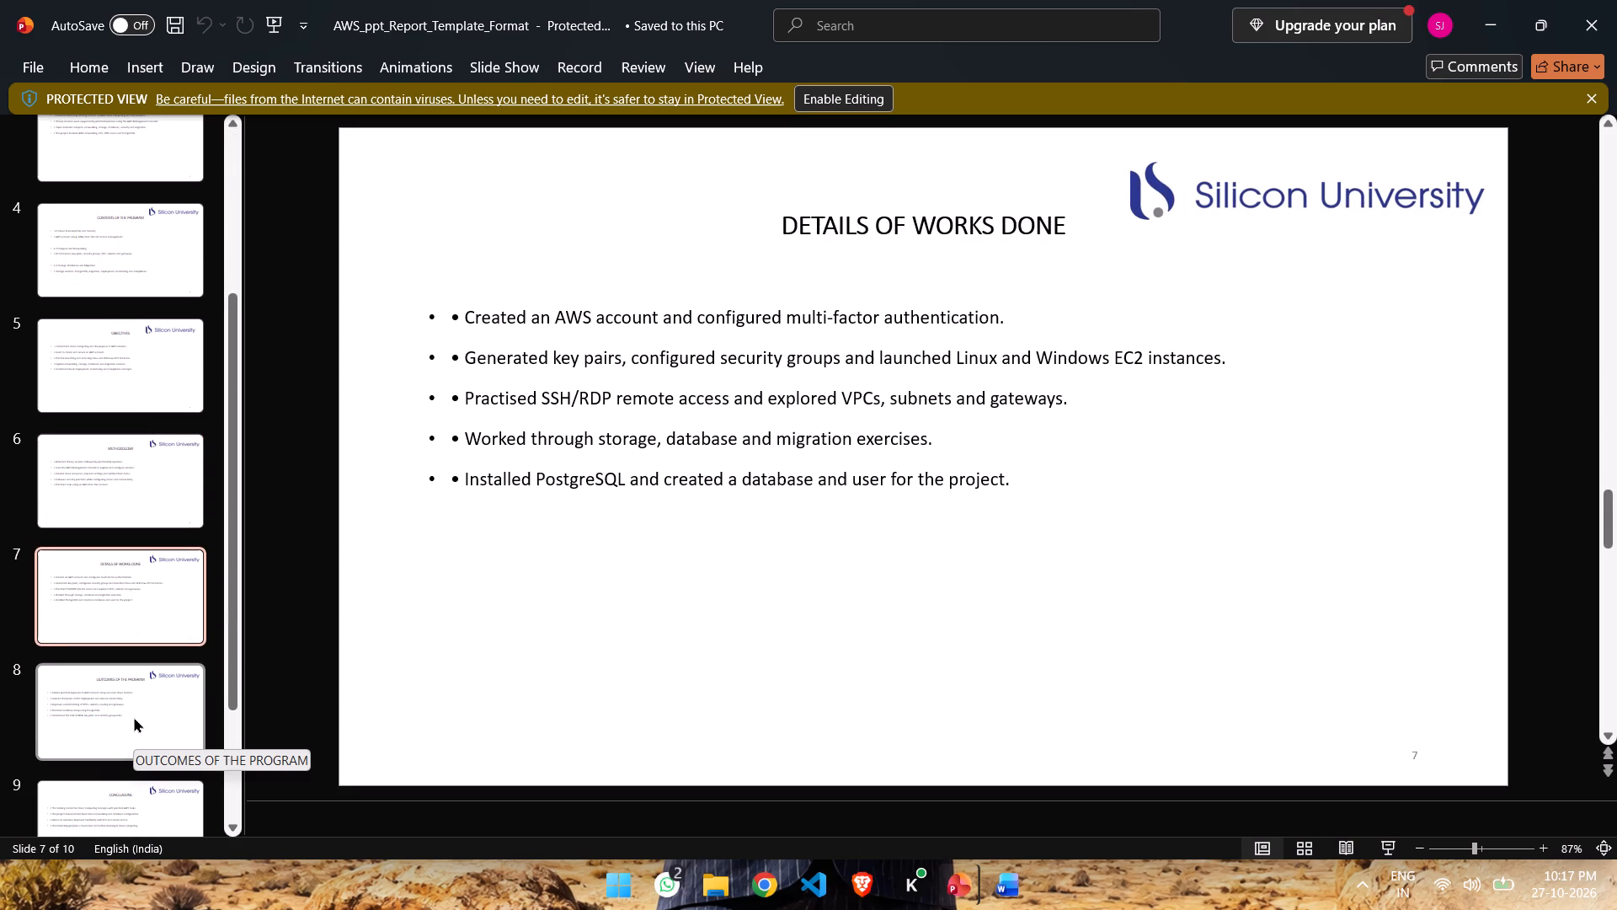
{"action": "left_click", "coordinate": [134, 717]}
{"action": "left_click", "coordinate": [83, 585]}
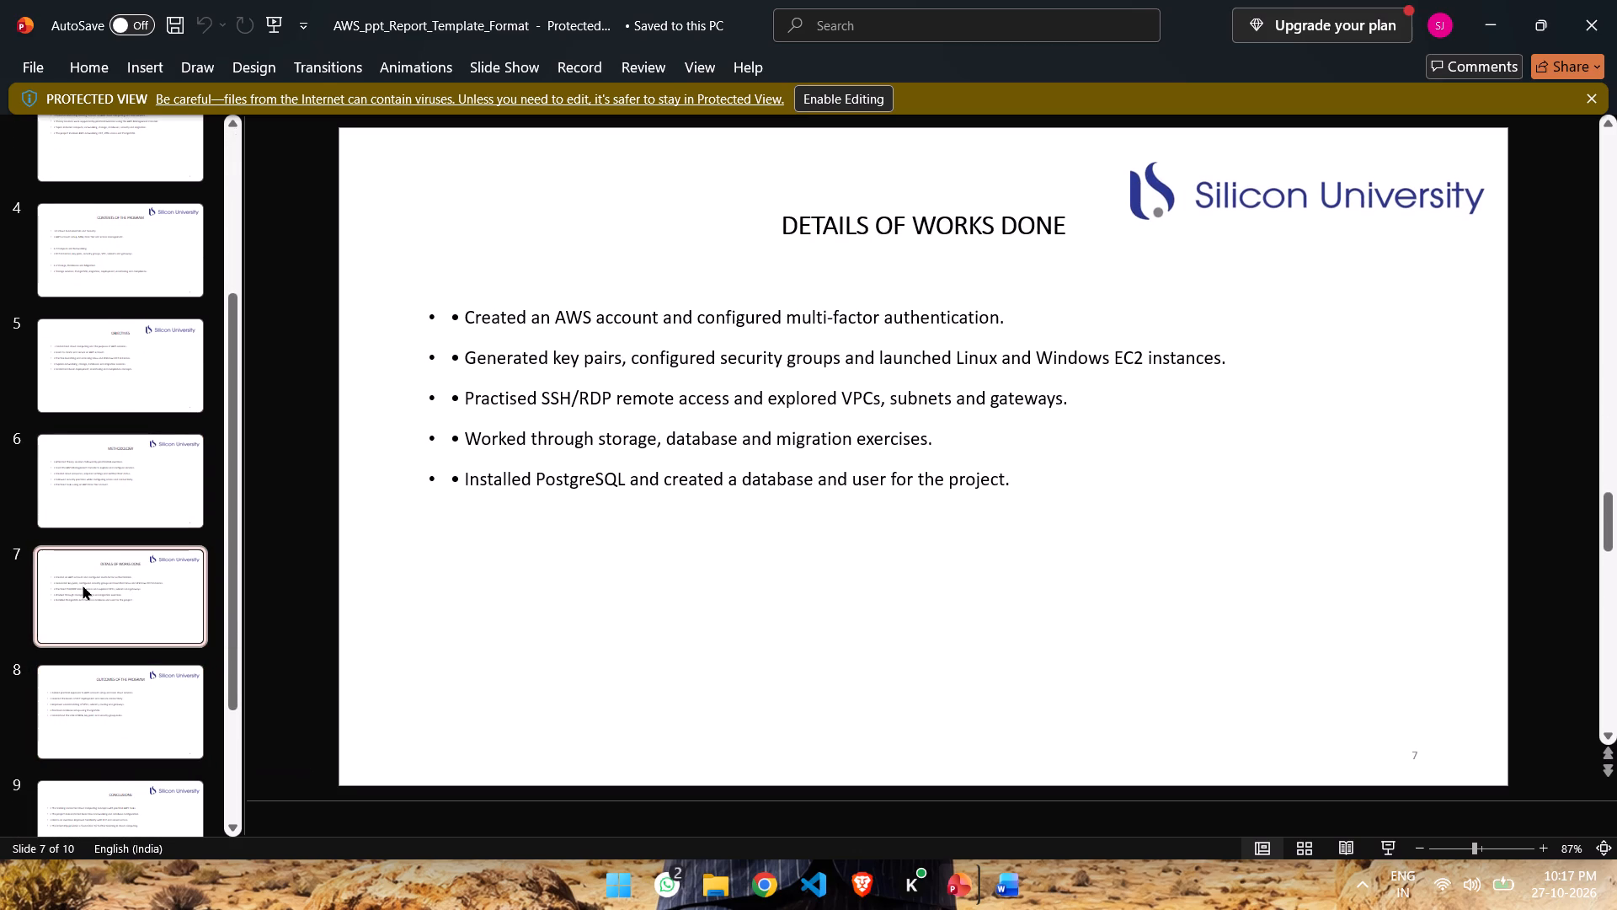
{"action": "scroll", "coordinate": [83, 522], "scroll_direction": "up", "scroll_amount": 5}
Copy all the body text of the CONTENTS OF THE PROGRAM slide, sections 3.1 to 3.3.
{"action": "left_click", "coordinate": [83, 522]}
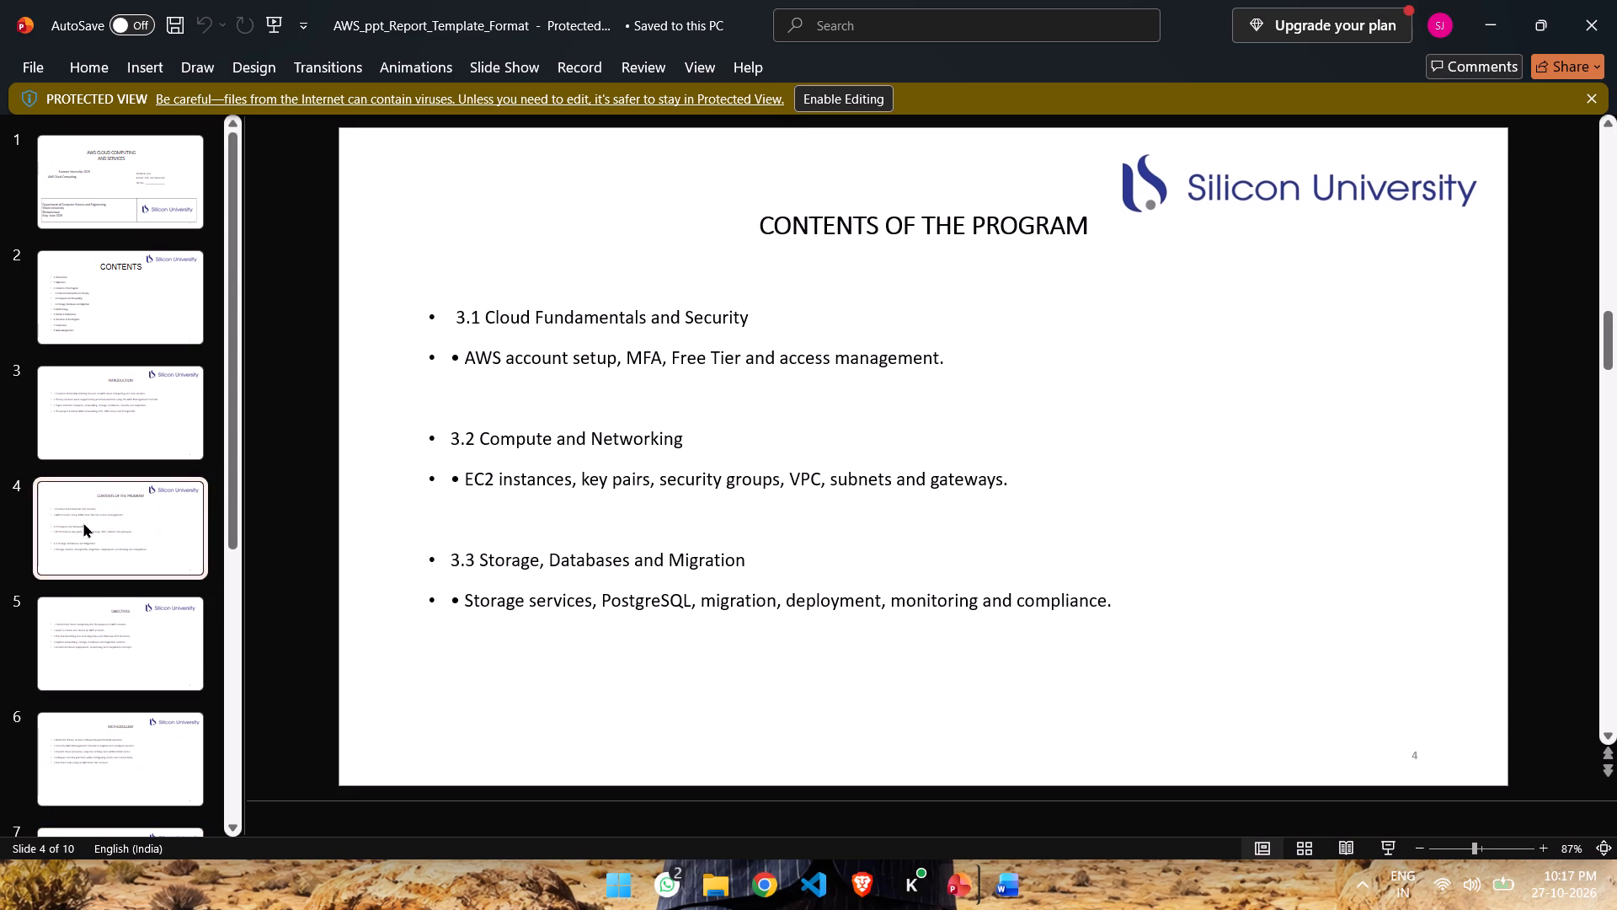
{"action": "left_click_drag", "start_coordinate": [454, 311], "coordinate": [472, 335]}
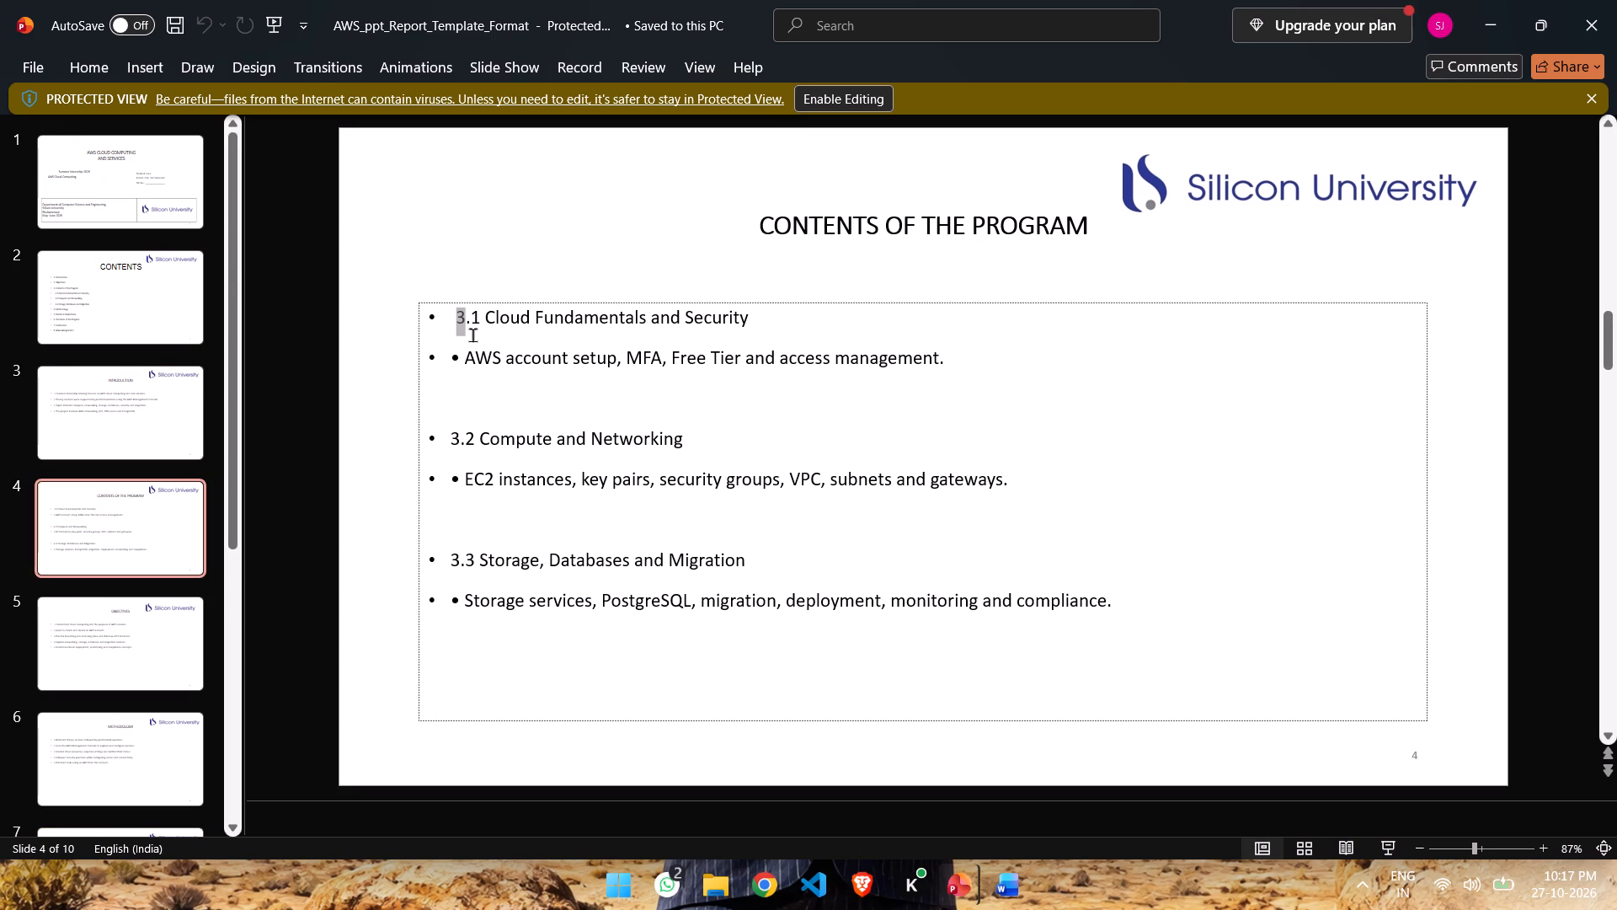
{"action": "left_click_drag", "start_coordinate": [472, 335], "coordinate": [1135, 642]}
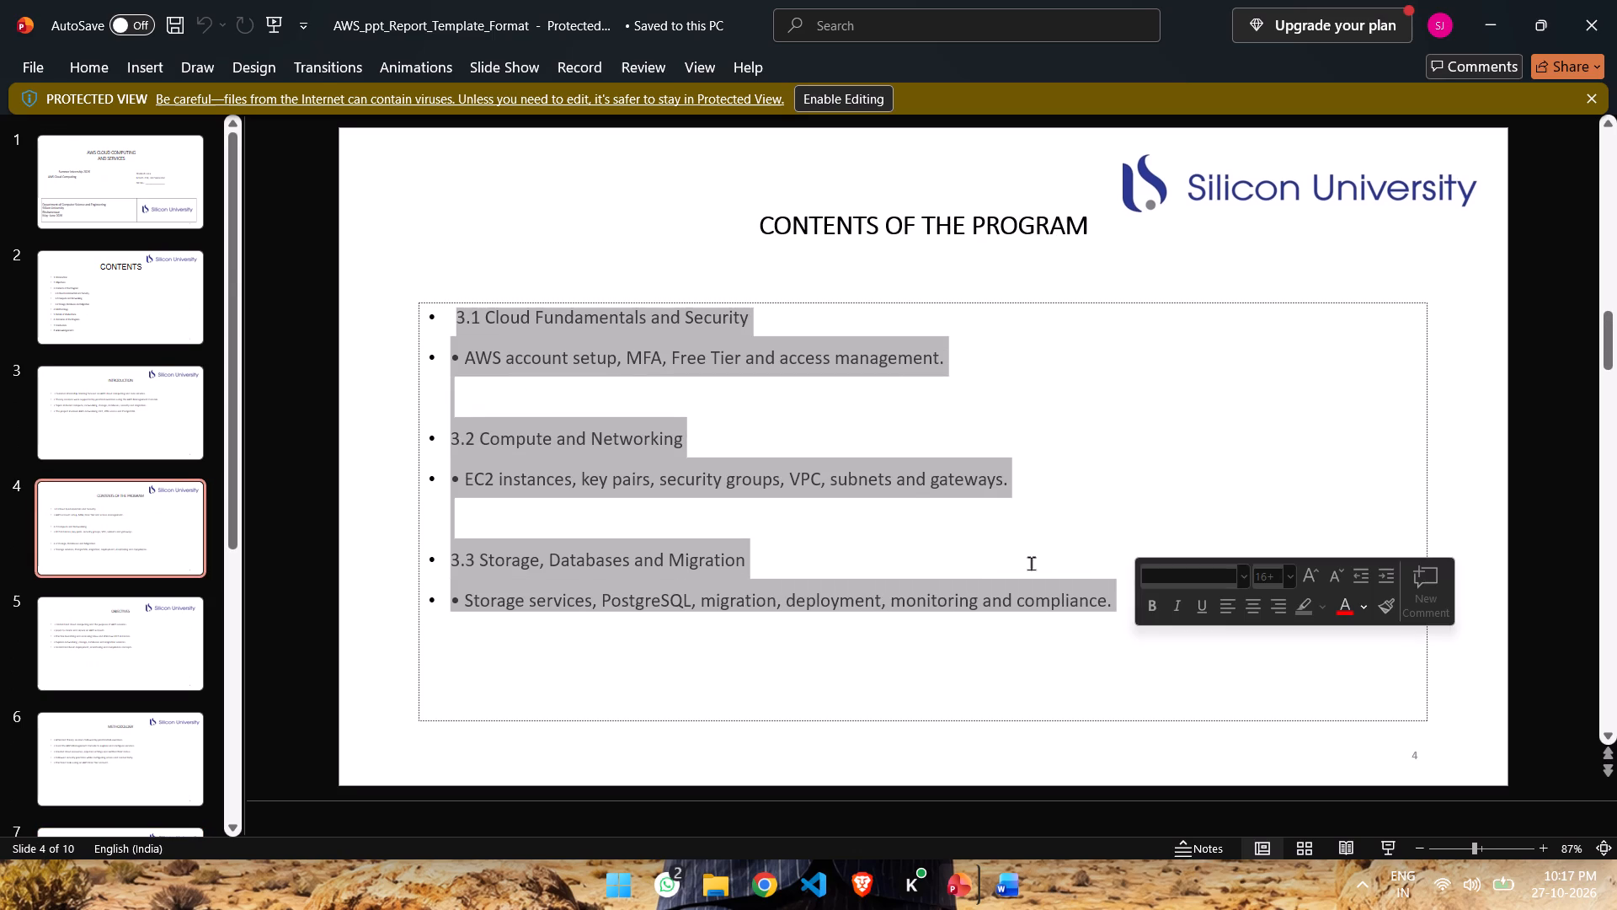
{"action": "right_click", "coordinate": [897, 472]}
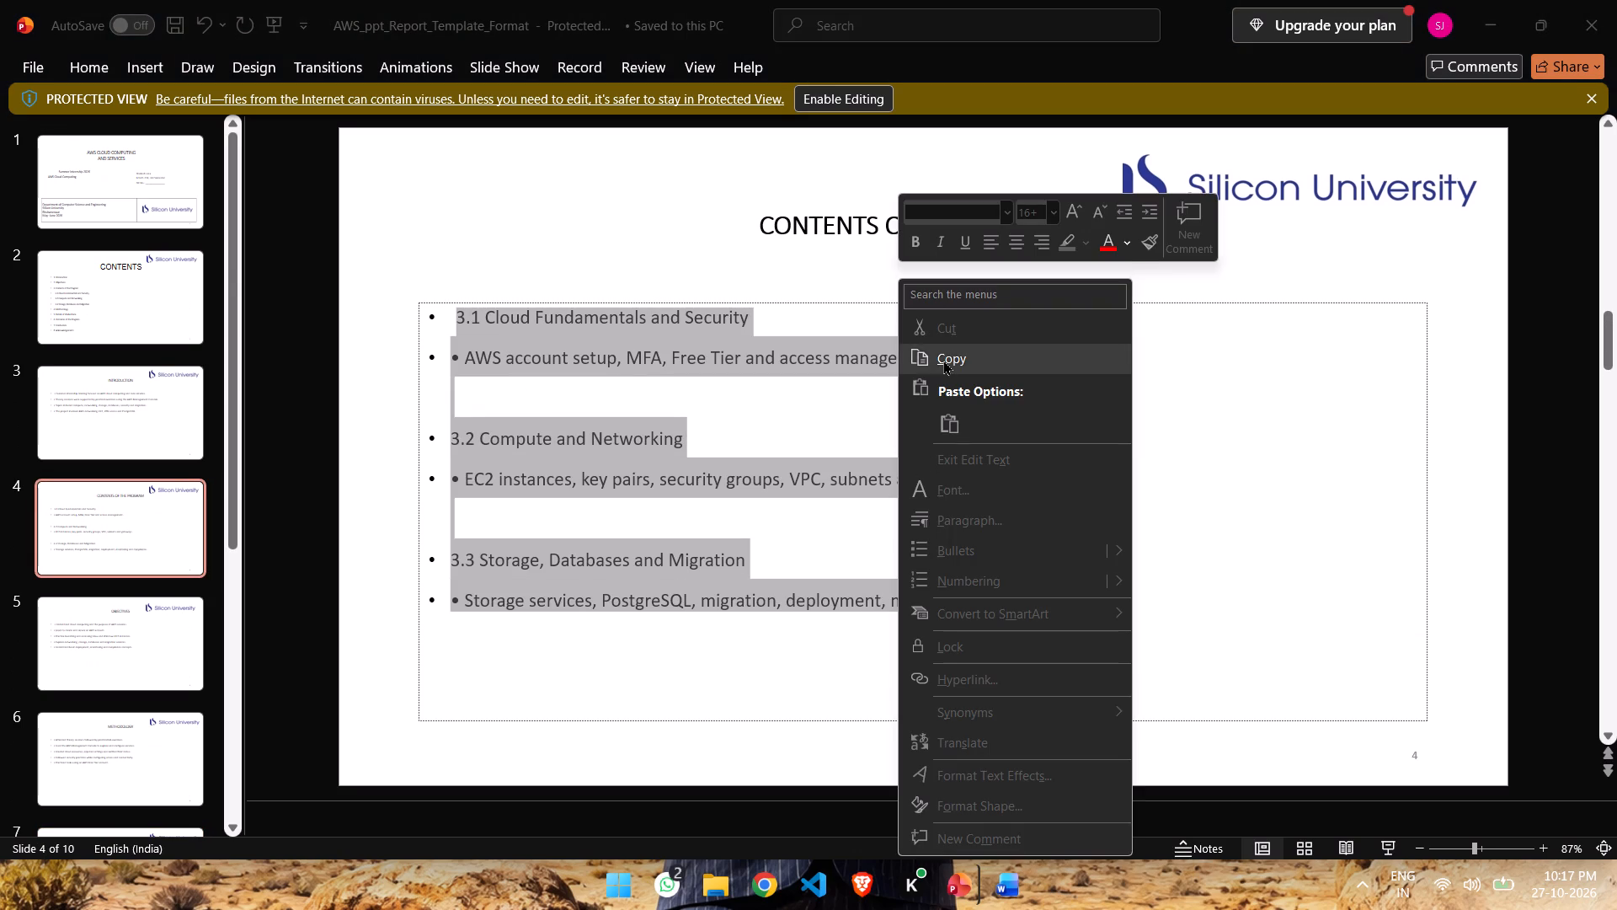
{"action": "left_click", "coordinate": [943, 360]}
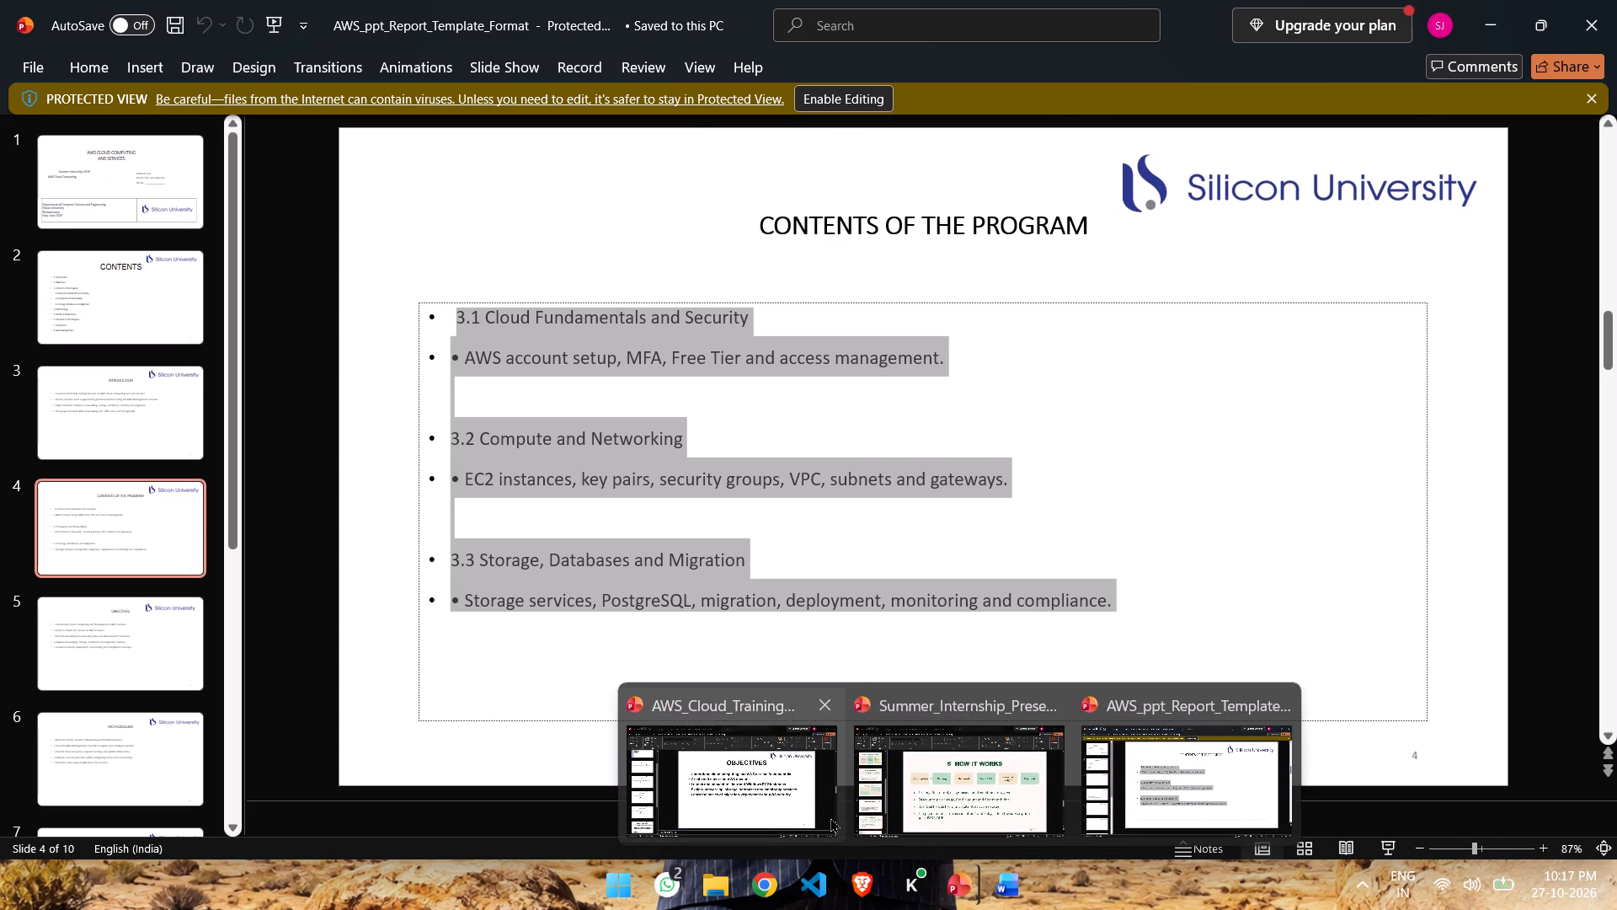
Switch to the AWS_Cloud_Training_Internship presentation and replace the first OBJECTIVES slide's title with "CONTENT OF THE PROGRAM".
{"action": "left_click", "coordinate": [818, 815]}
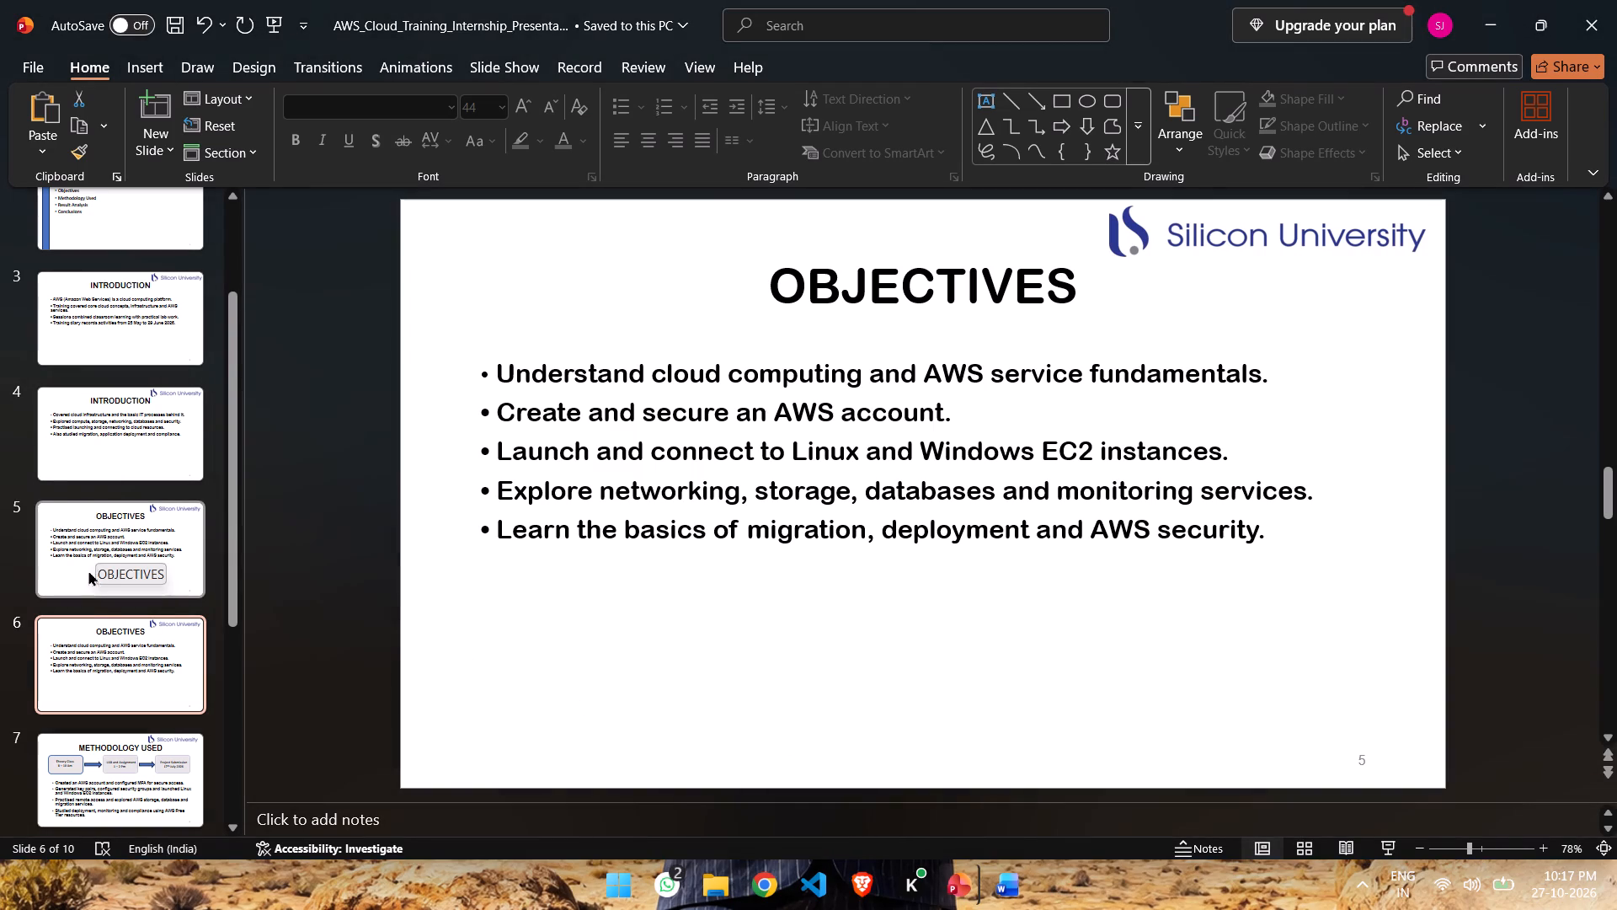
{"action": "left_click", "coordinate": [103, 565]}
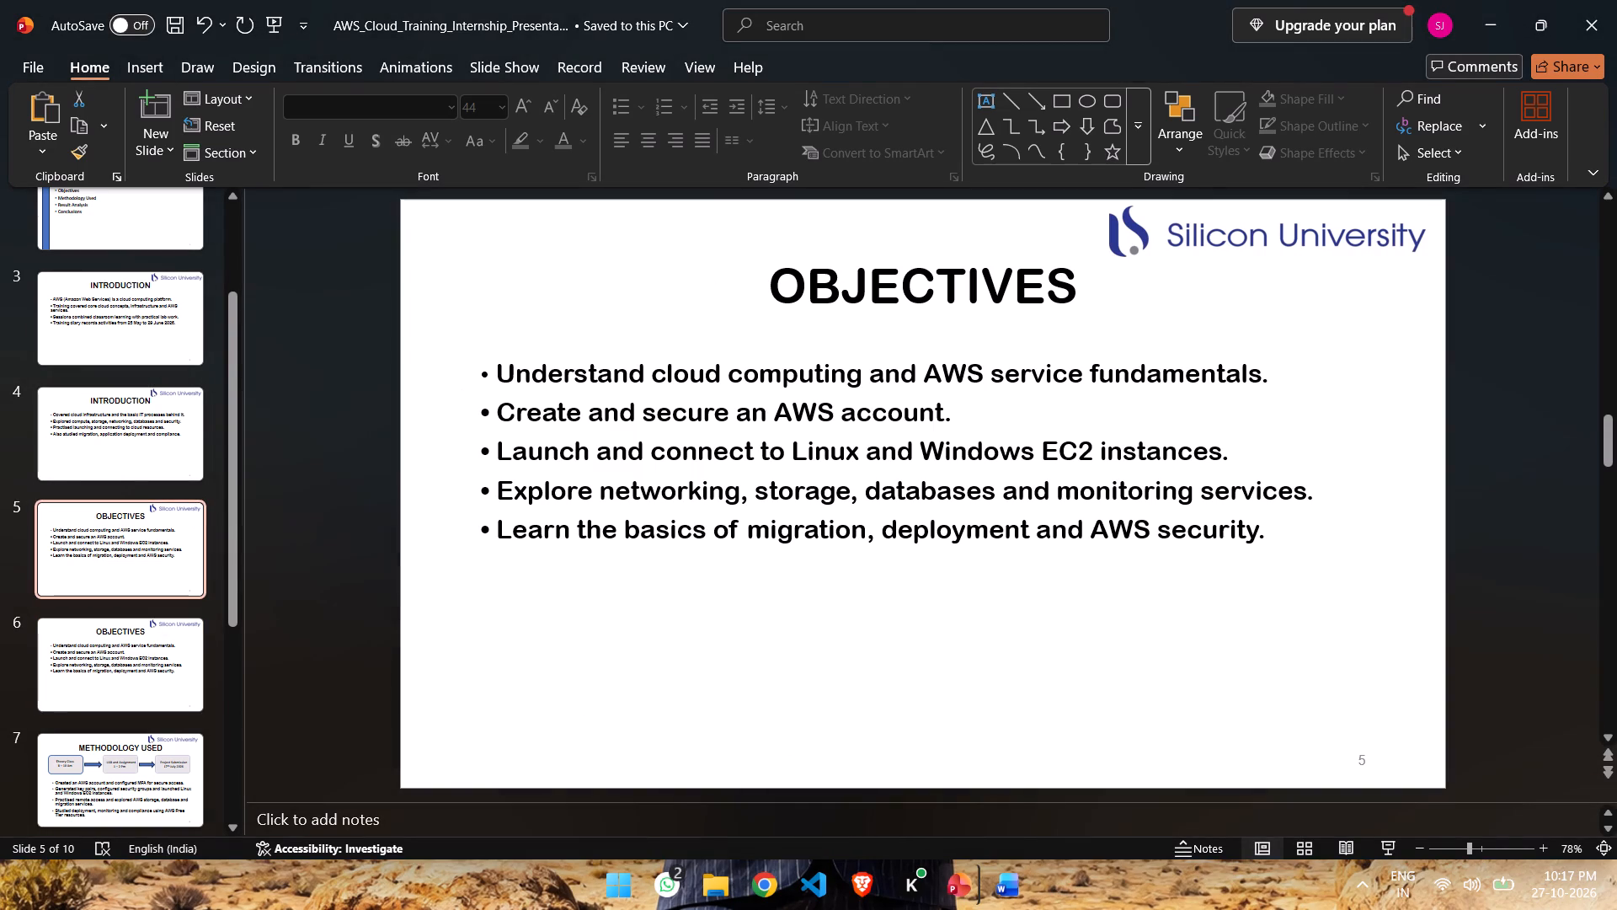
{"action": "left_click", "coordinate": [1137, 420]}
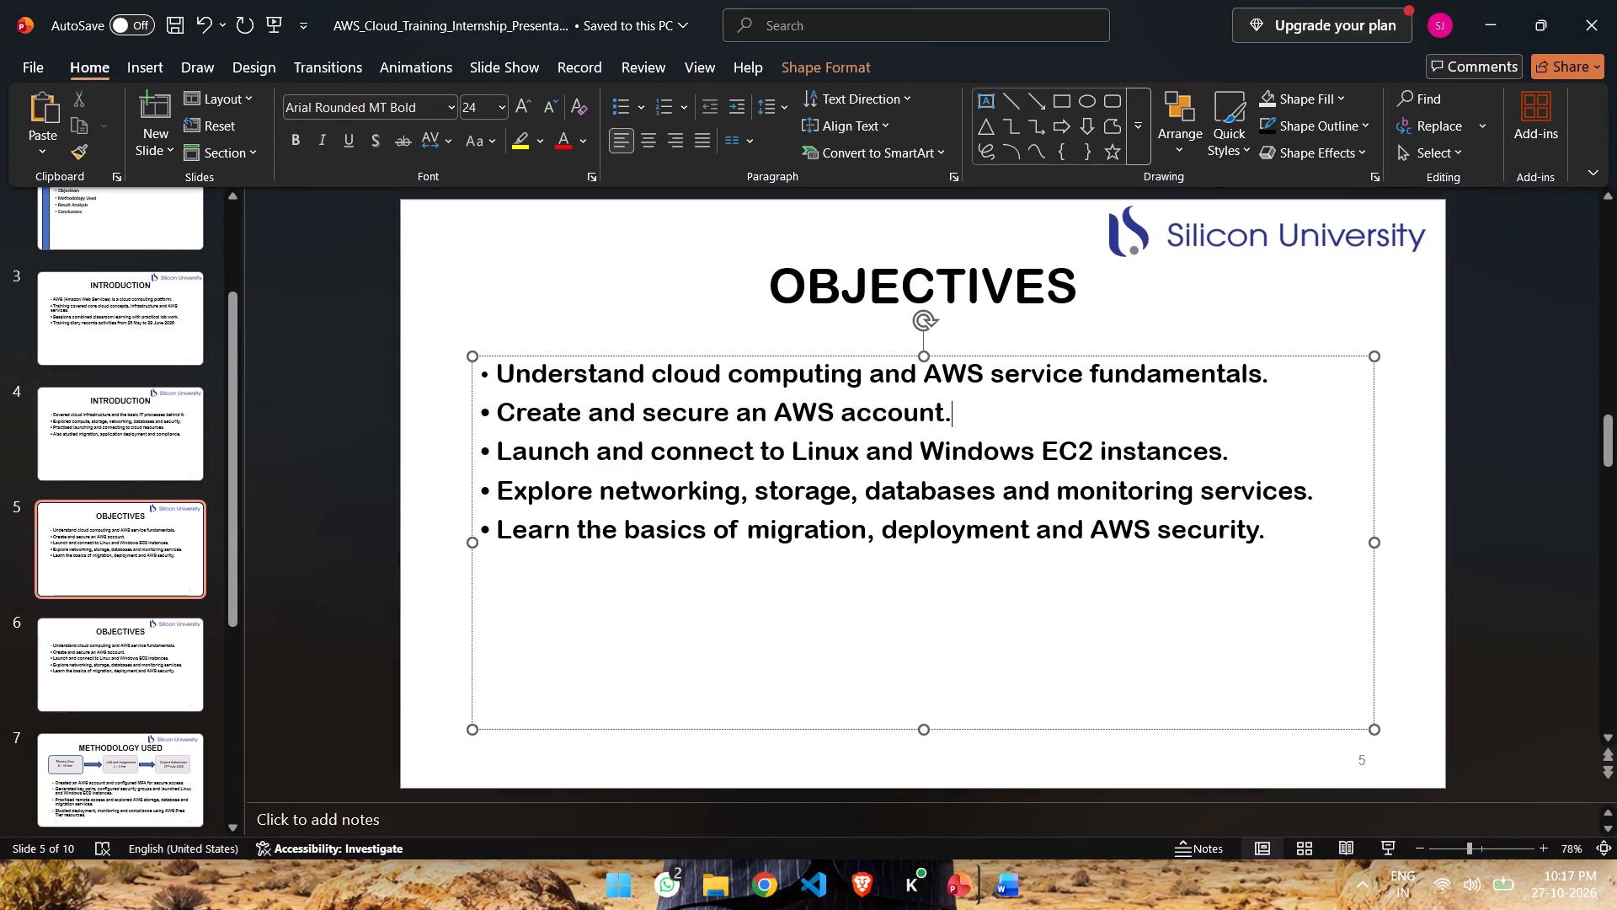
{"action": "left_click", "coordinate": [491, 374]}
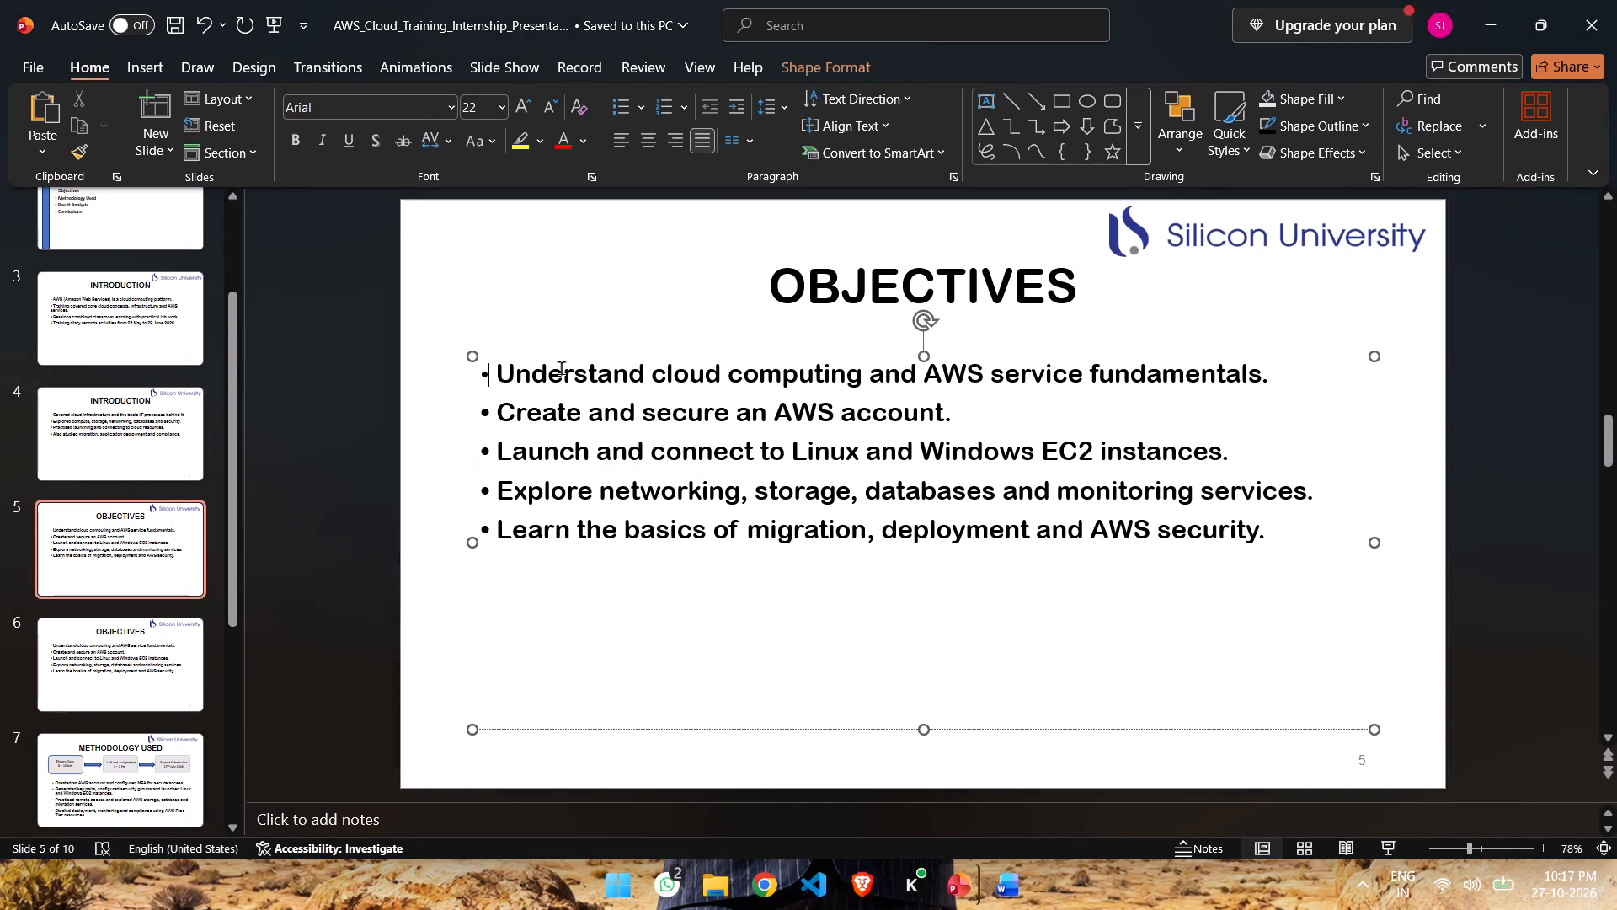
{"action": "left_click", "coordinate": [1066, 292]}
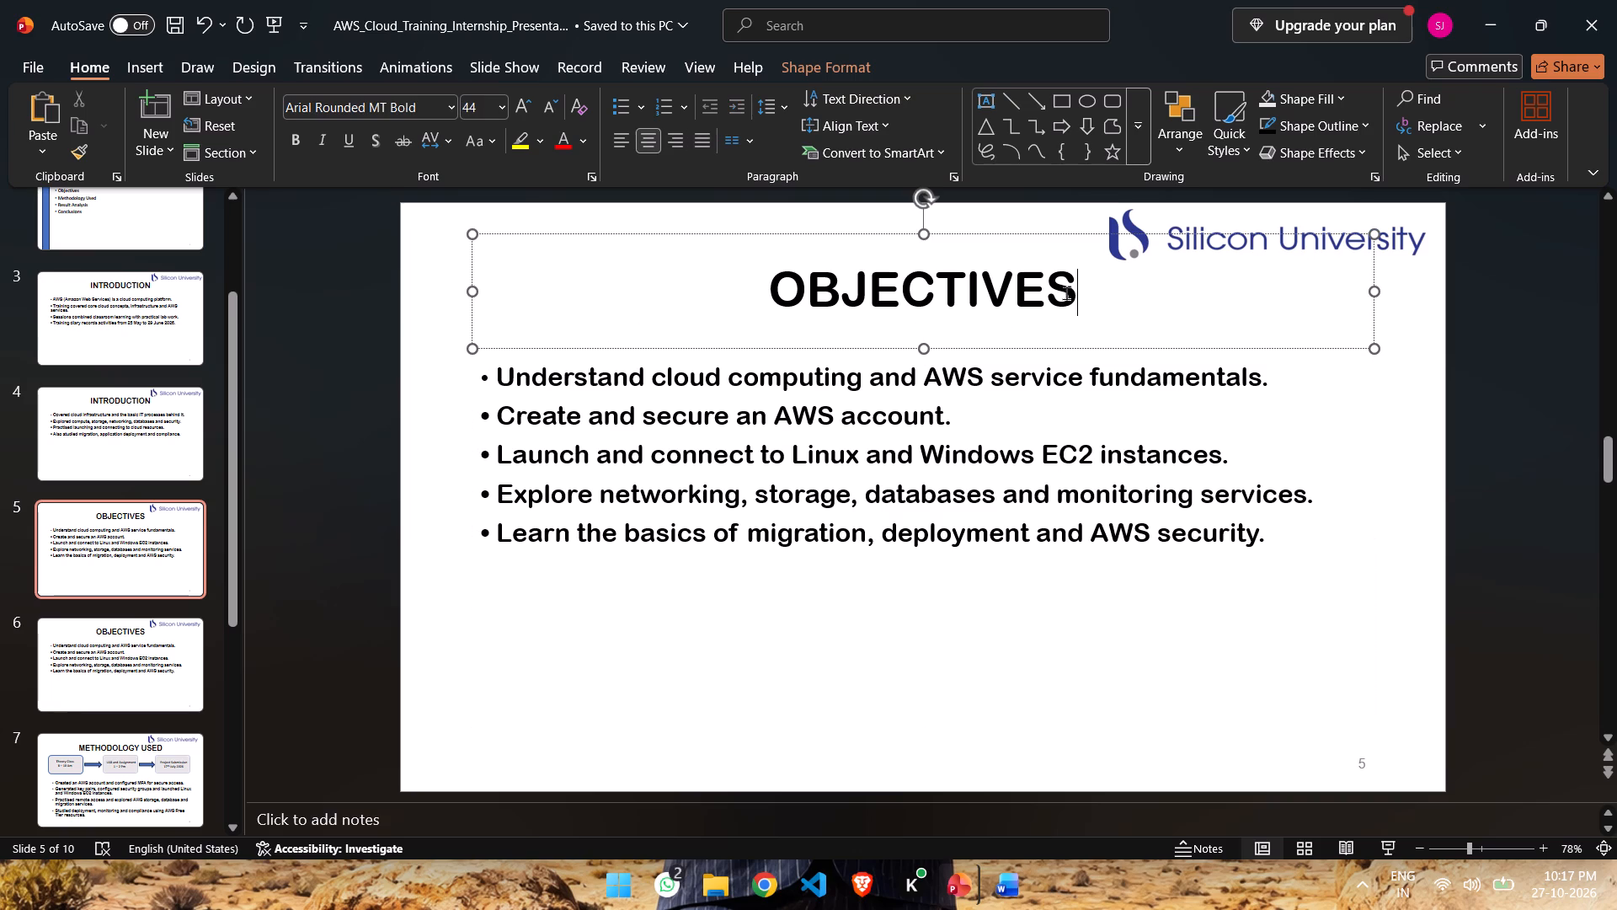
{"action": "key", "text": "BackSpace"}
{"action": "key", "text": "BackSpace"}
{"action": "key", "text": "BackSpace"}
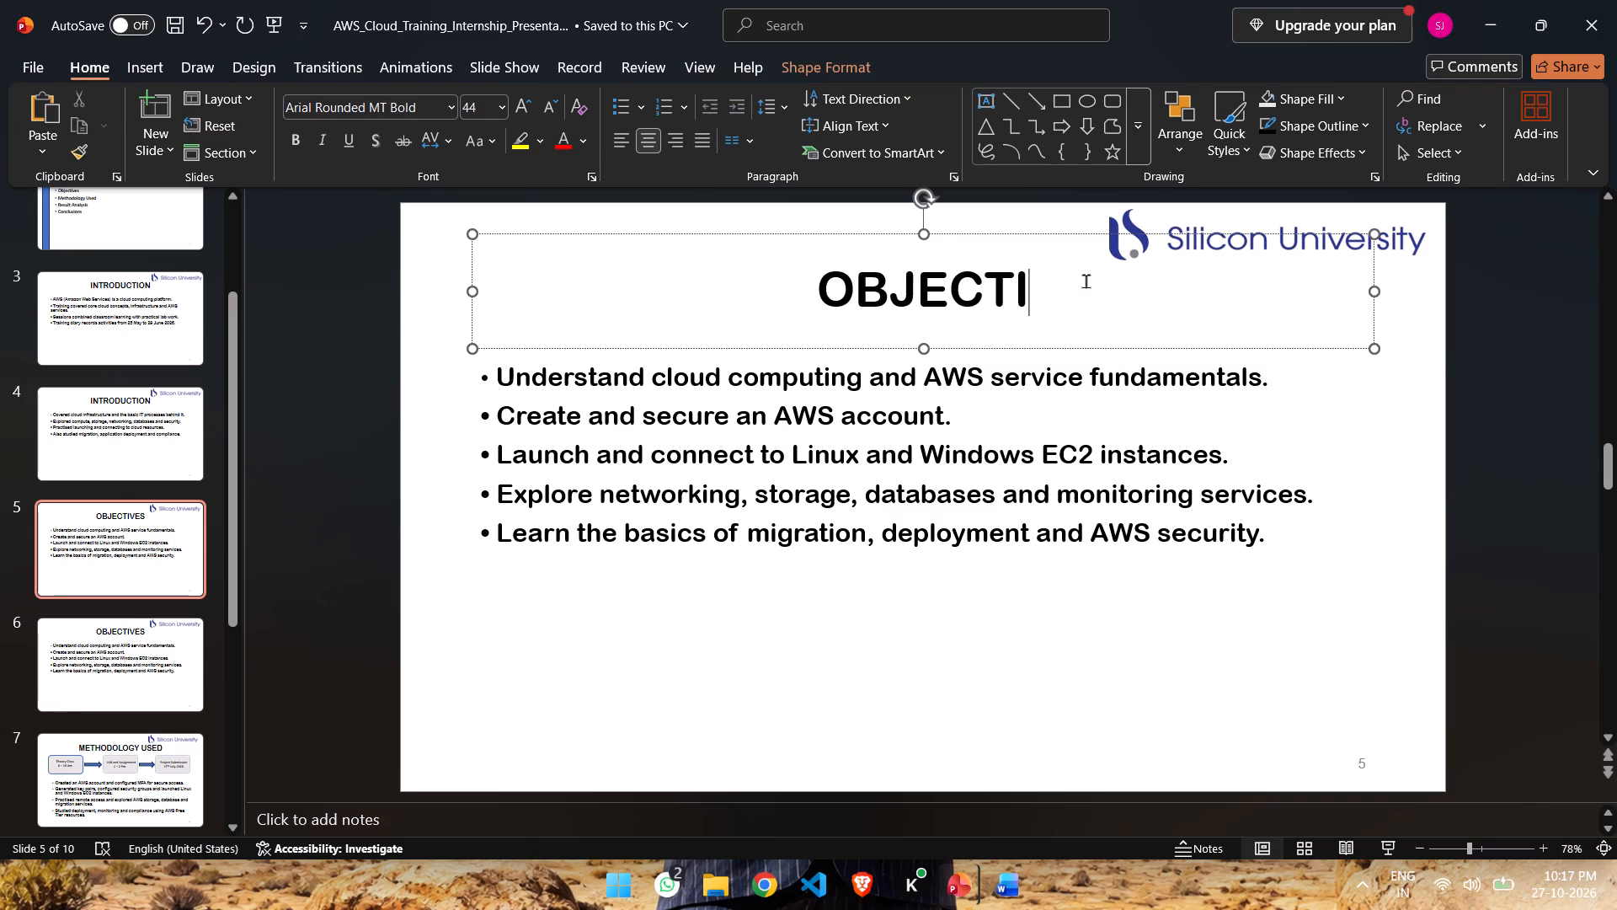
{"action": "key", "text": "BackSpace"}
{"action": "key", "text": "BackSpace"}
{"action": "key", "text": "BackSpace"}
{"action": "key", "text": "BackSpace"}
{"action": "key", "text": "BackSpace"}
{"action": "key", "text": "BackSpace"}
{"action": "key", "text": "BackSpace"}
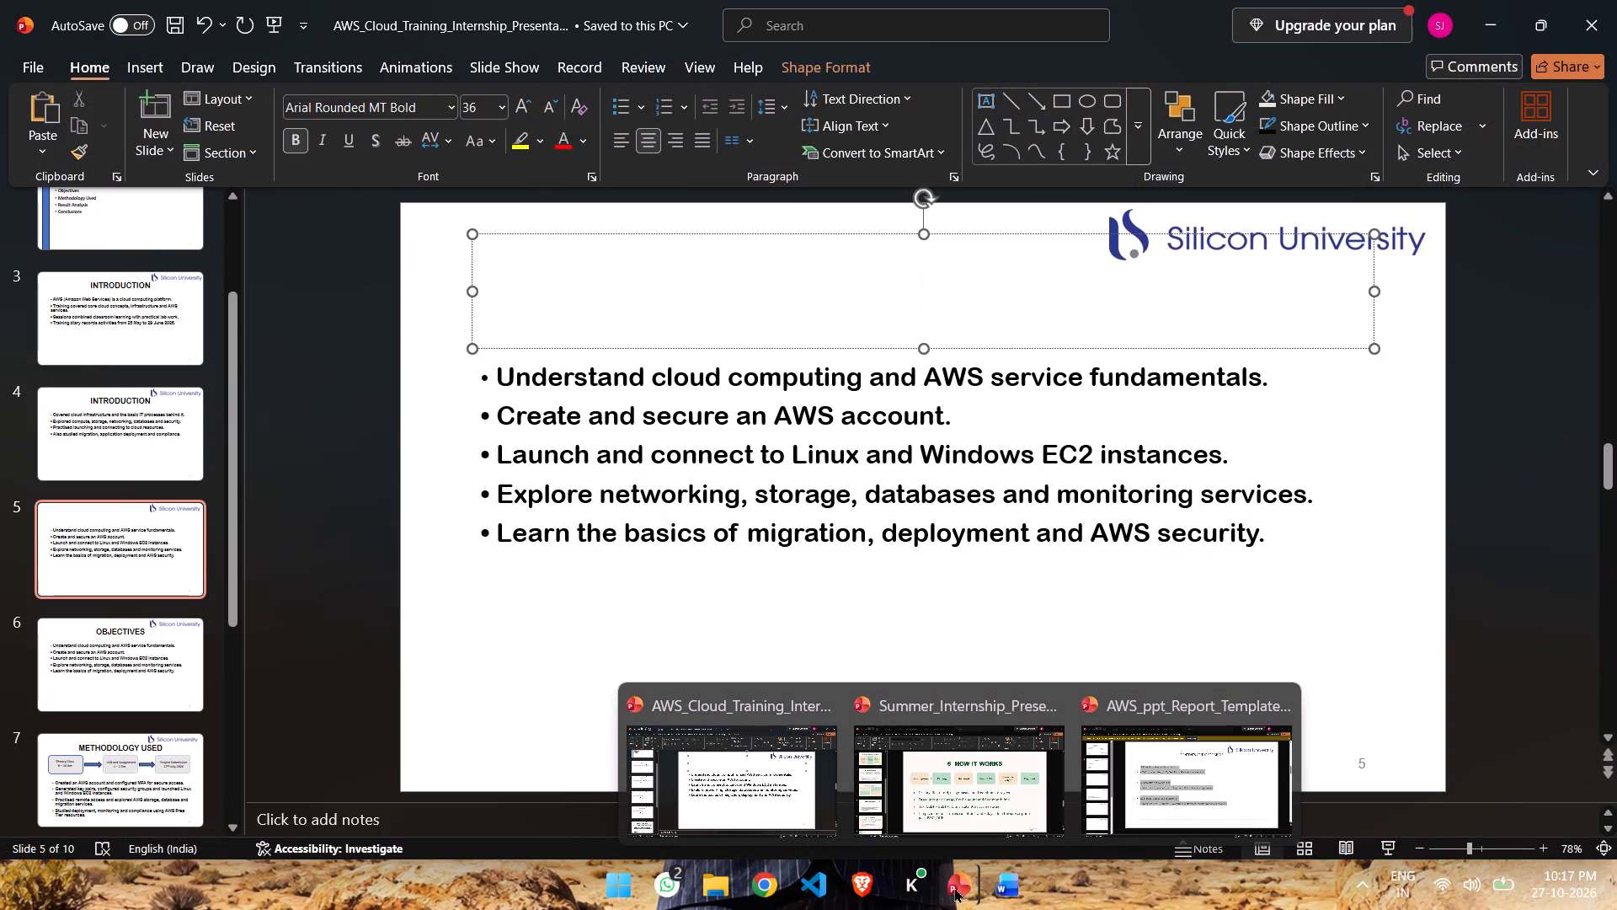
{"action": "left_click", "coordinate": [835, 283]}
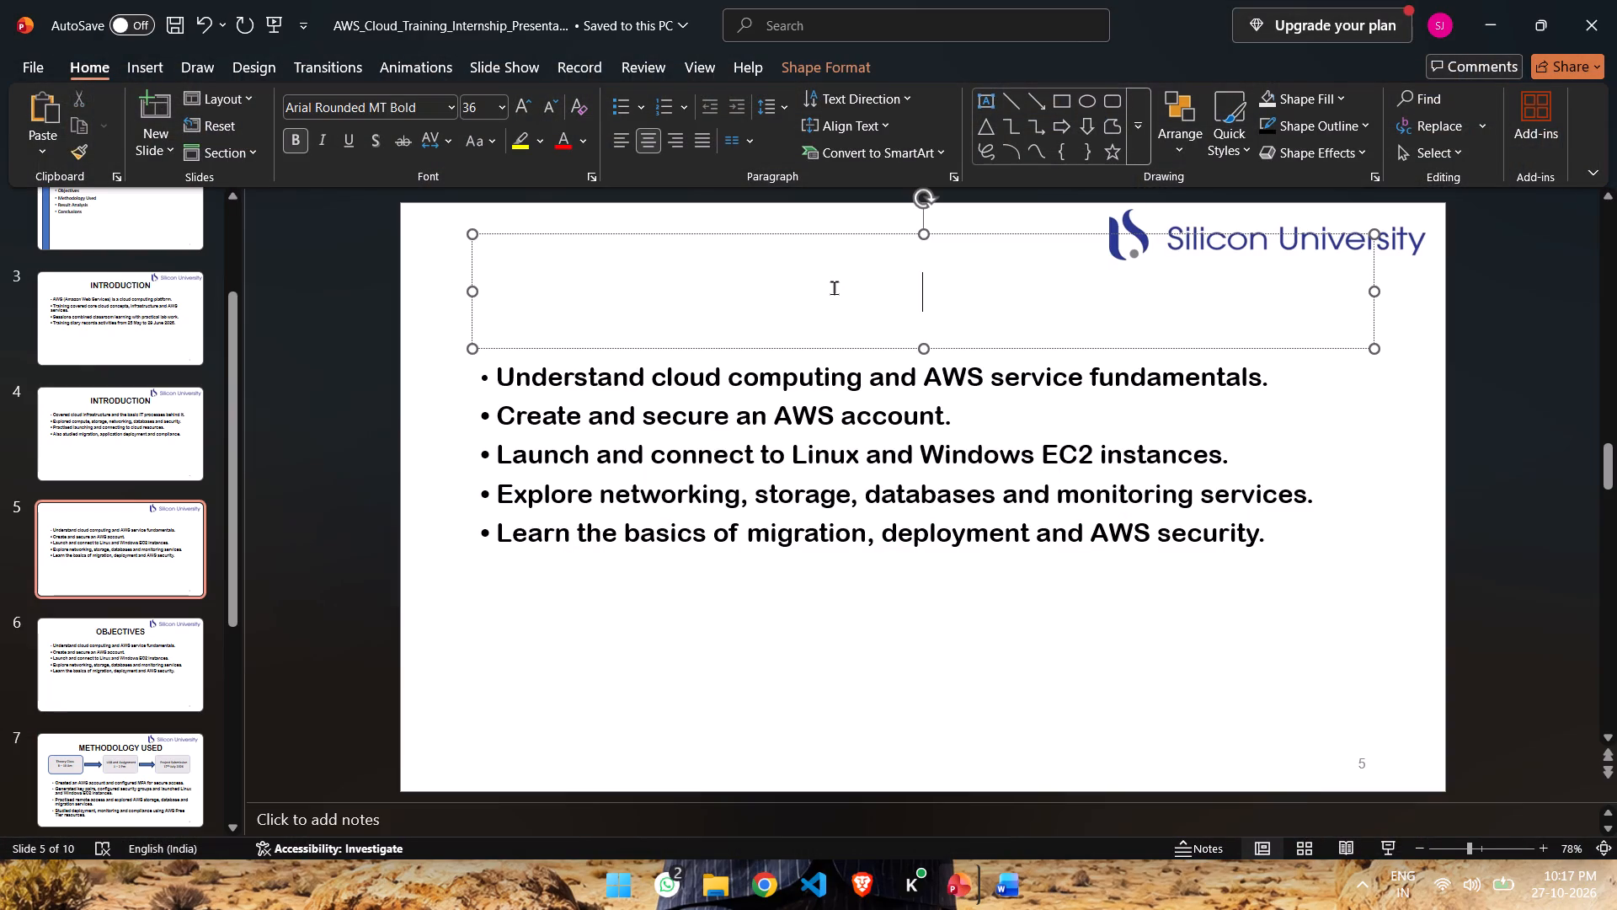
{"action": "type", "text": "cON"}
{"action": "key", "text": "BackSpace"}
{"action": "key", "text": "BackSpace"}
{"action": "key", "text": "BackSpace"}
{"action": "type", "text": "CONTENT"}
{"action": "key", "text": "space"}
{"action": "type", "text": "OF THE PROGRAM"}
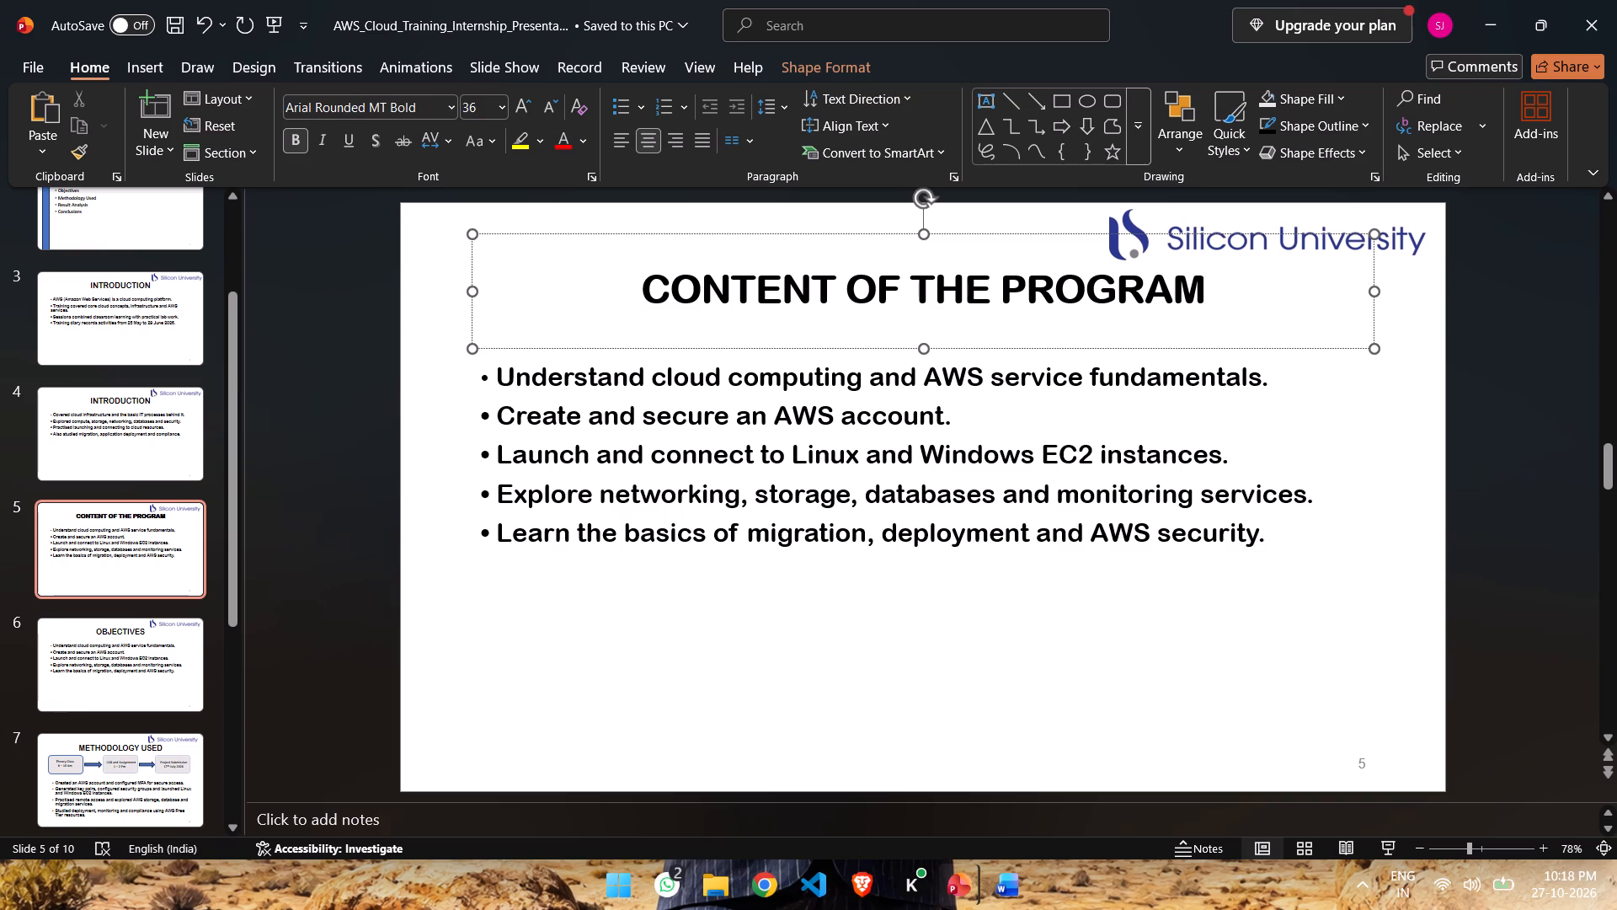
Delete the bulleted body text and its empty text placeholder from the CONTENT OF THE PROGRAM slide.
{"action": "left_click", "coordinate": [499, 378]}
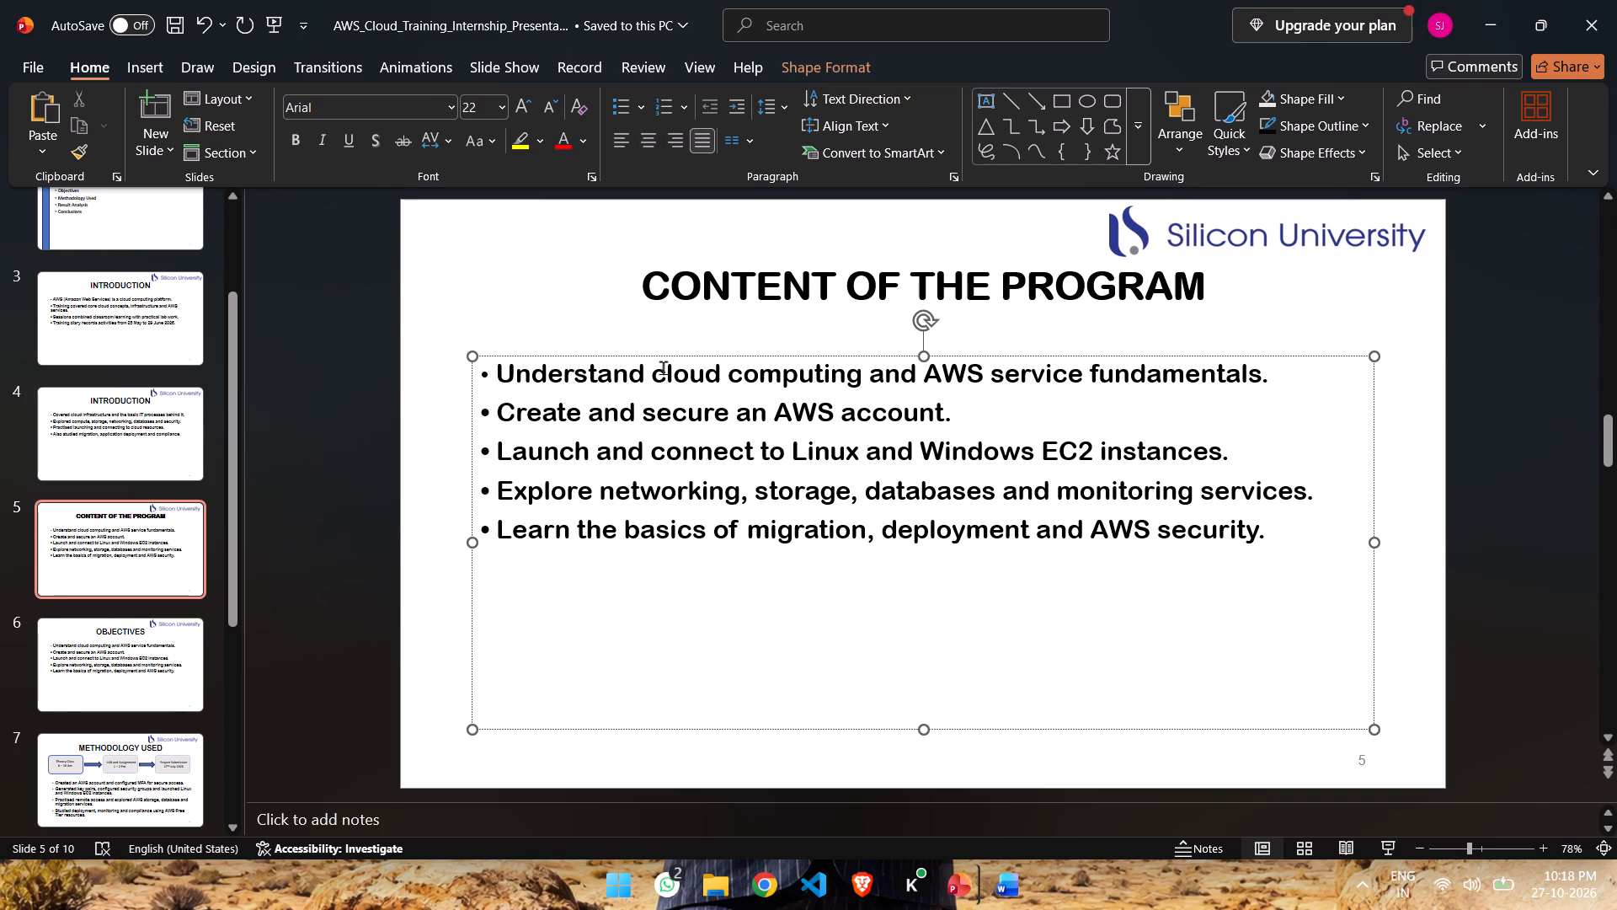
{"action": "left_click", "coordinate": [672, 356]}
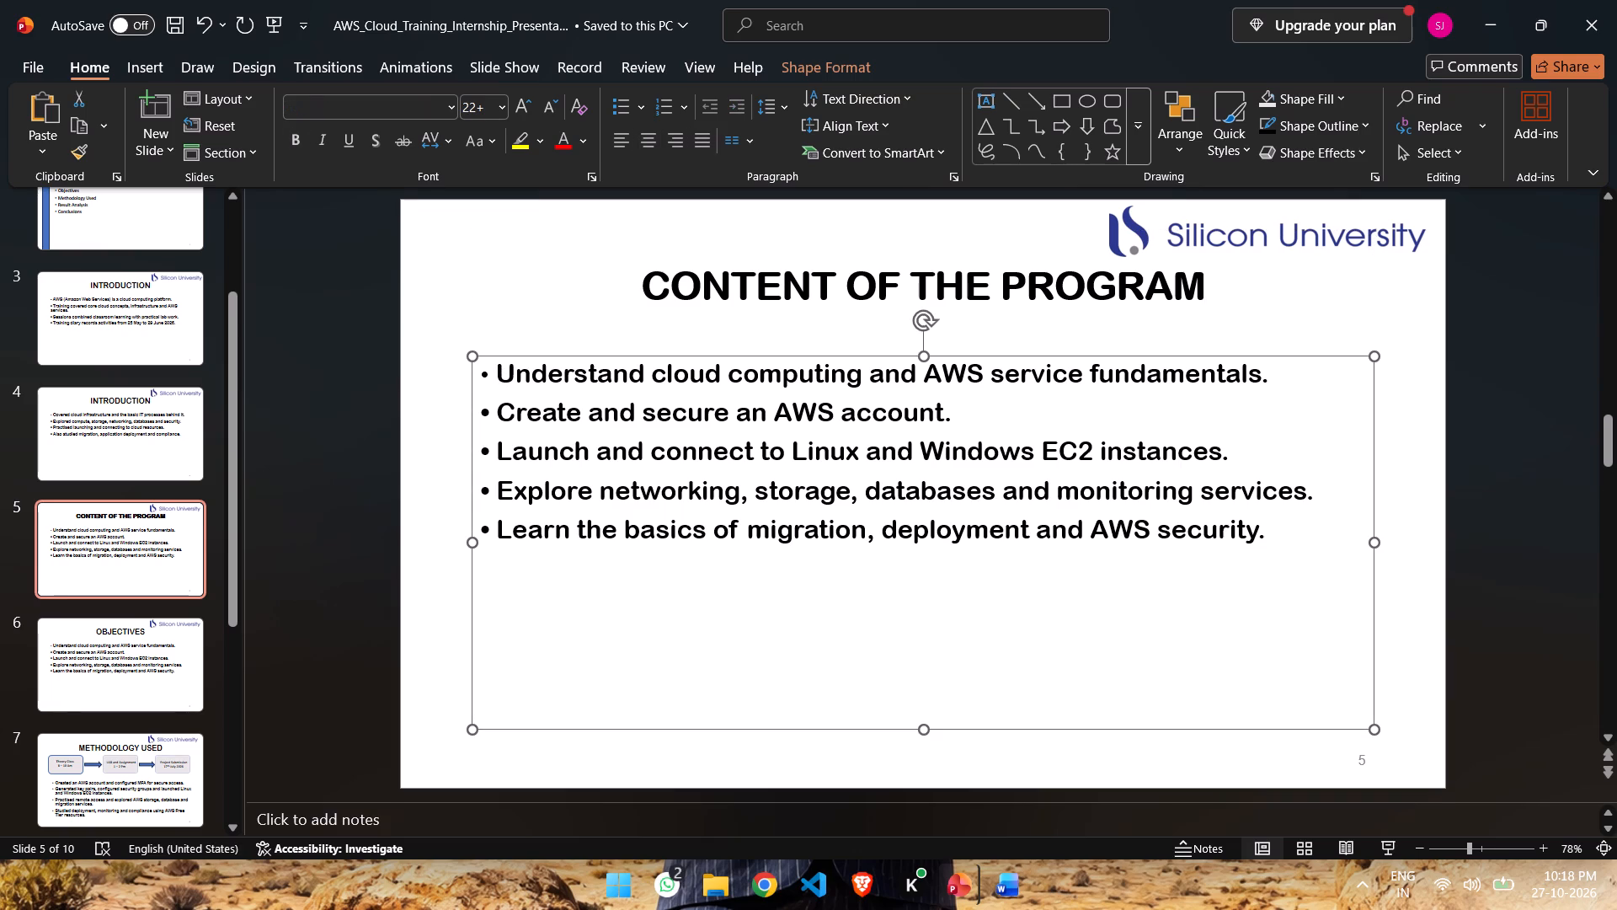
{"action": "key", "text": "BackSpace"}
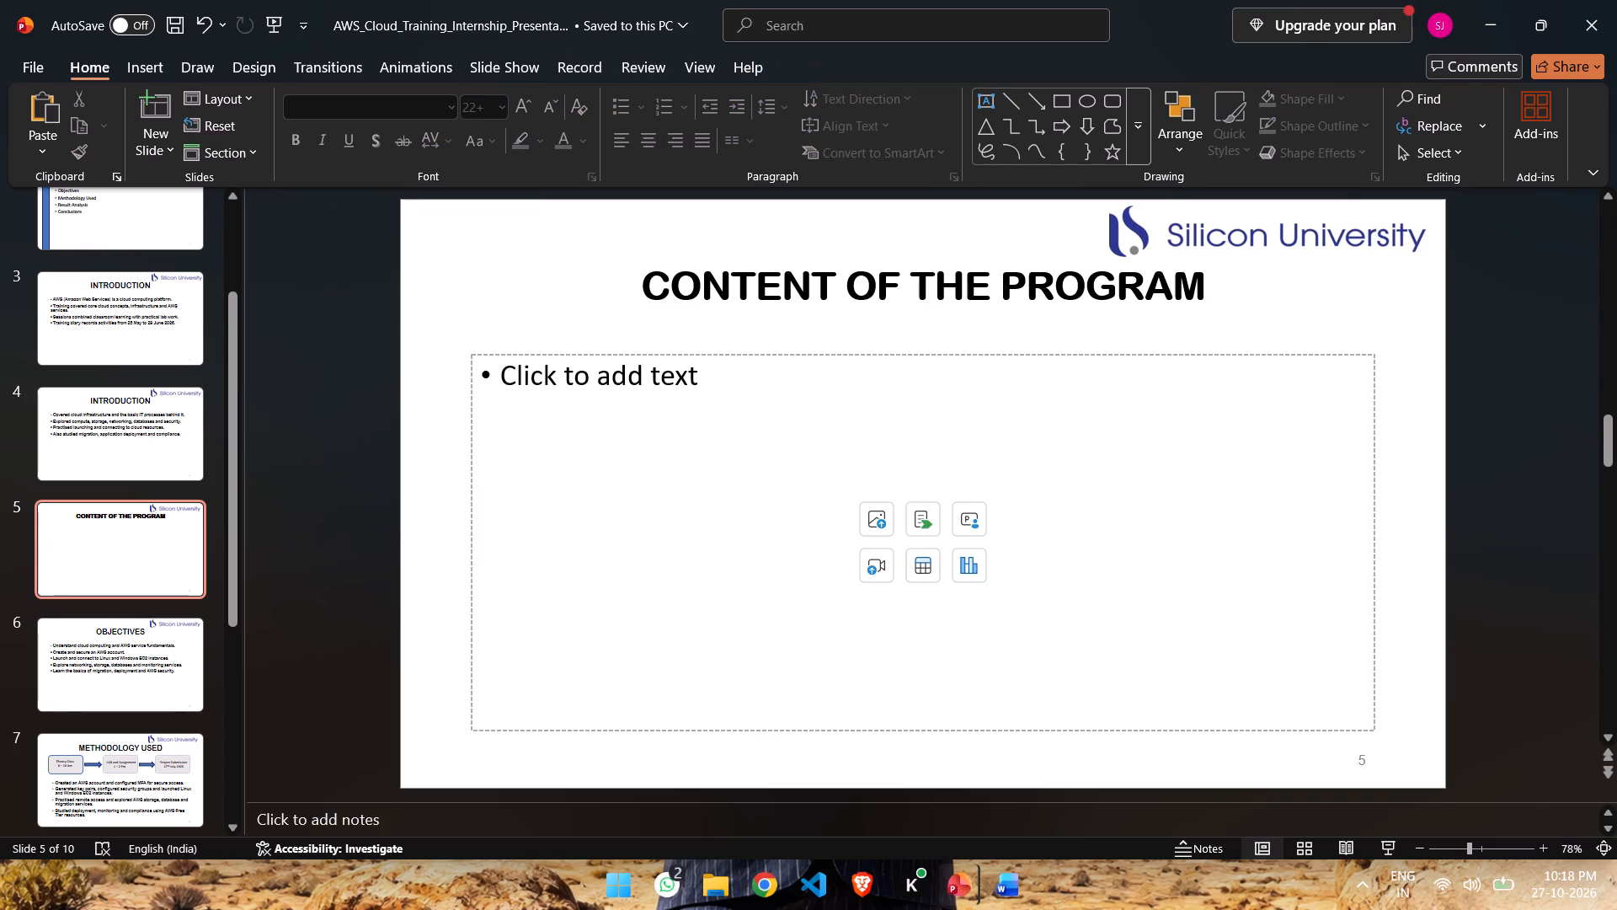
{"action": "left_click", "coordinate": [744, 357]}
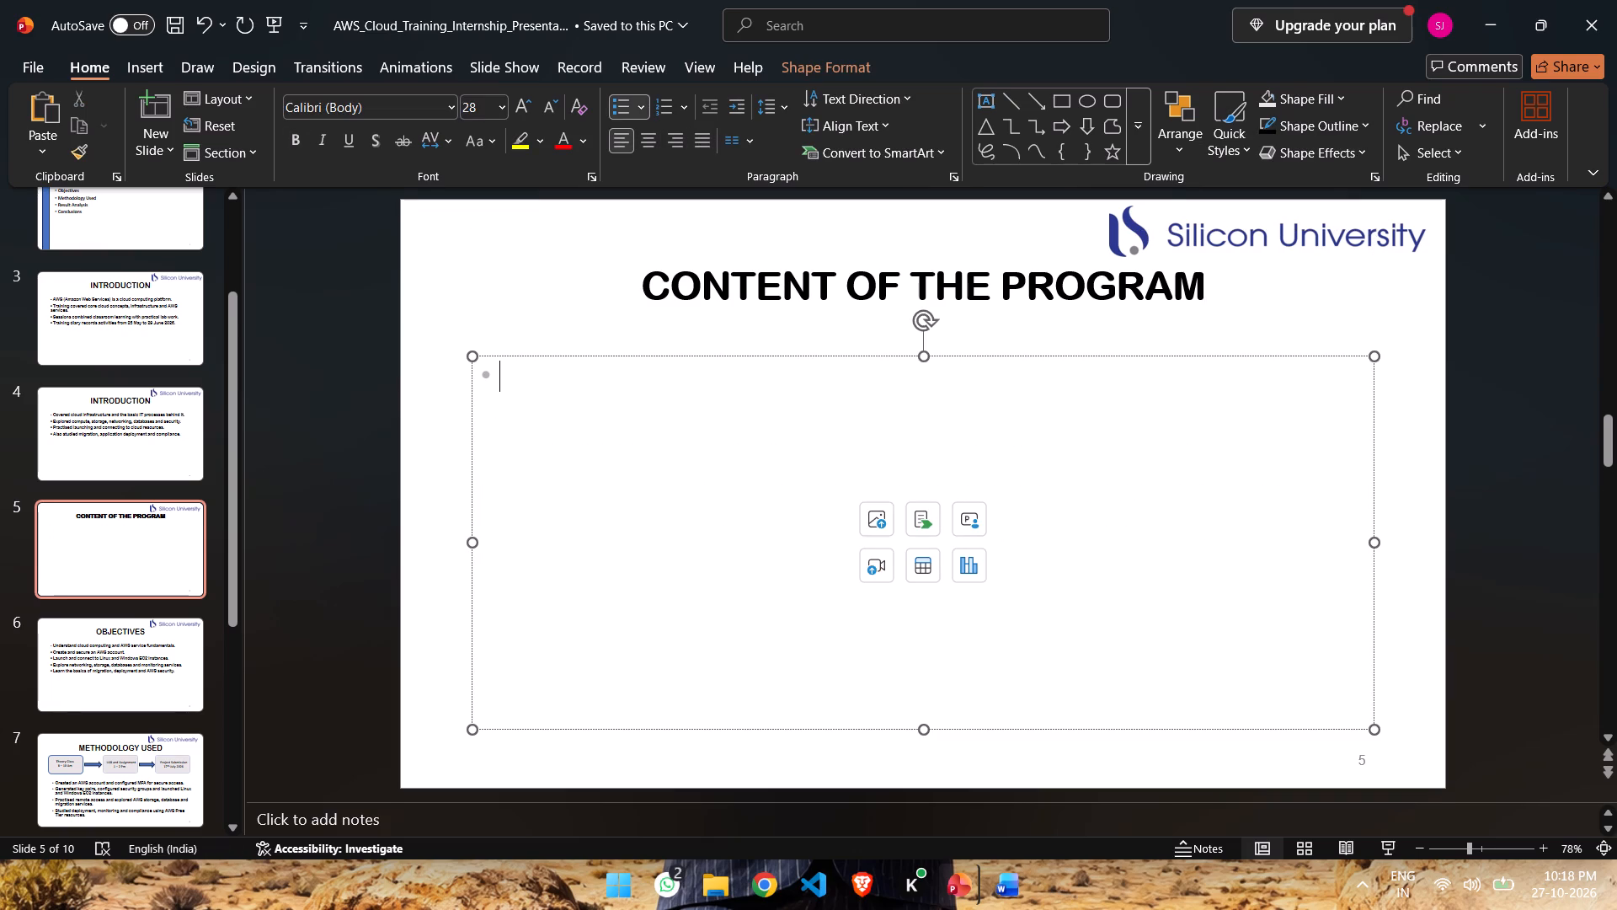
{"action": "key", "text": "BackSpace"}
{"action": "key", "text": "BackSpace"}
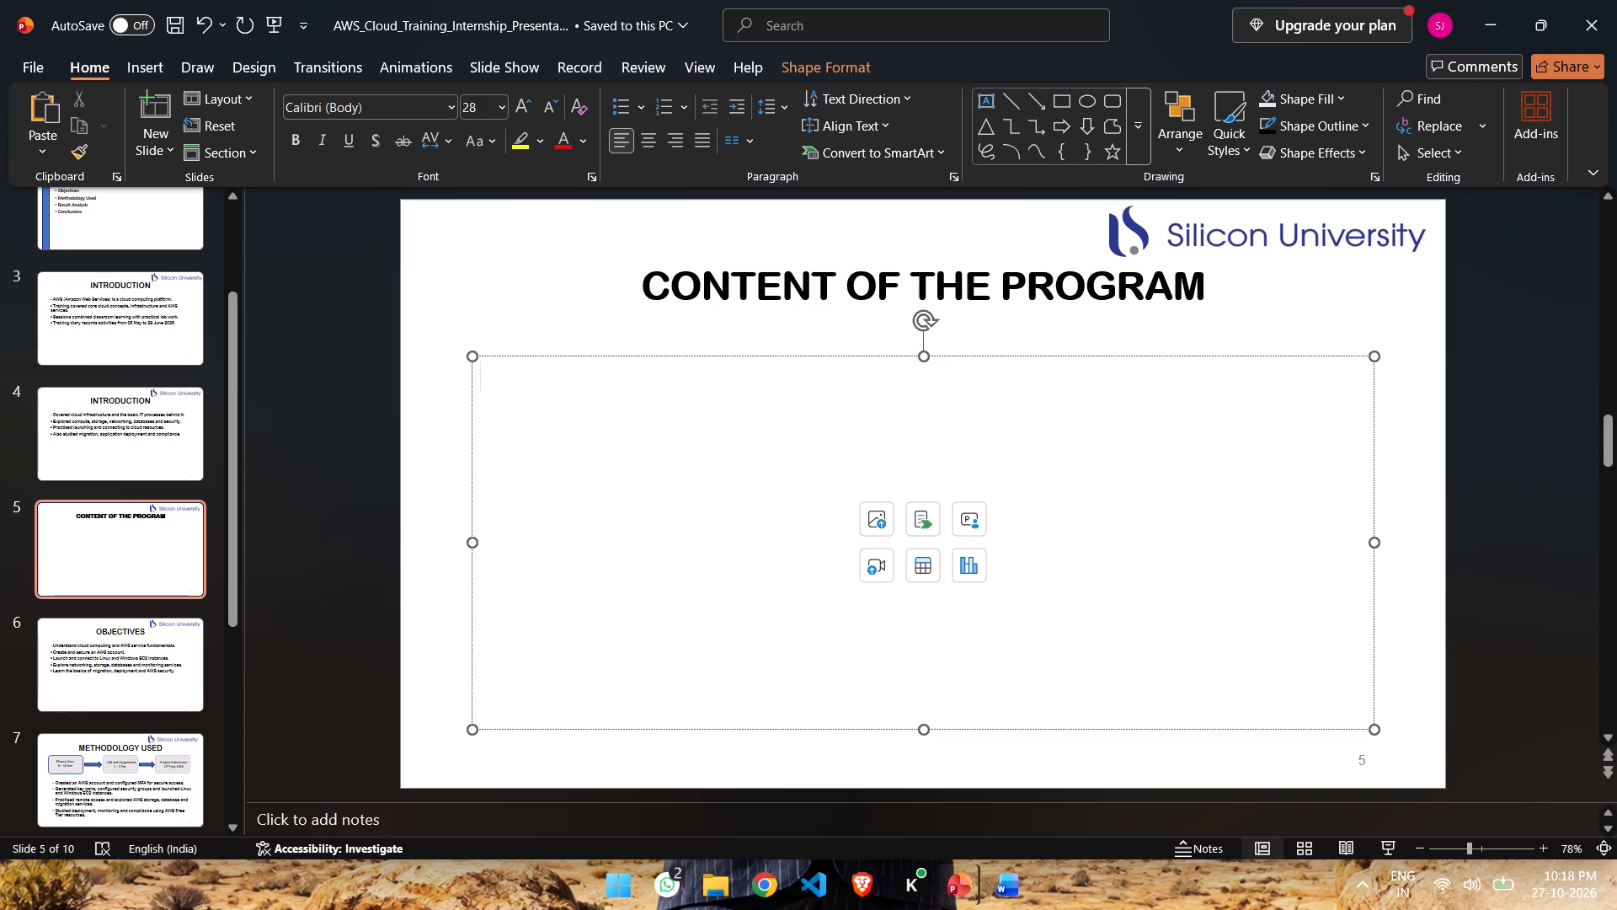
{"action": "left_click", "coordinate": [698, 352]}
{"action": "key", "text": "BackSpace"}
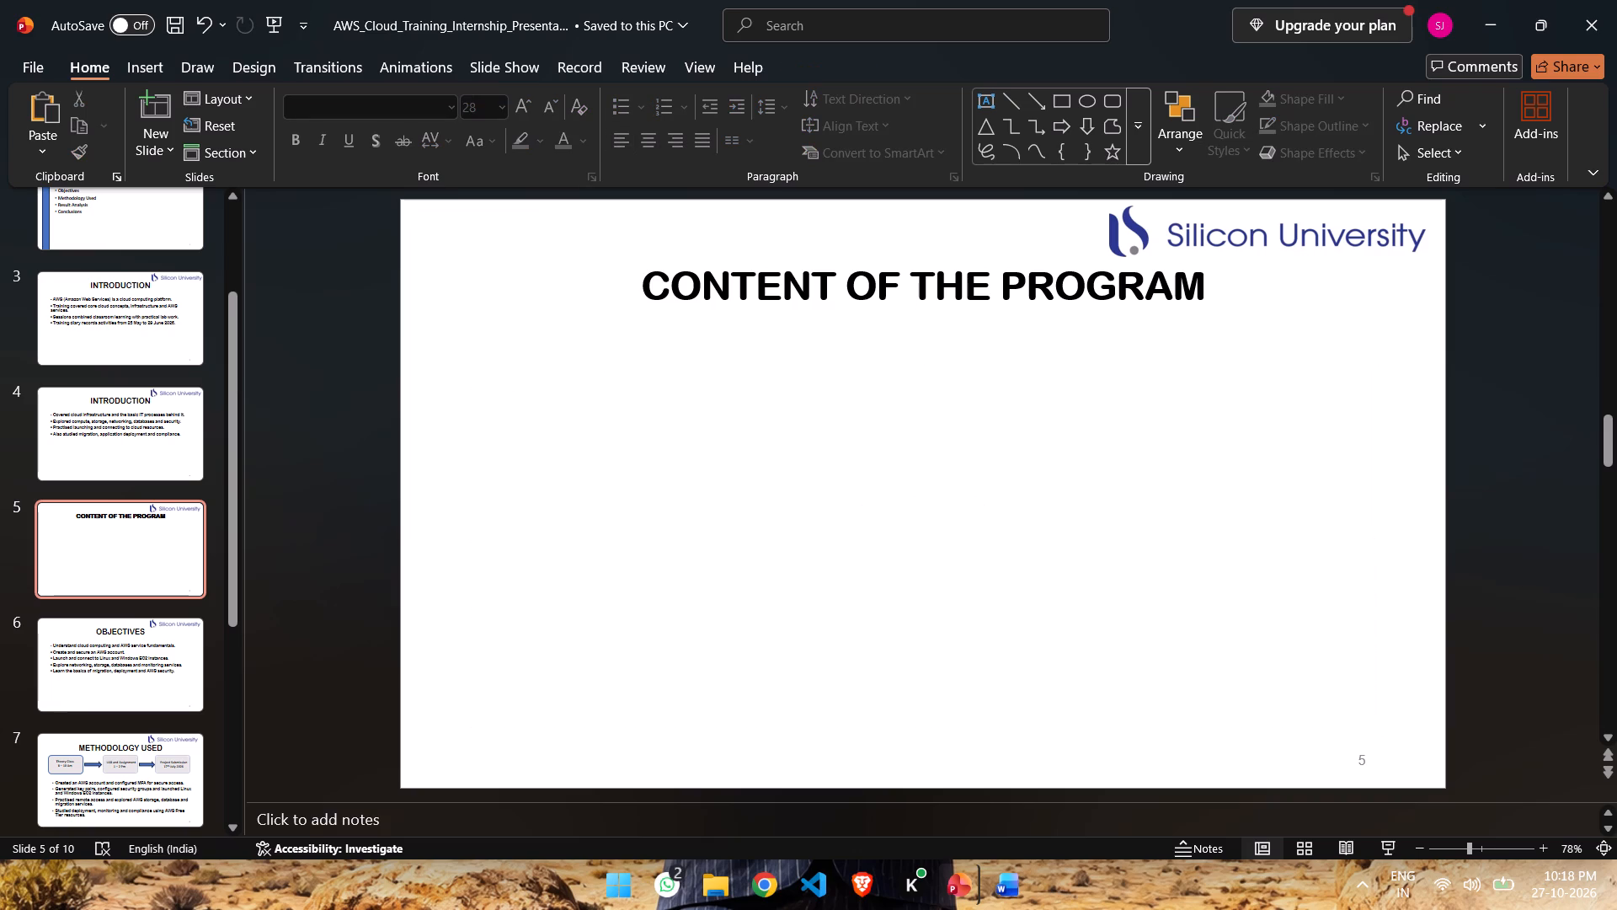
Draw a rounded rectangle about 12.9 cm high and 9.7 cm wide below the title, at the slide's left side.
{"action": "left_click", "coordinate": [132, 72]}
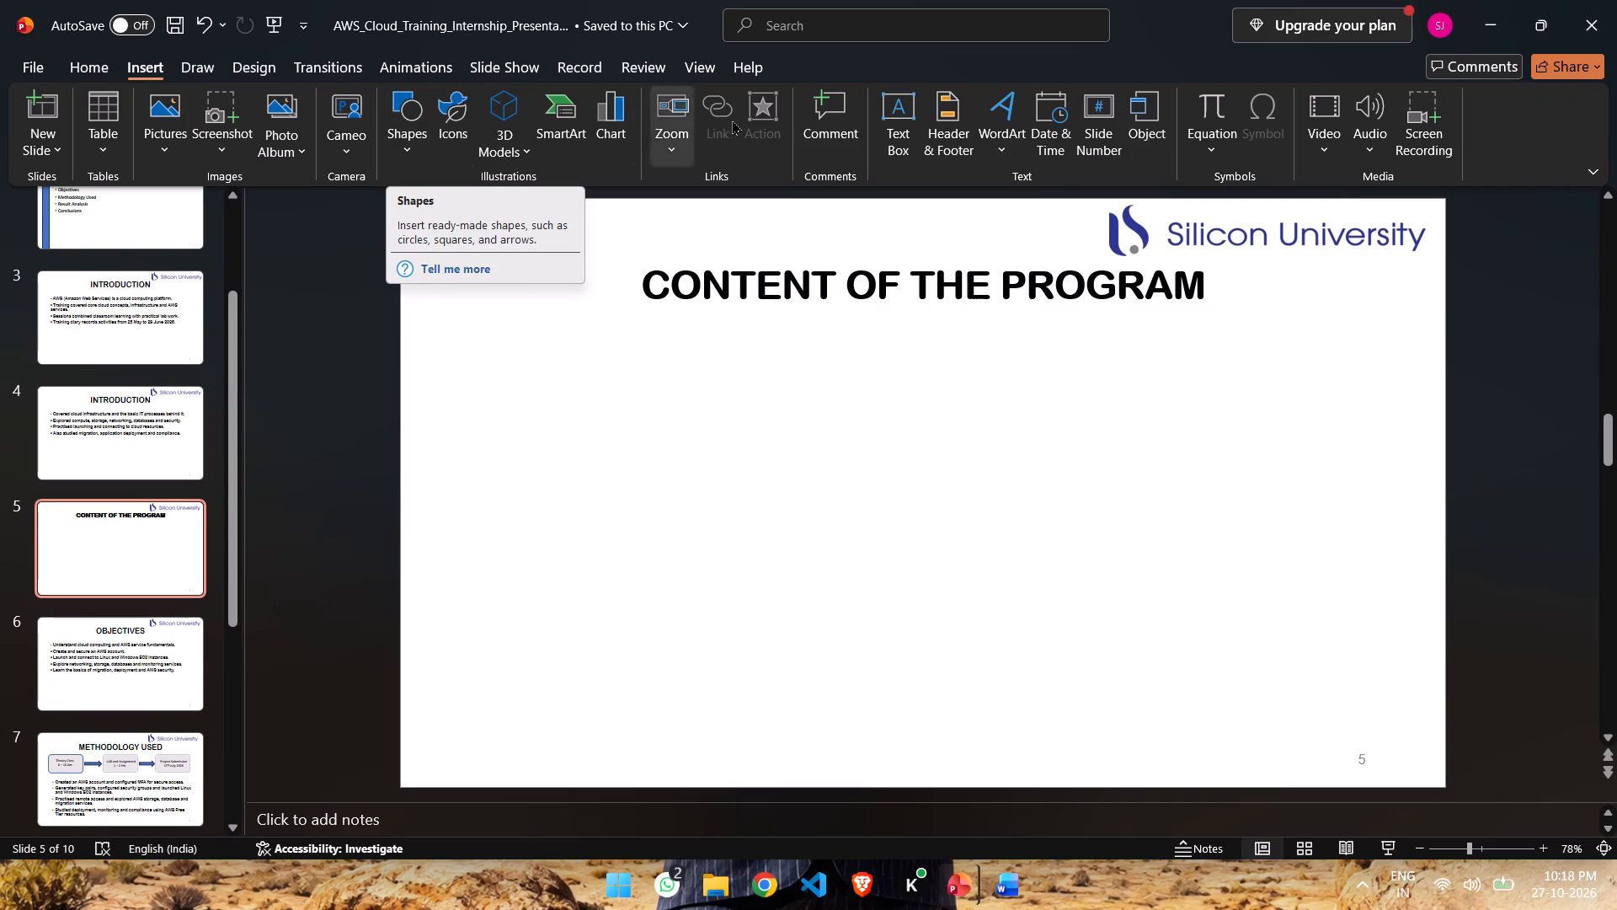
{"action": "left_click", "coordinate": [409, 108]}
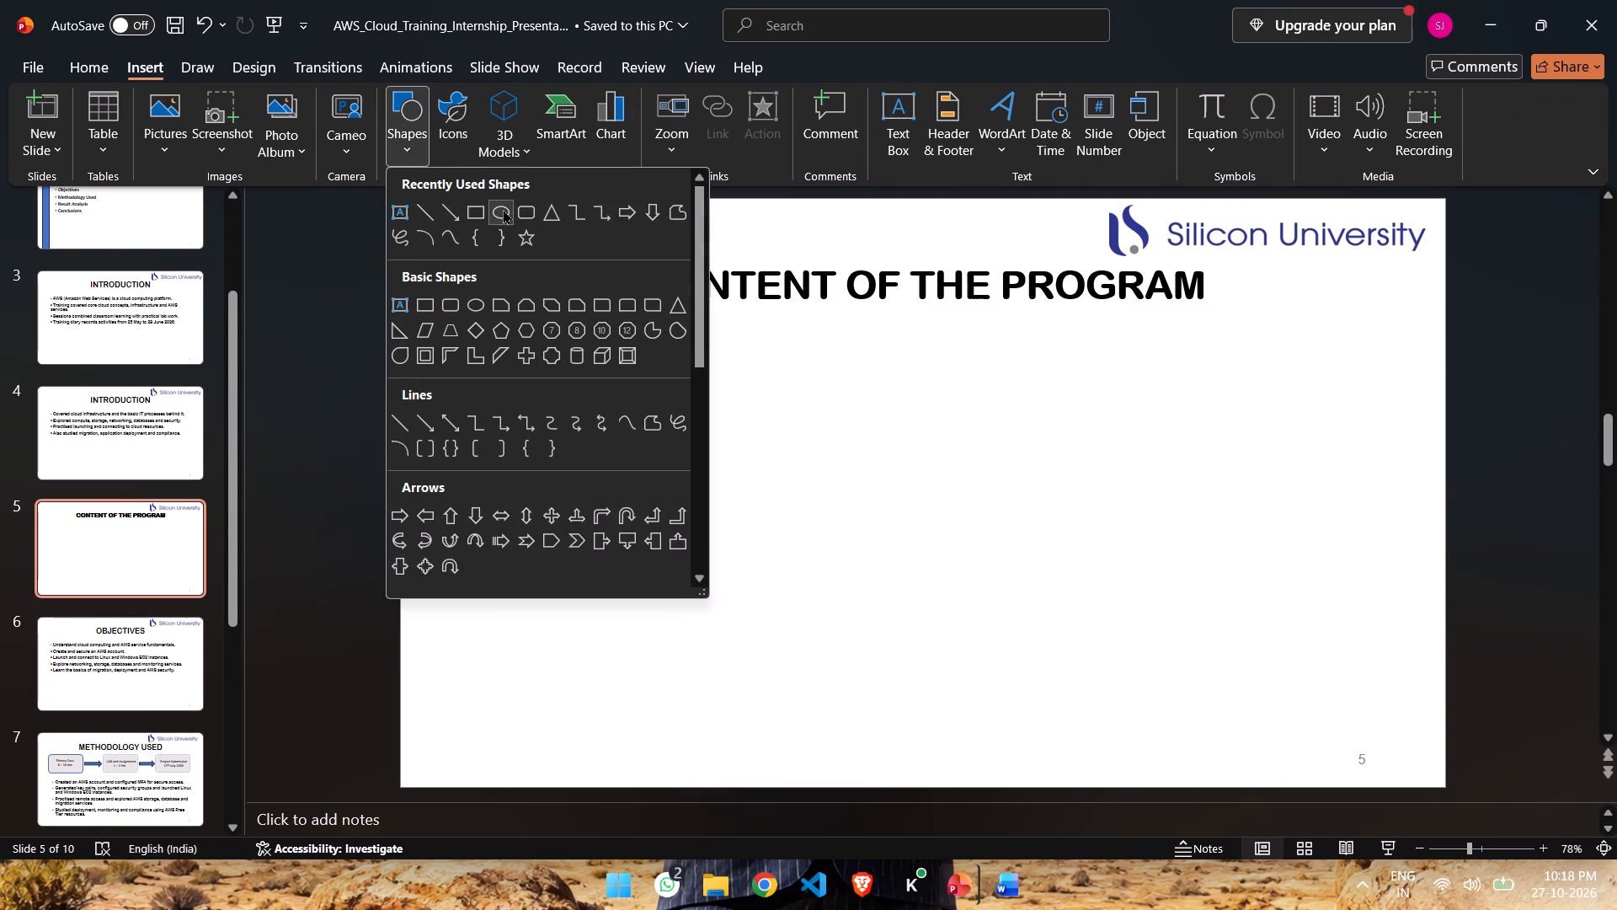
{"action": "left_click", "coordinate": [531, 212]}
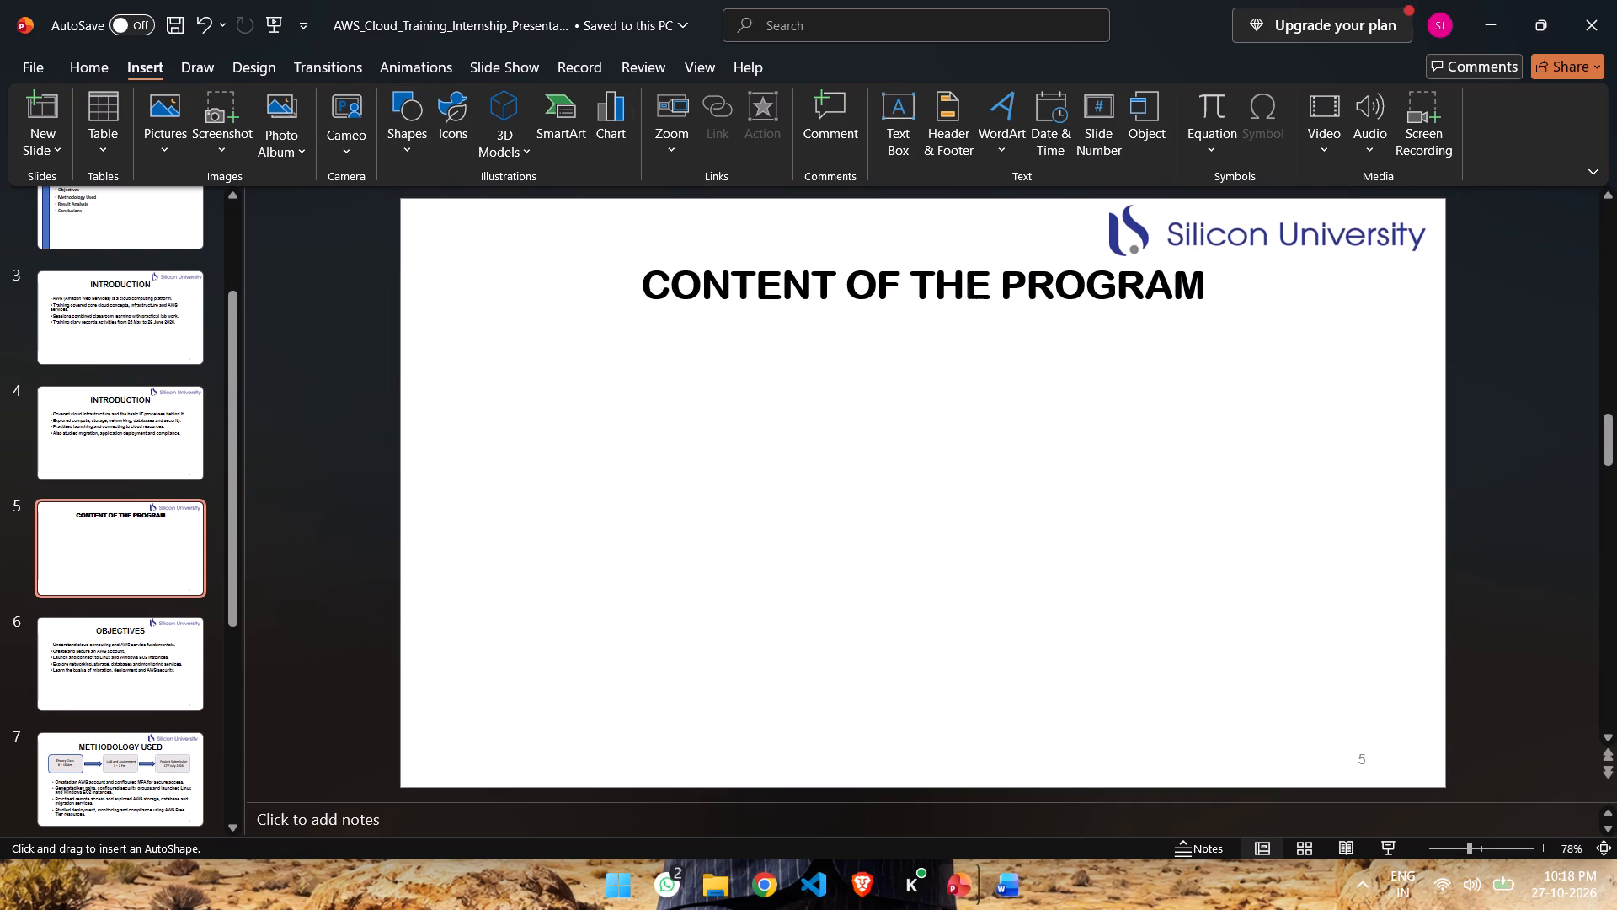
{"action": "left_click_drag", "start_coordinate": [477, 357], "coordinate": [752, 609]}
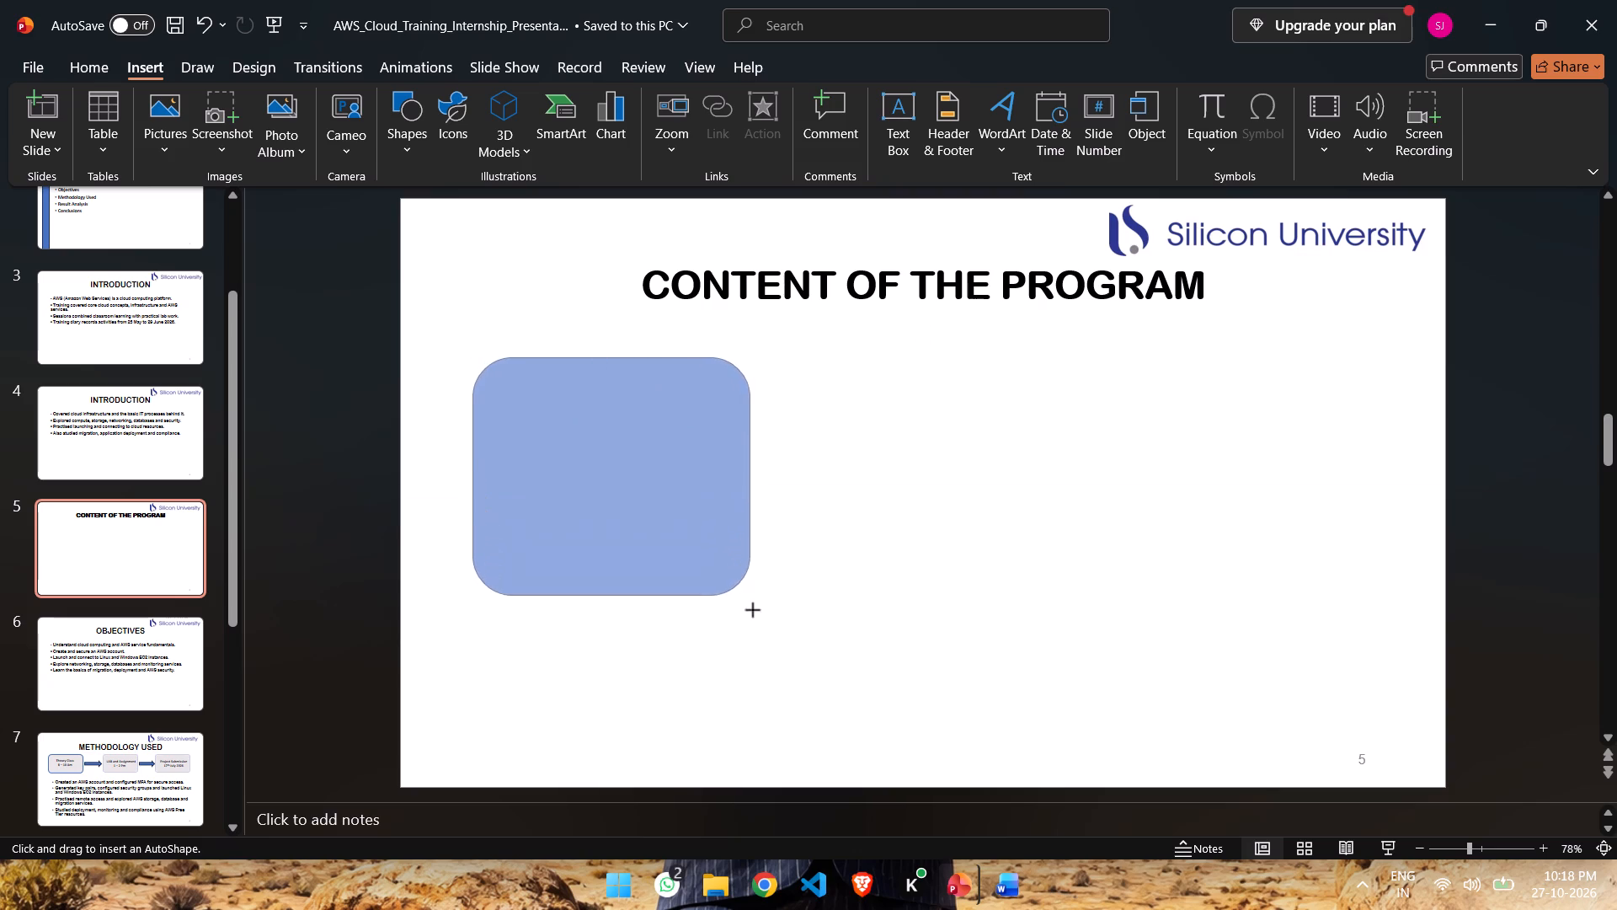
{"action": "left_click_drag", "start_coordinate": [752, 609], "coordinate": [773, 763]}
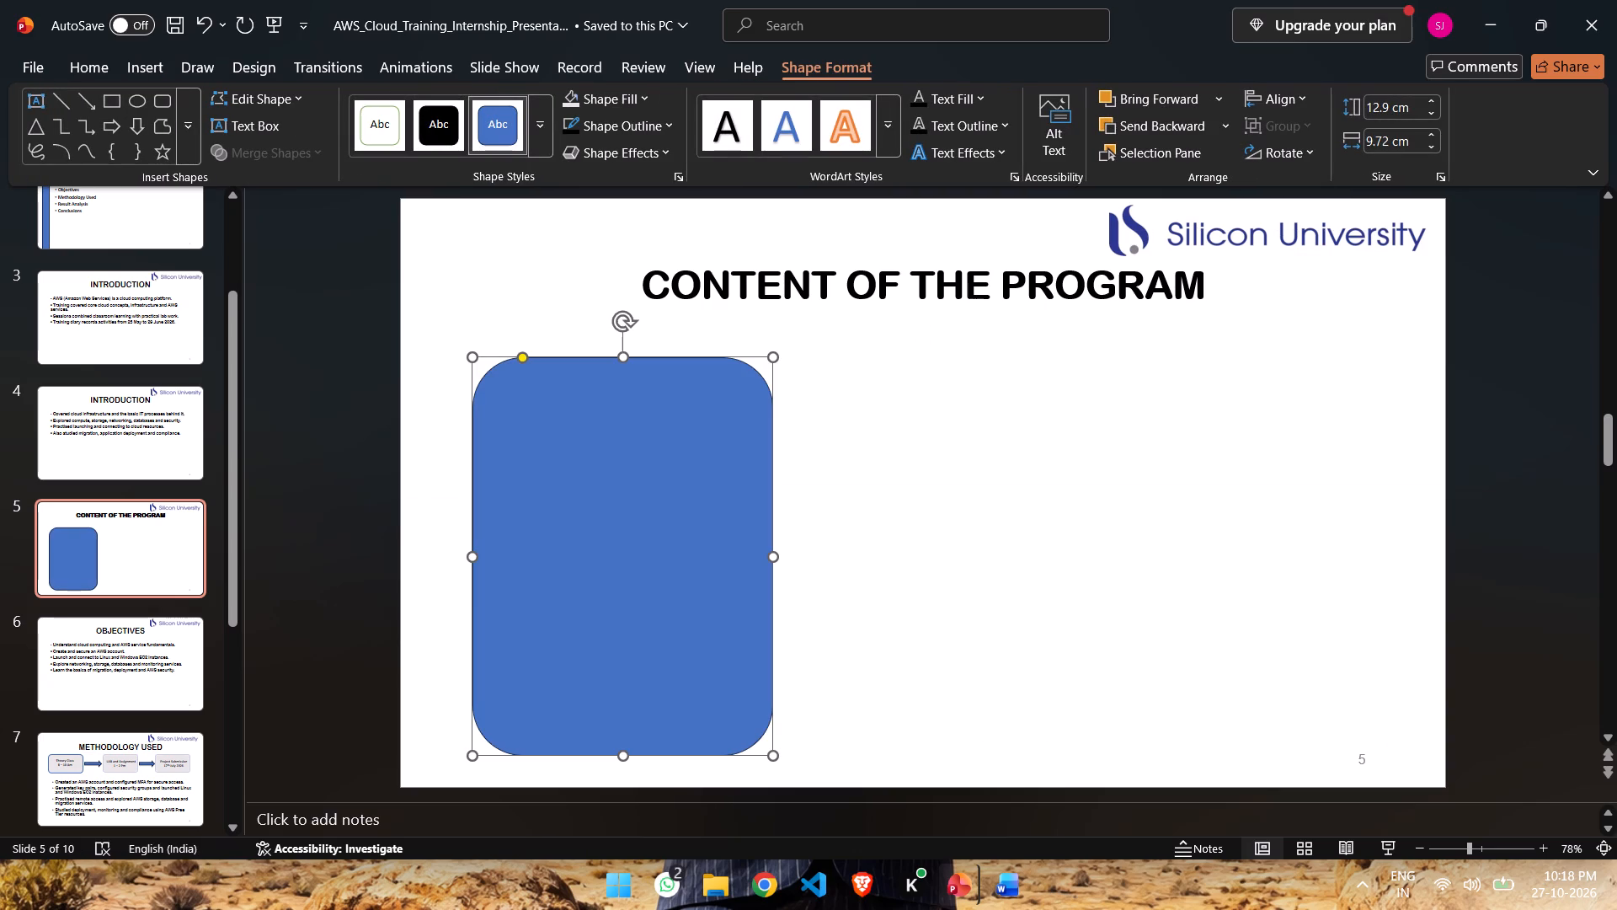
{"action": "left_click_drag", "start_coordinate": [542, 356], "coordinate": [522, 331]}
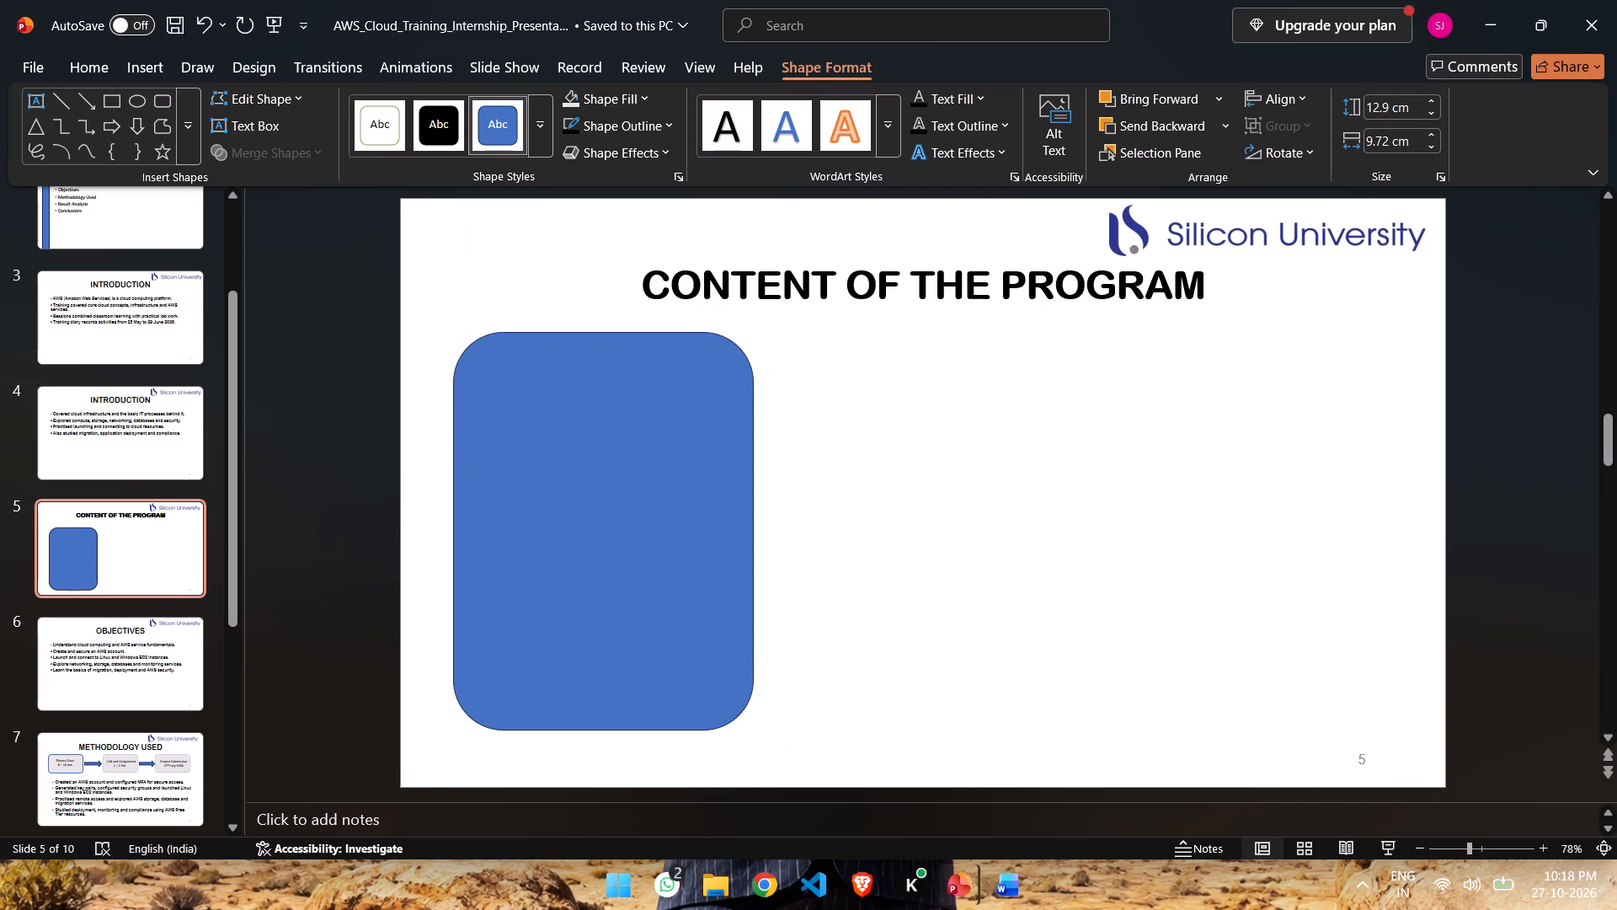
{"action": "left_click_drag", "start_coordinate": [522, 331], "coordinate": [526, 340]}
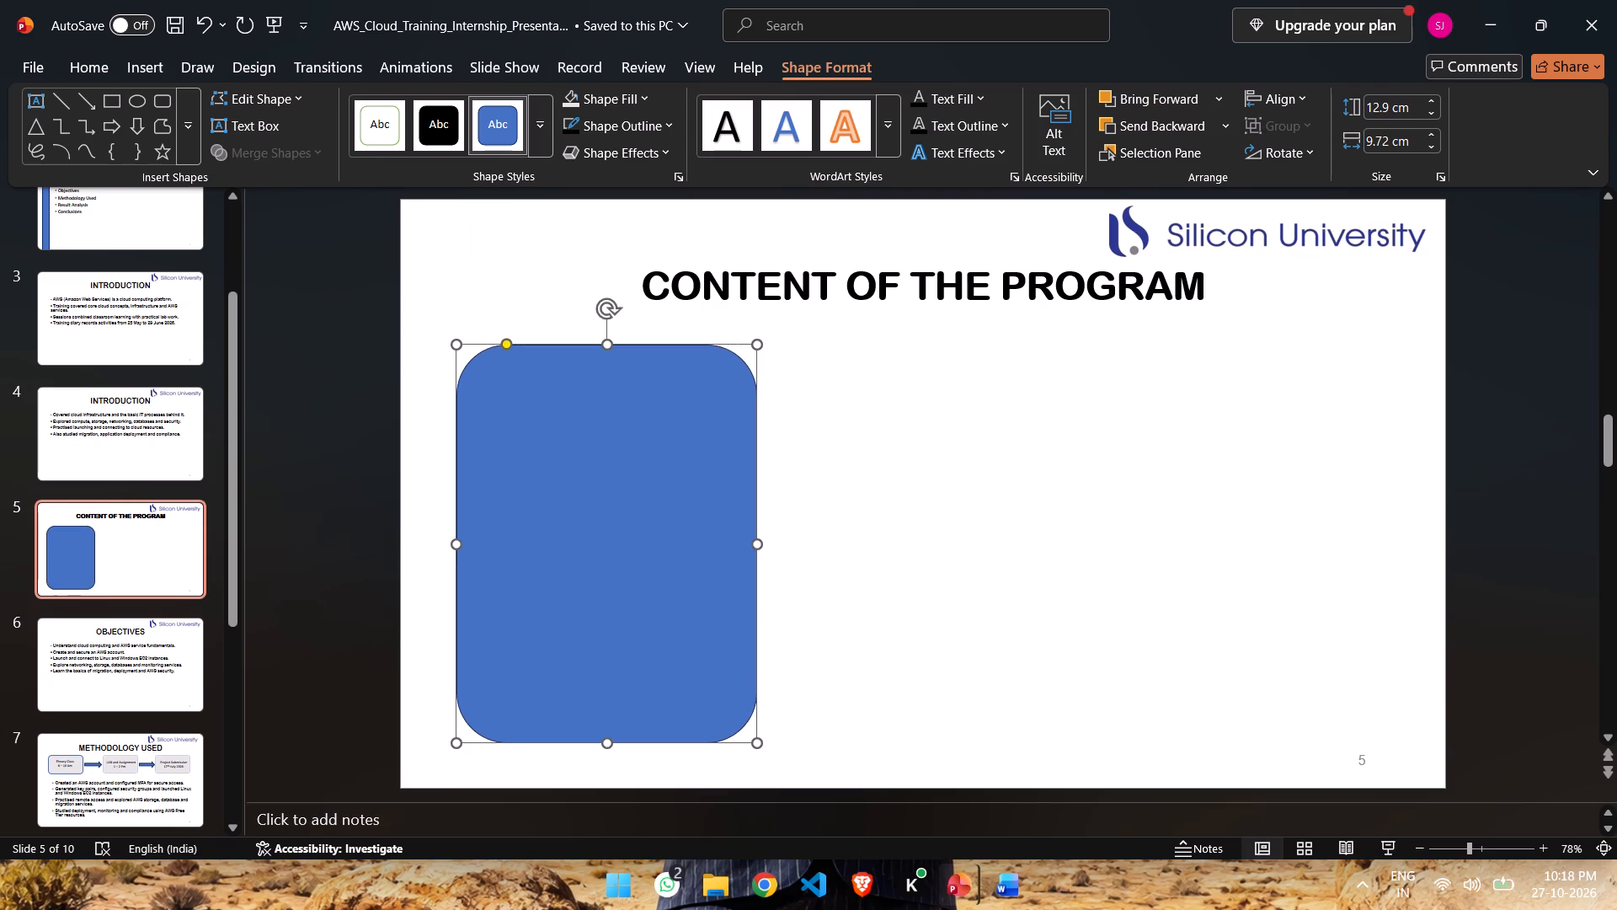
Copy the blue rounded rectangle, paste it as a picture, and place the copy beside the original in the slide's middle.
{"action": "right_click", "coordinate": [705, 524]}
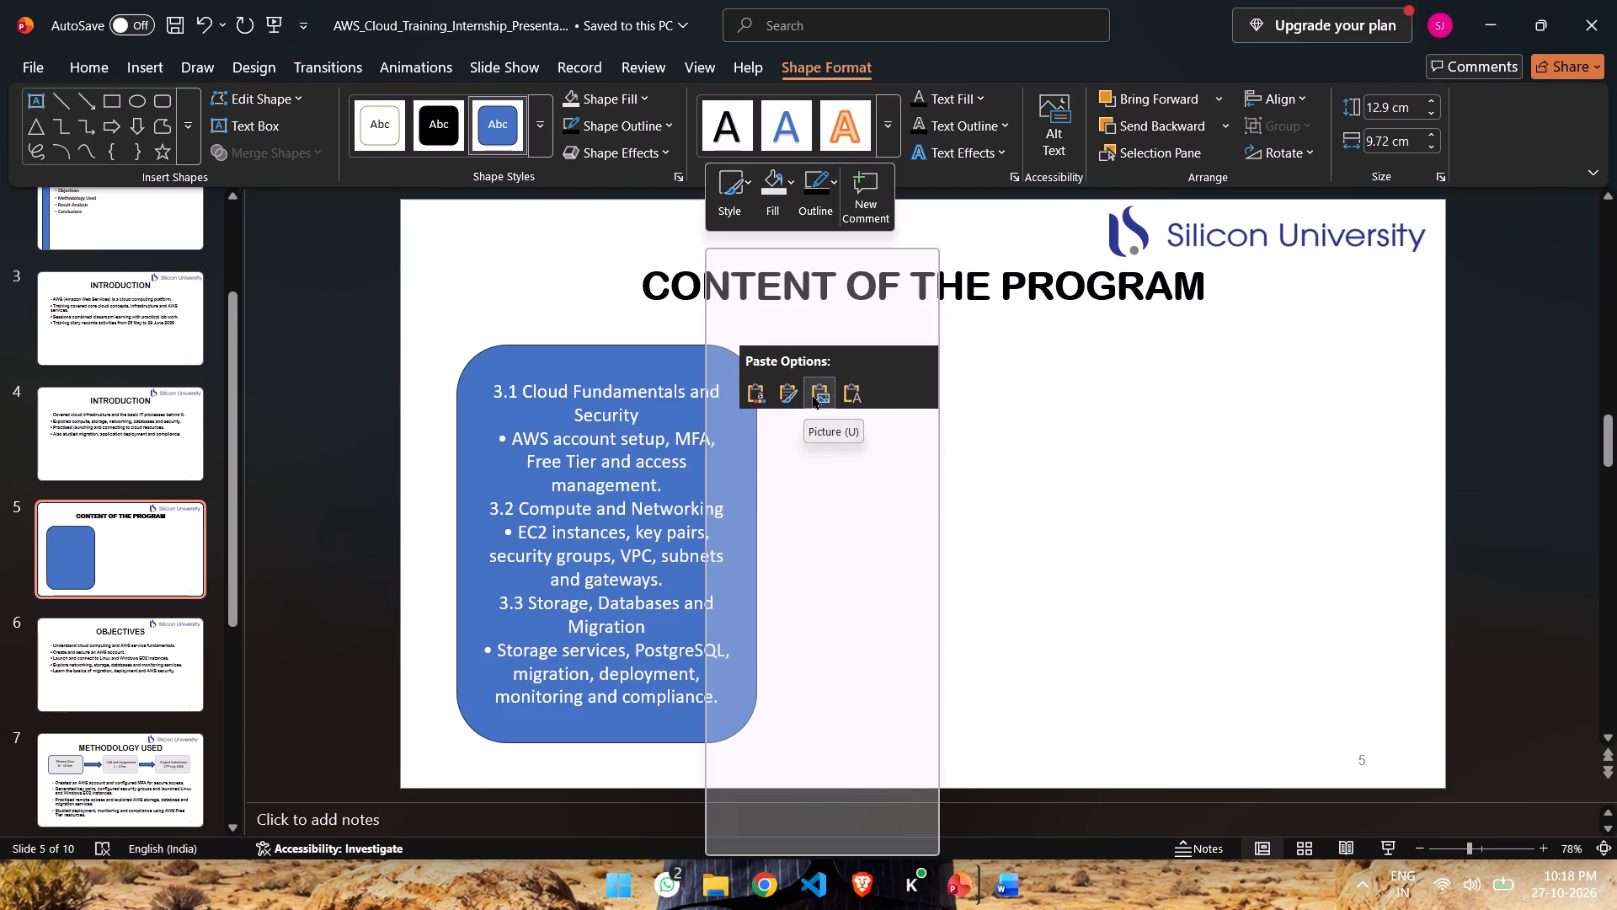
{"action": "left_click", "coordinate": [531, 418]}
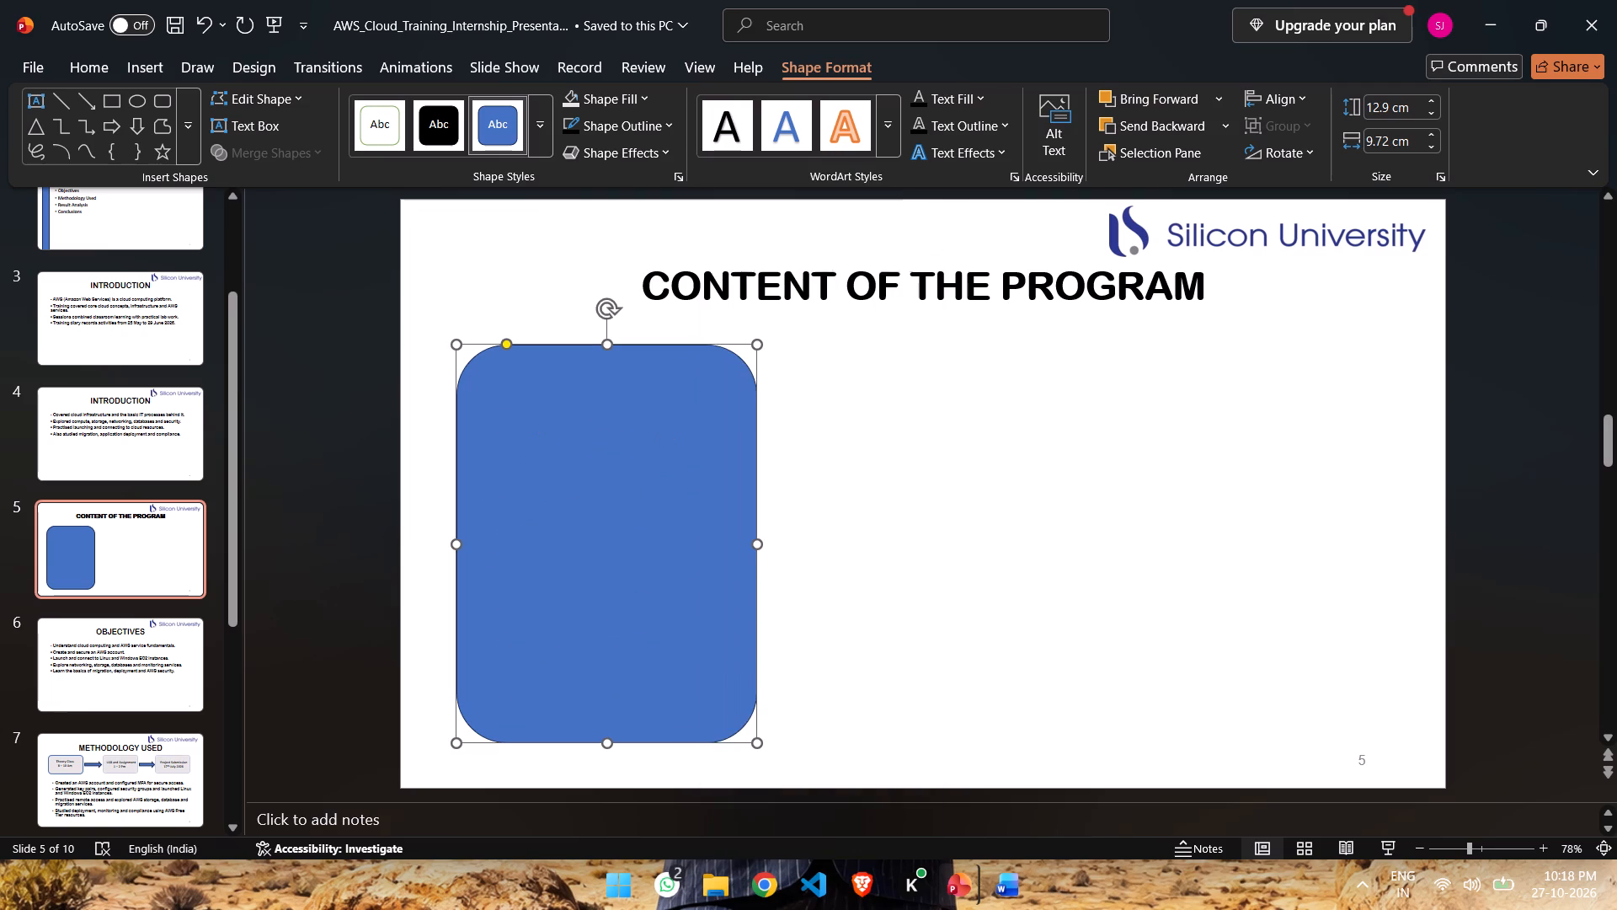
{"action": "right_click", "coordinate": [531, 418]}
{"action": "left_click", "coordinate": [585, 329]}
{"action": "right_click", "coordinate": [865, 419]}
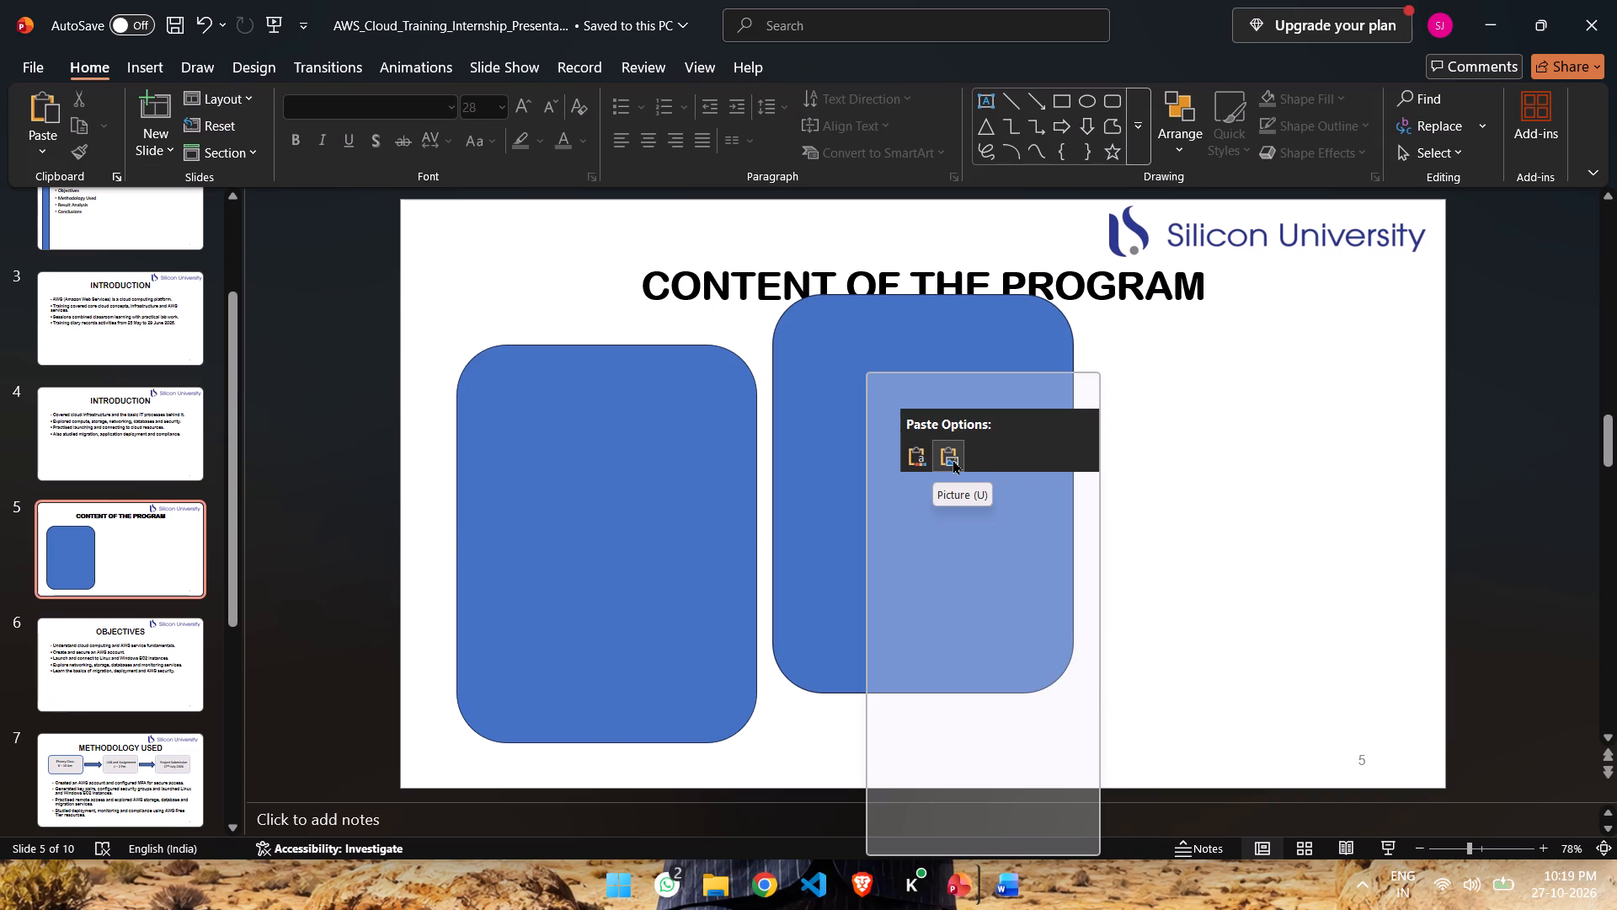
{"action": "left_click", "coordinate": [953, 459]}
{"action": "left_click_drag", "start_coordinate": [959, 474], "coordinate": [990, 520]}
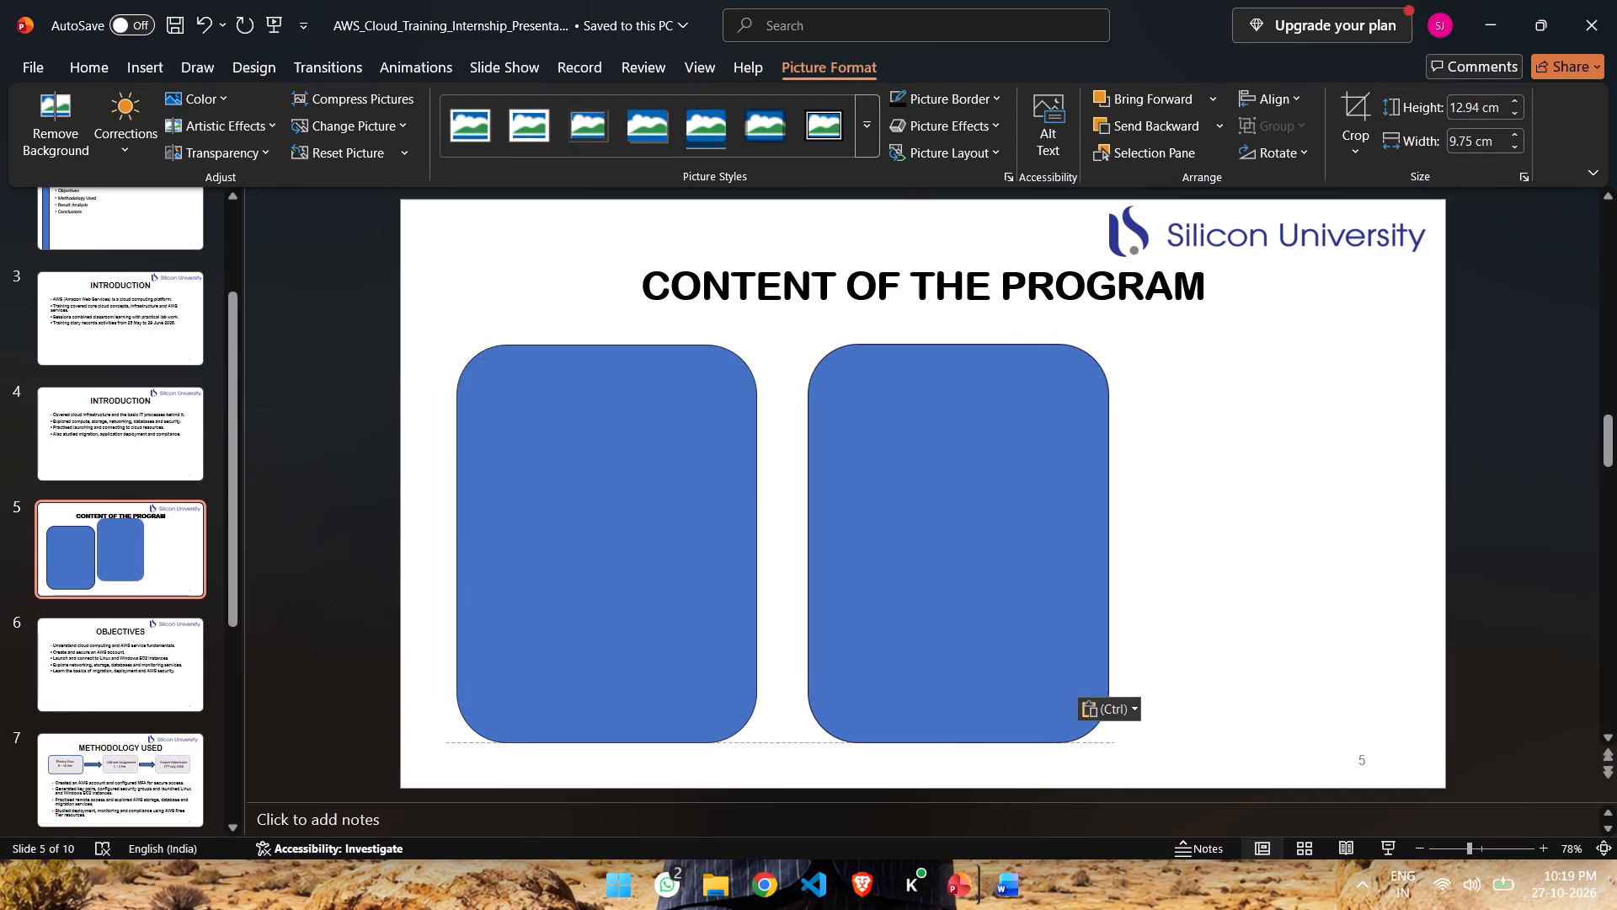
{"action": "left_click_drag", "start_coordinate": [990, 520], "coordinate": [978, 524]}
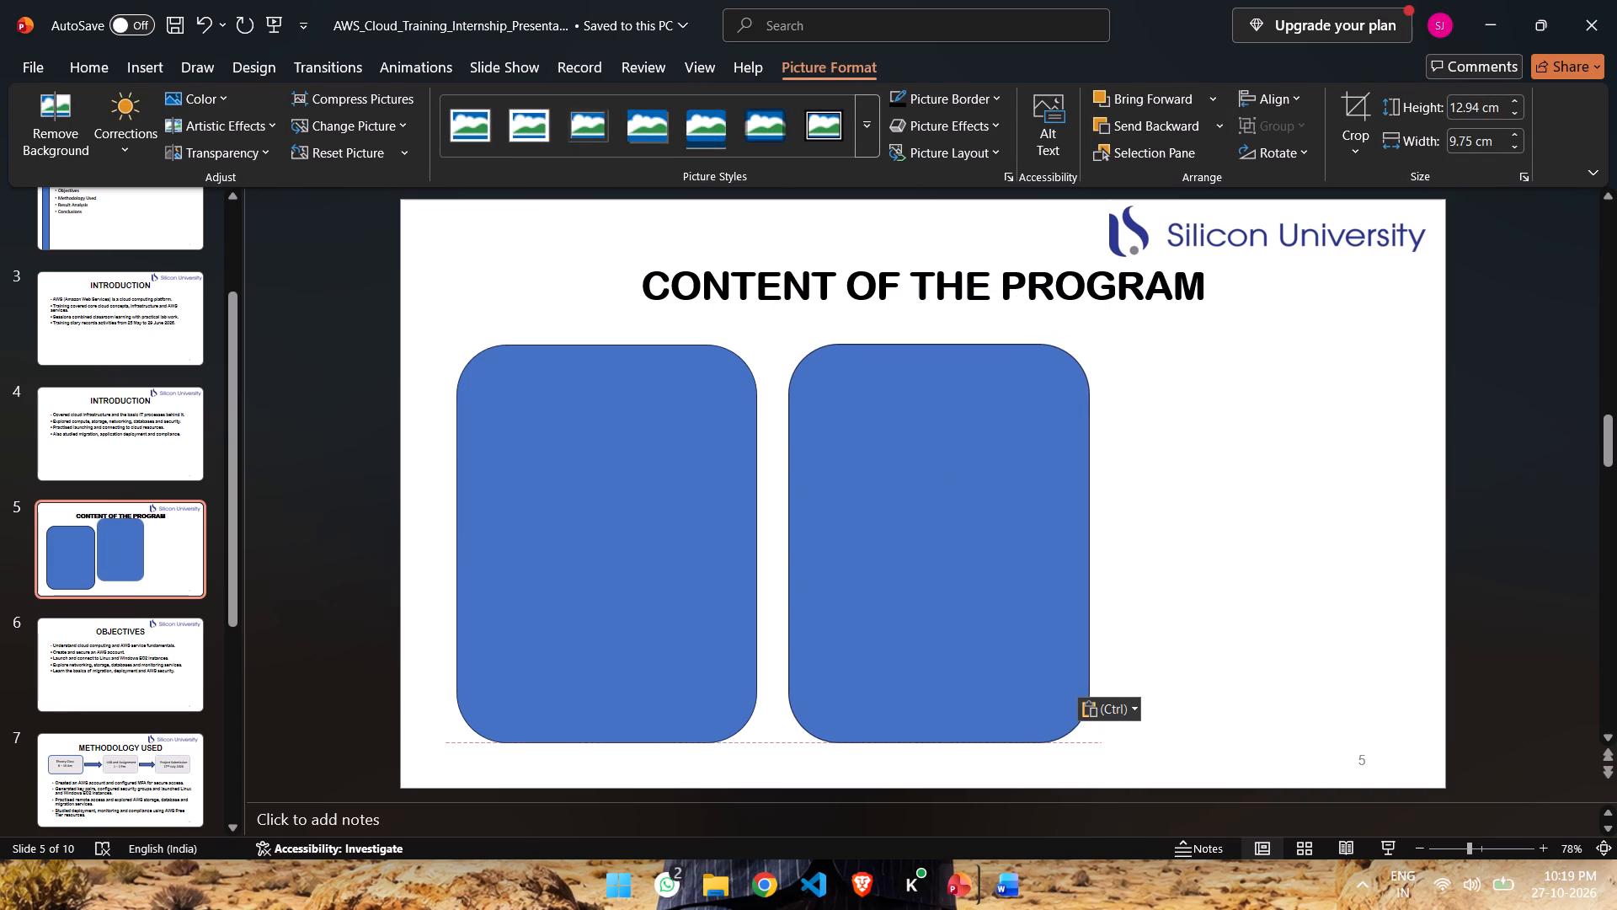
{"action": "left_click_drag", "start_coordinate": [978, 524], "coordinate": [978, 523]}
Paste another picture copy of the rounded rectangle and place it at the slide's right side, level with the others.
{"action": "right_click", "coordinate": [961, 505]}
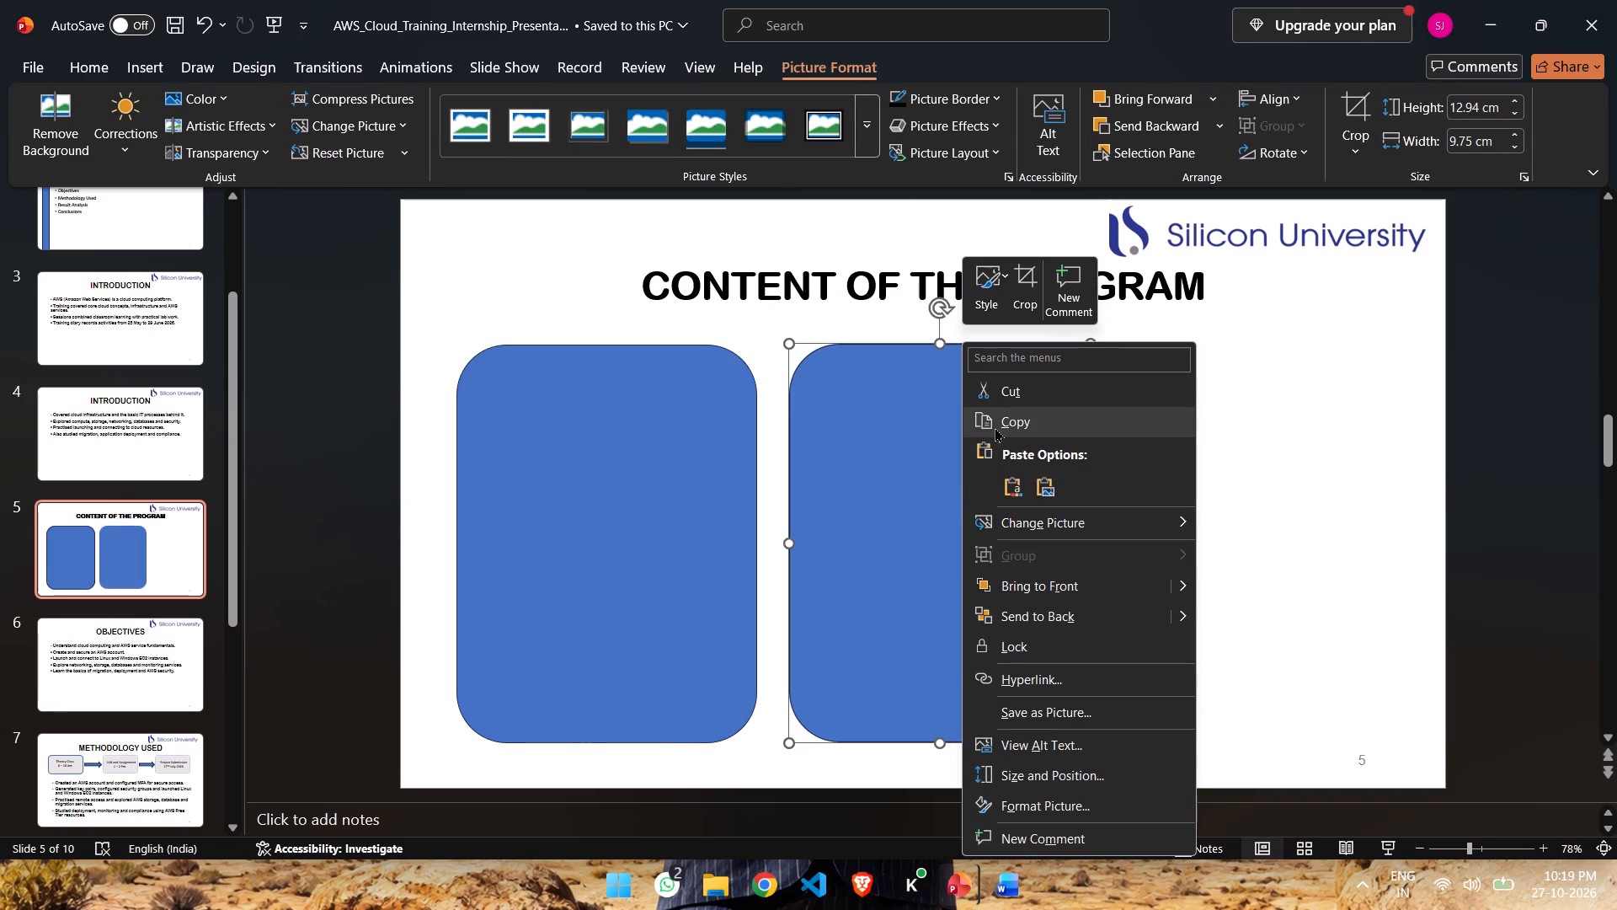
{"action": "left_click", "coordinate": [1043, 484]}
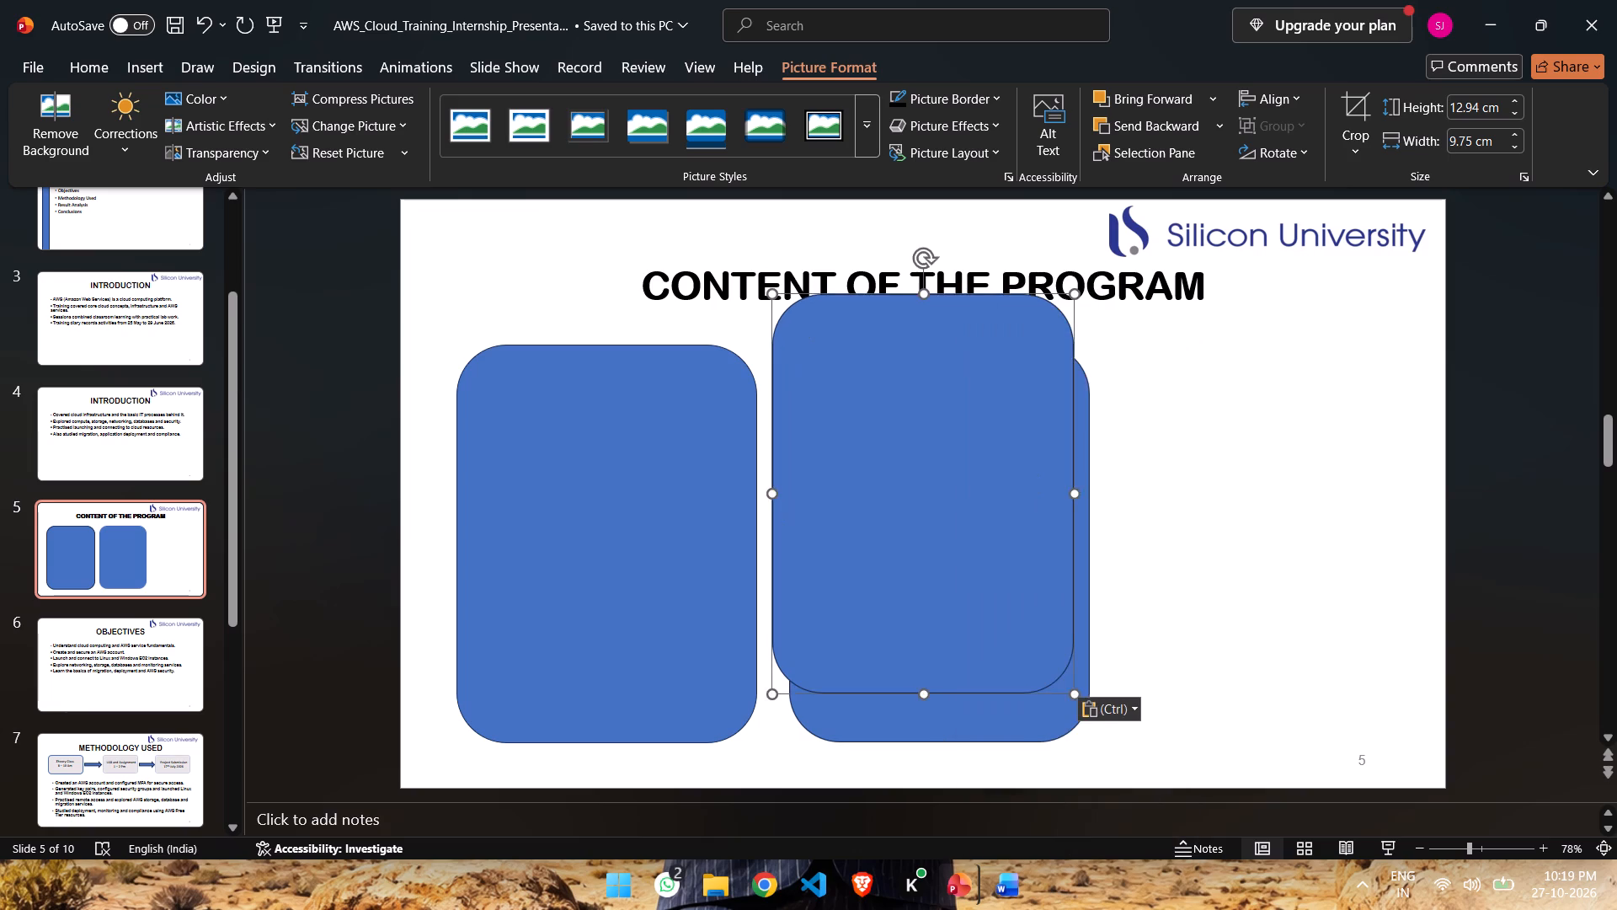
{"action": "left_click_drag", "start_coordinate": [936, 471], "coordinate": [1282, 512]}
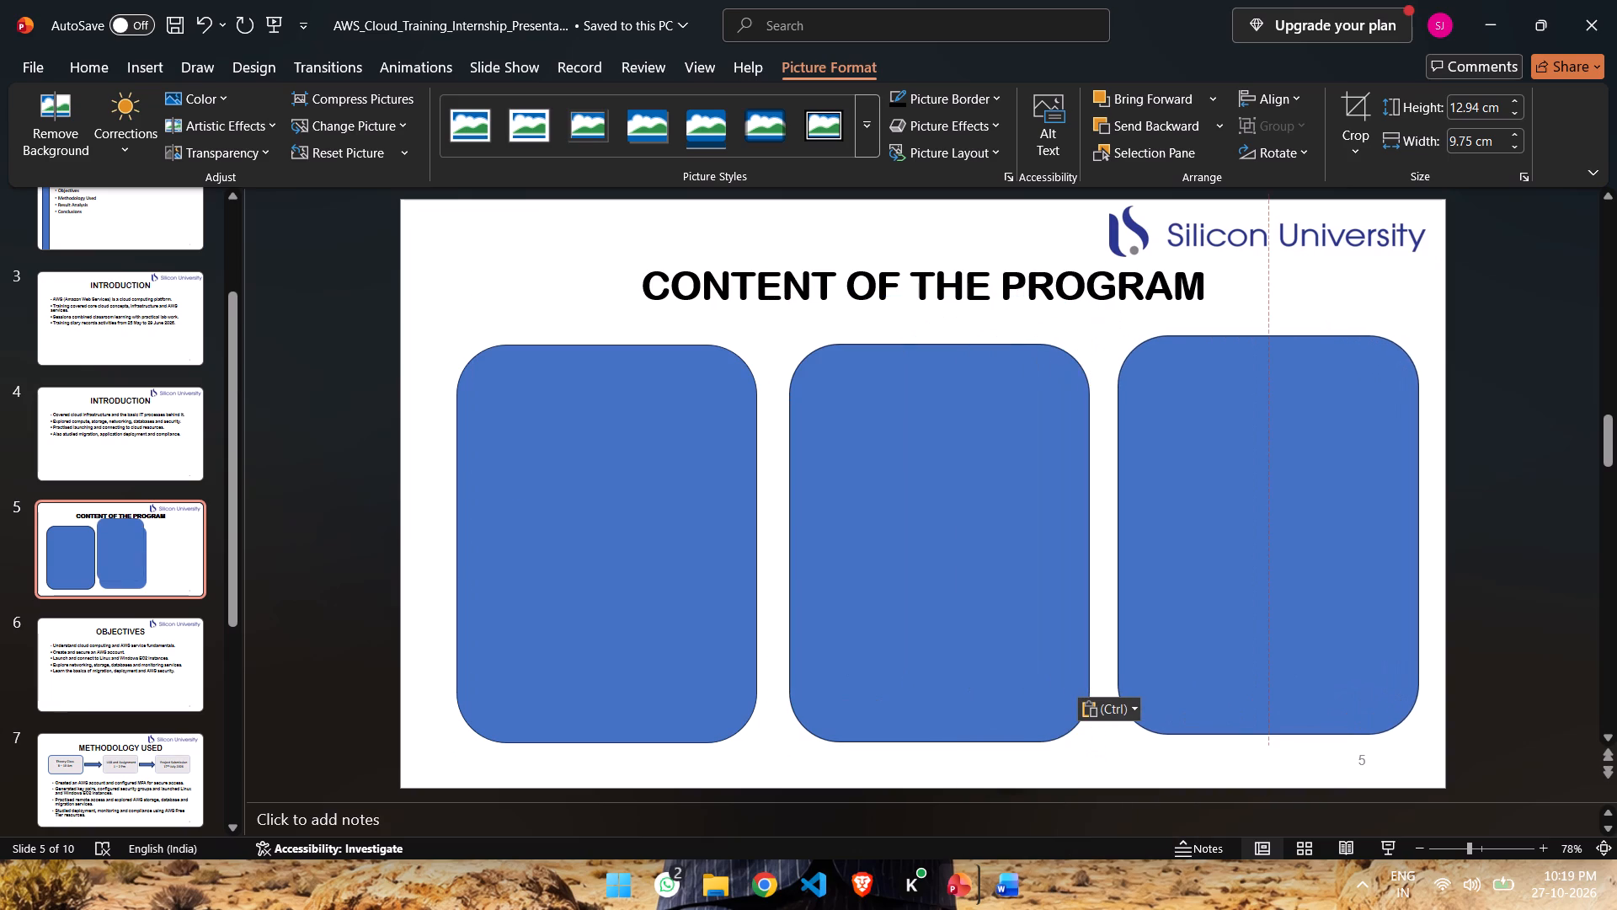
{"action": "left_click_drag", "start_coordinate": [1282, 512], "coordinate": [1294, 515]}
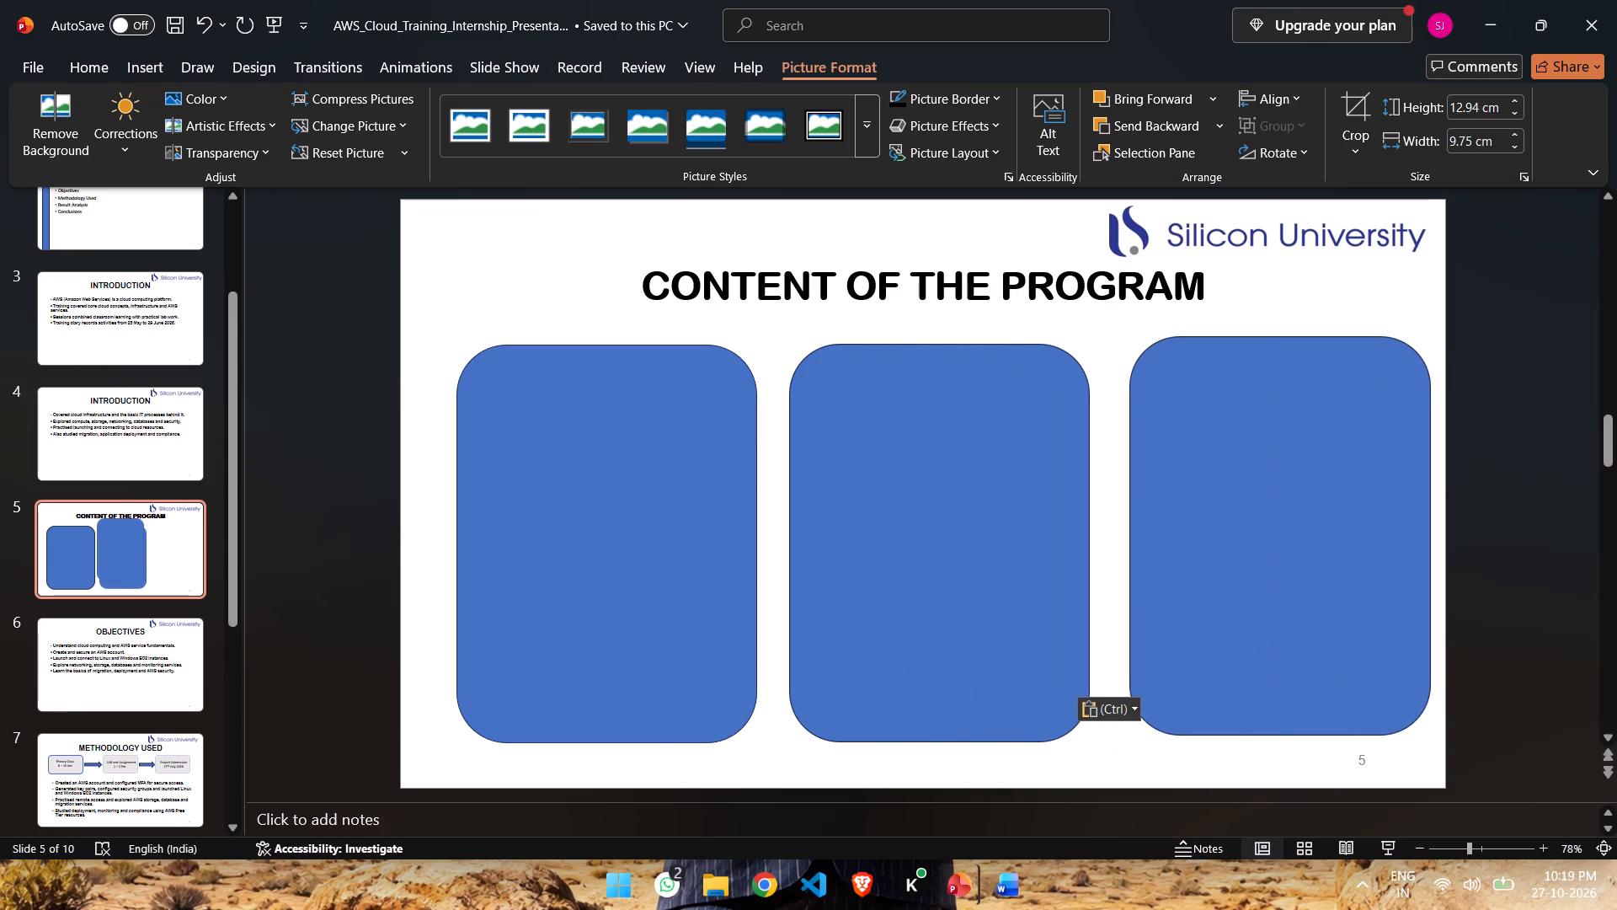
{"action": "left_click_drag", "start_coordinate": [1294, 515], "coordinate": [1294, 518]}
Reposition the three rounded boxes so they form a level, evenly spaced row under the title.
{"action": "left_click_drag", "start_coordinate": [958, 496], "coordinate": [947, 494]}
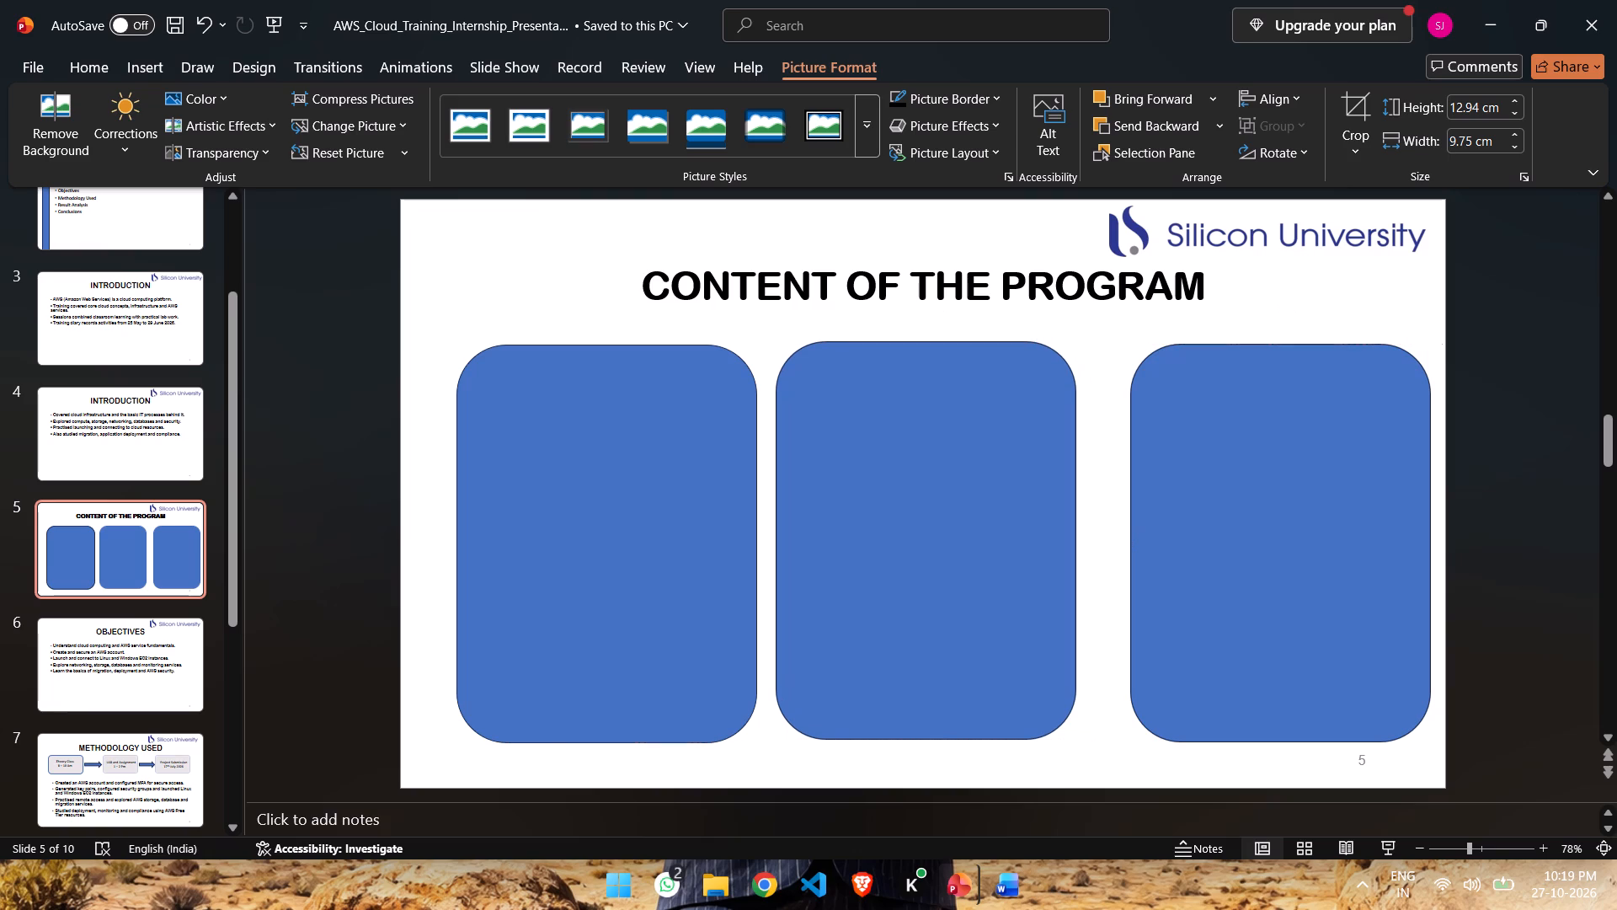
{"action": "left_click_drag", "start_coordinate": [947, 494], "coordinate": [949, 495]}
{"action": "left_click_drag", "start_coordinate": [616, 511], "coordinate": [598, 513]}
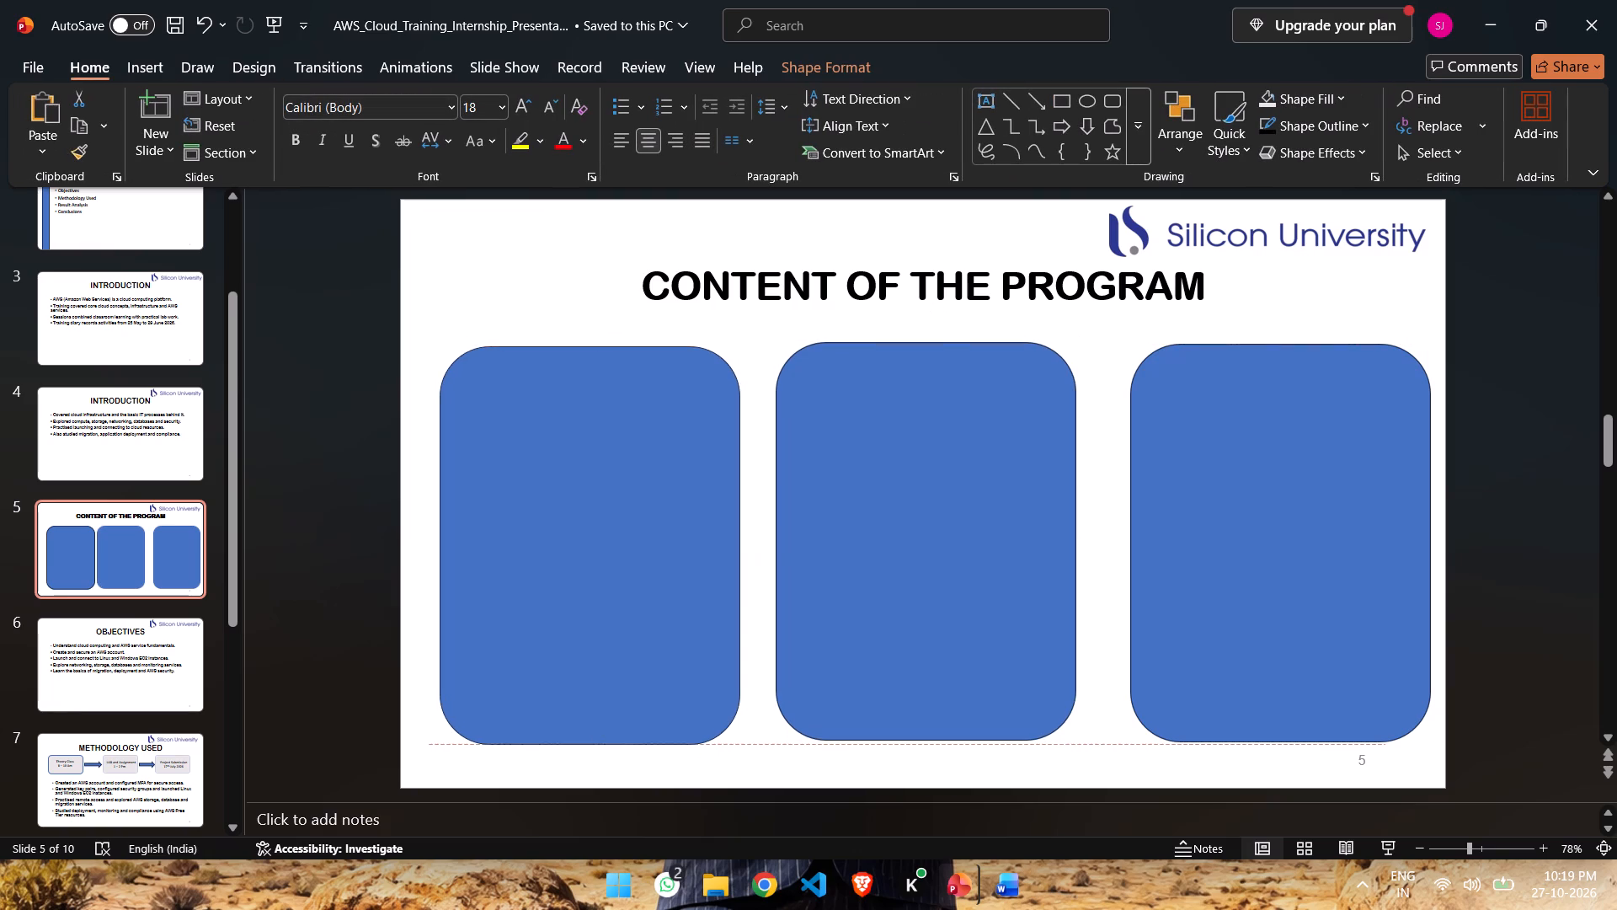
{"action": "left_click_drag", "start_coordinate": [598, 513], "coordinate": [577, 500]}
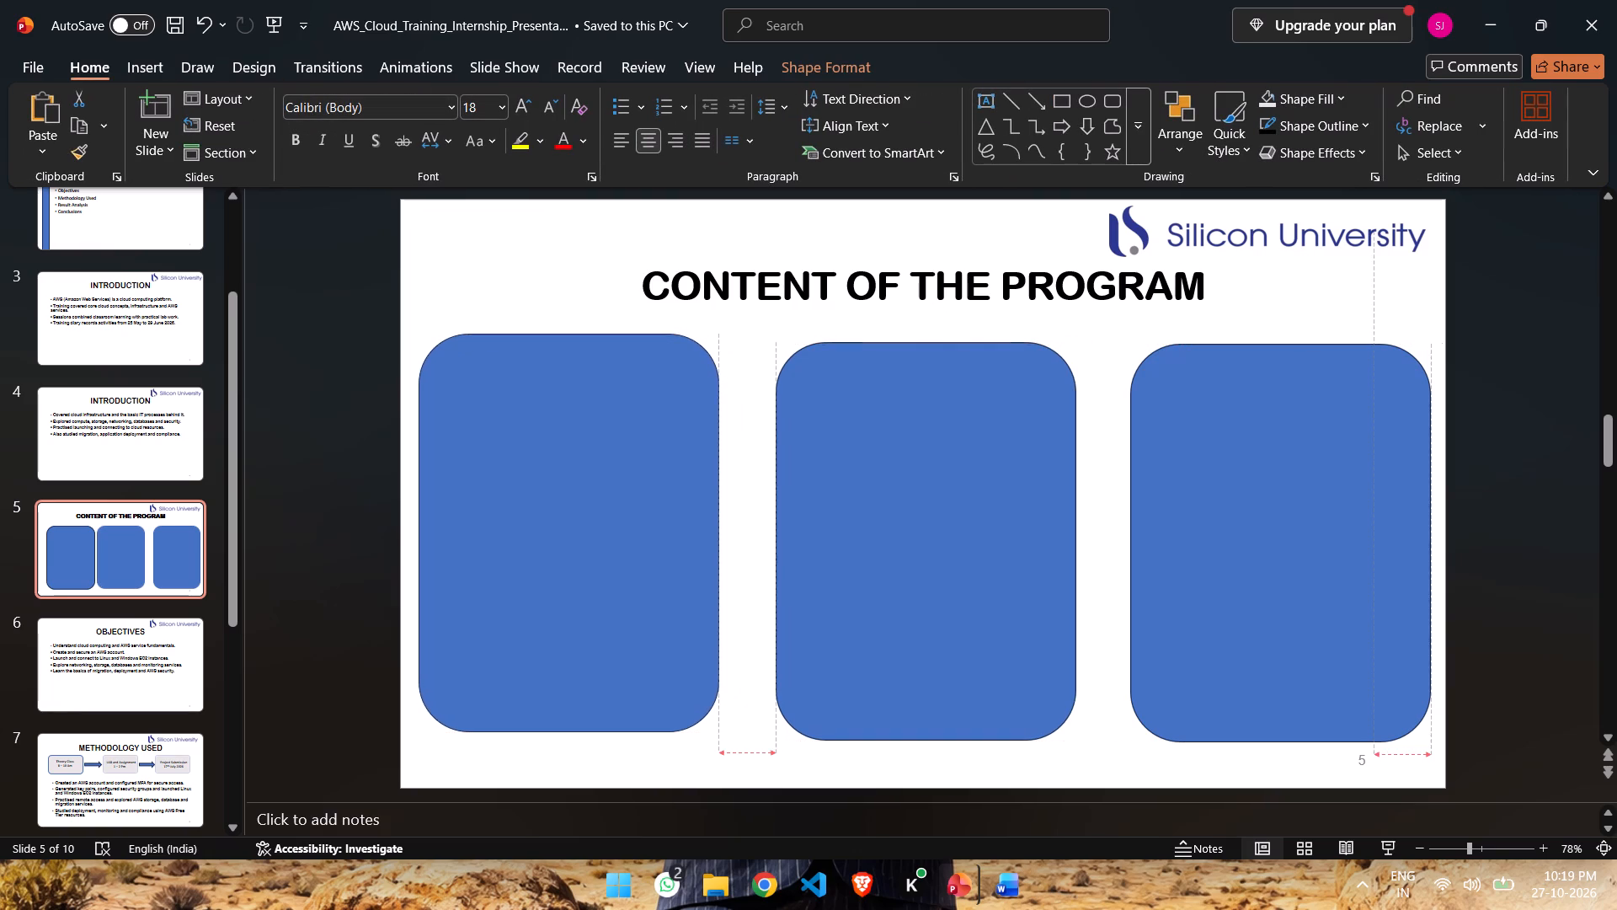
{"action": "left_click_drag", "start_coordinate": [577, 500], "coordinate": [592, 507]}
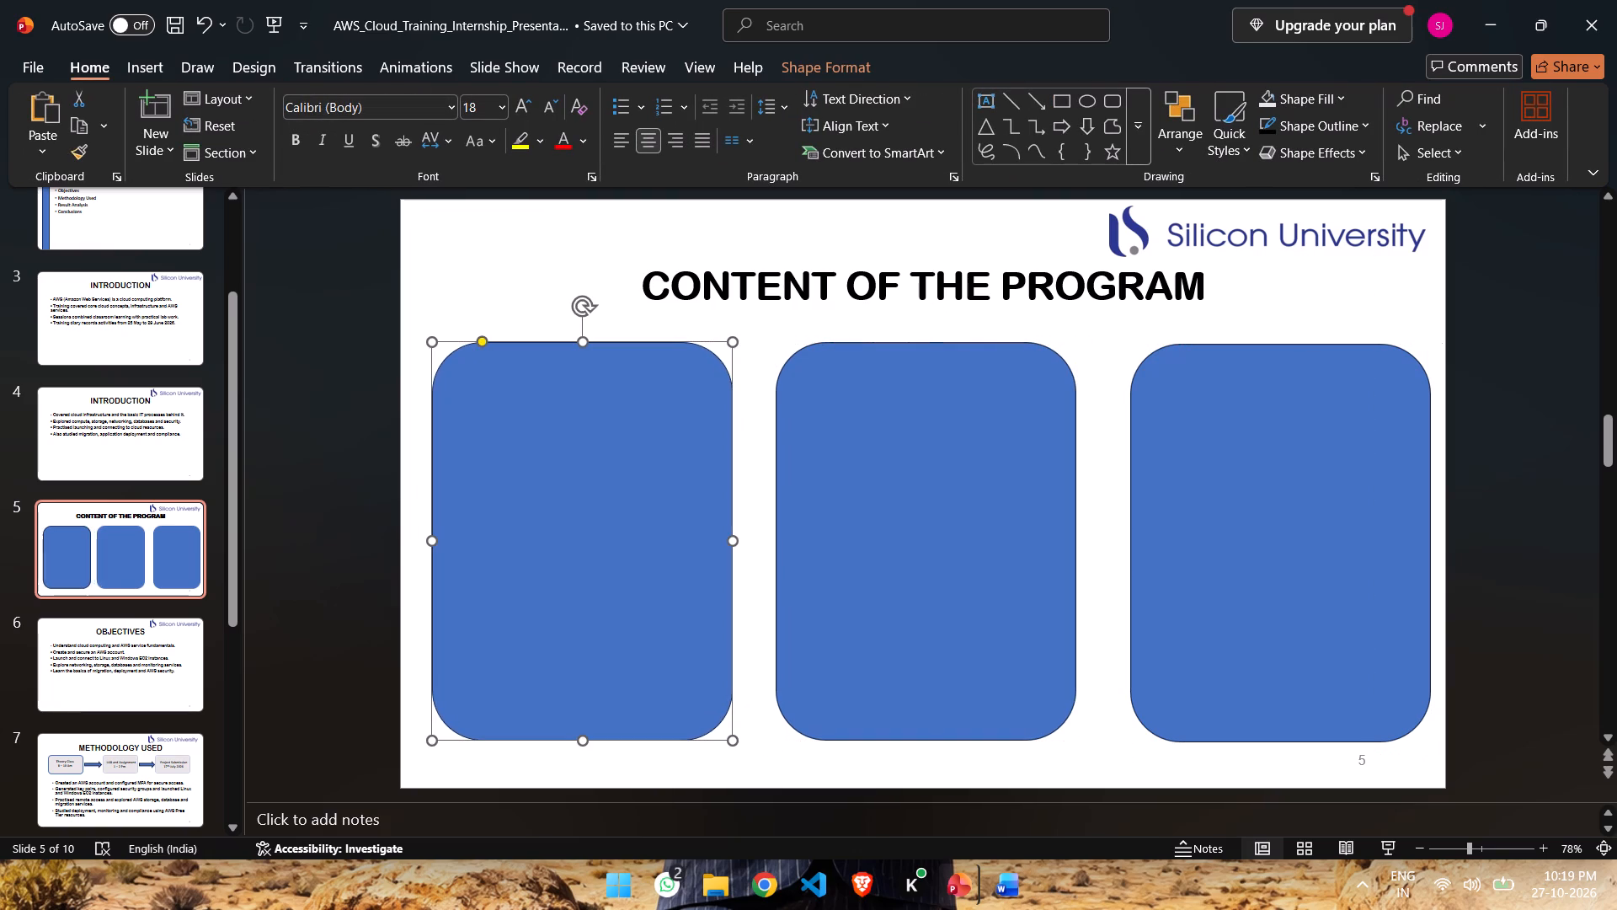
{"action": "left_click_drag", "start_coordinate": [882, 519], "coordinate": [869, 517]}
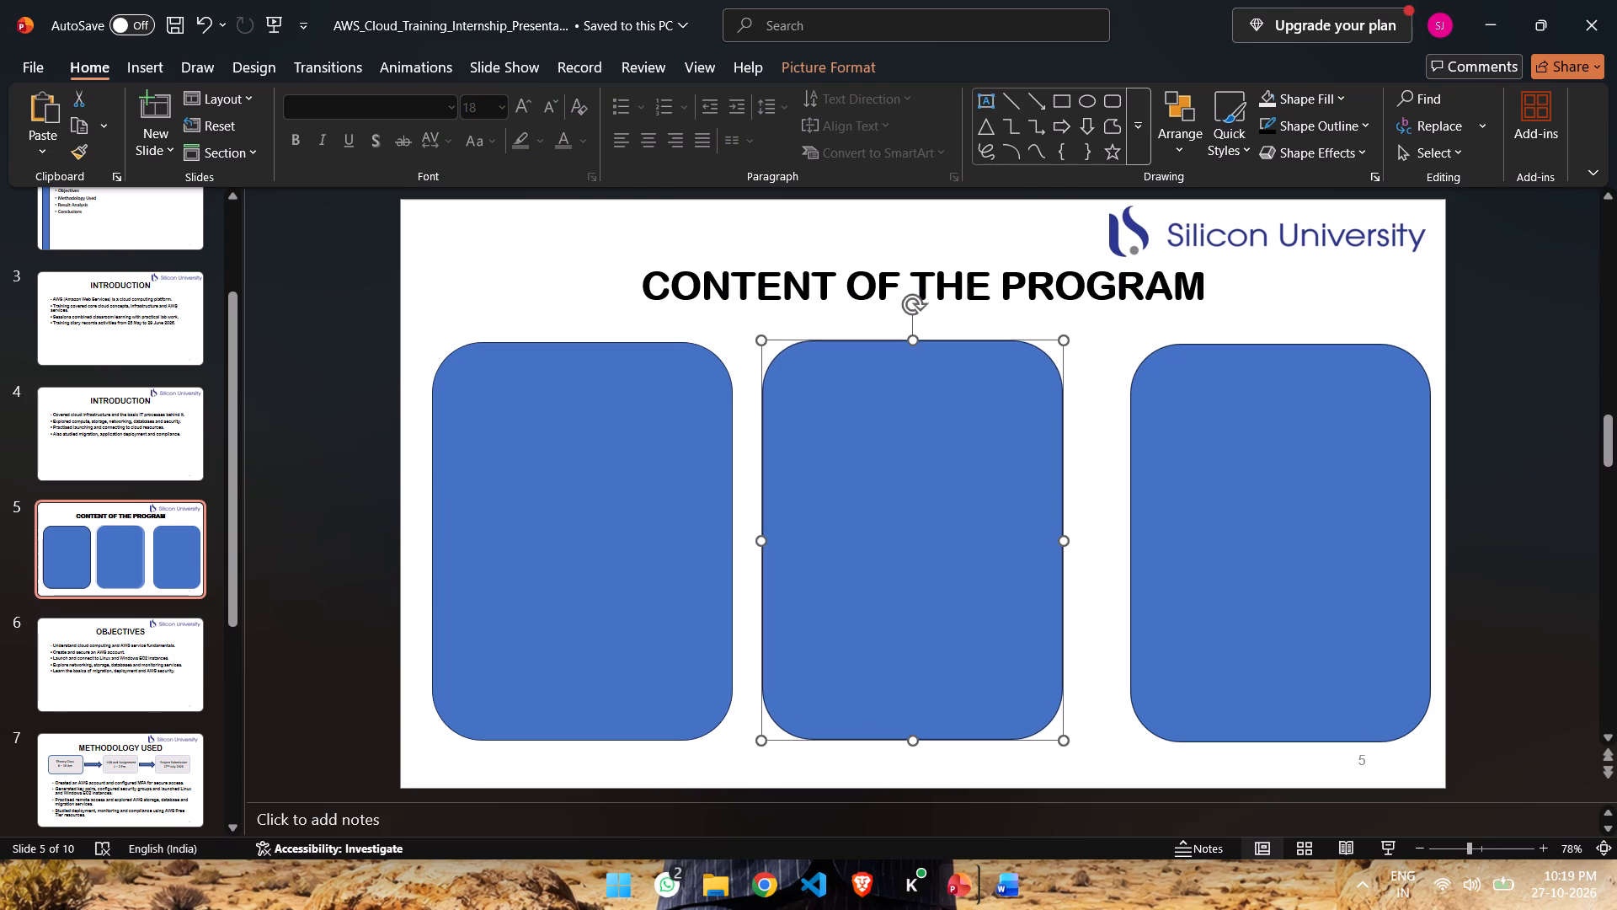
{"action": "left_click_drag", "start_coordinate": [1200, 507], "coordinate": [1171, 508]}
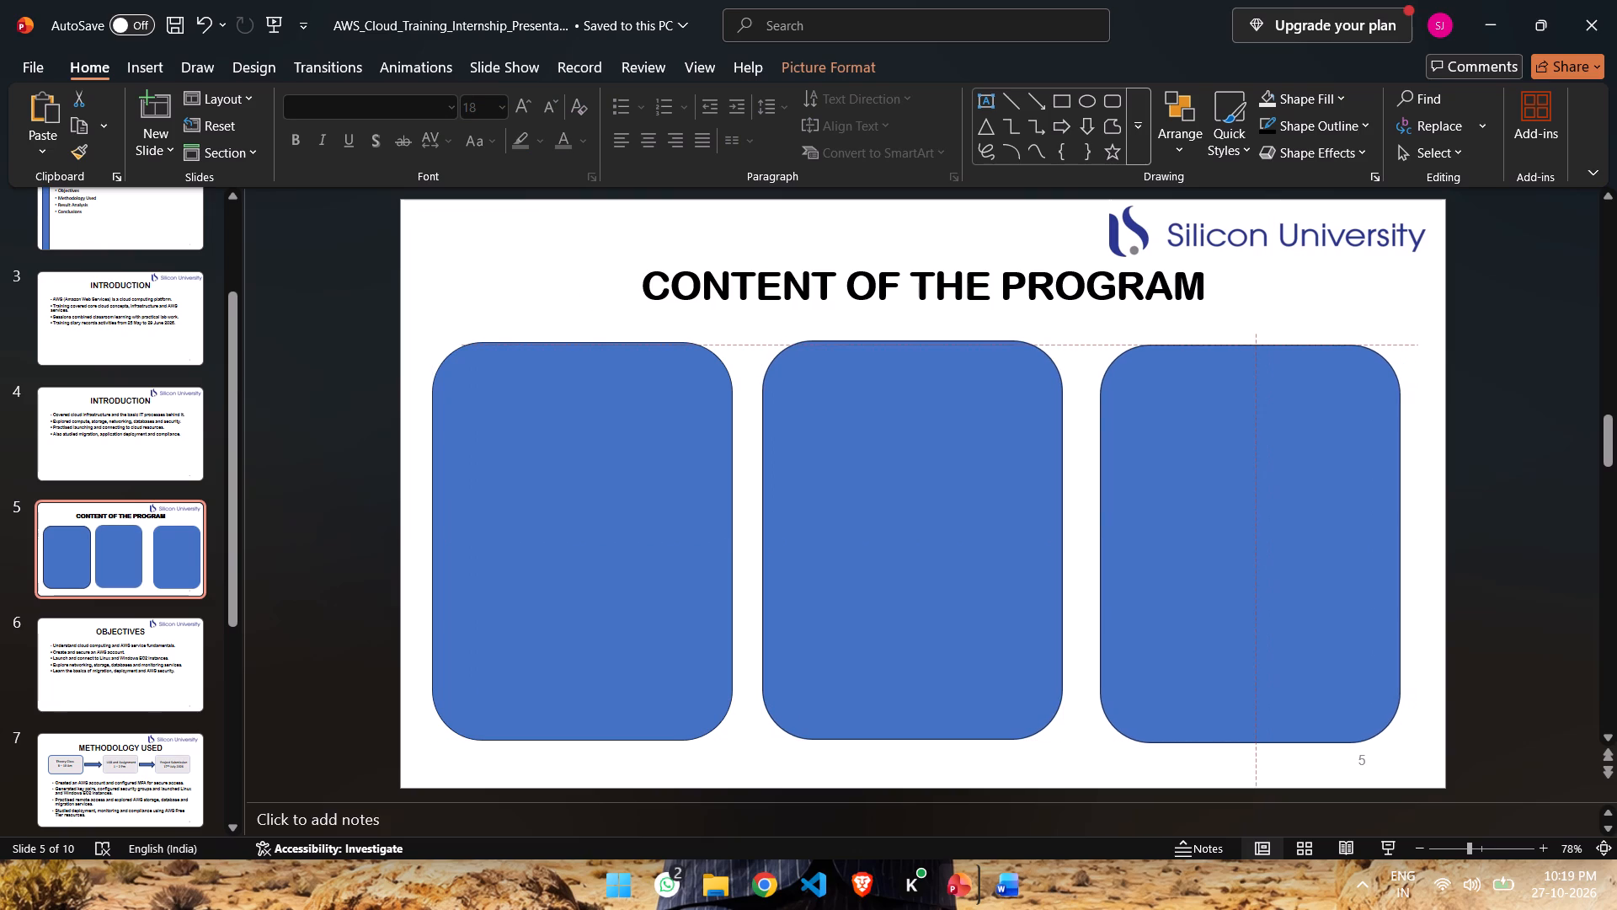
{"action": "left_click_drag", "start_coordinate": [1171, 508], "coordinate": [1172, 509]}
{"action": "left_click", "coordinate": [1172, 509]}
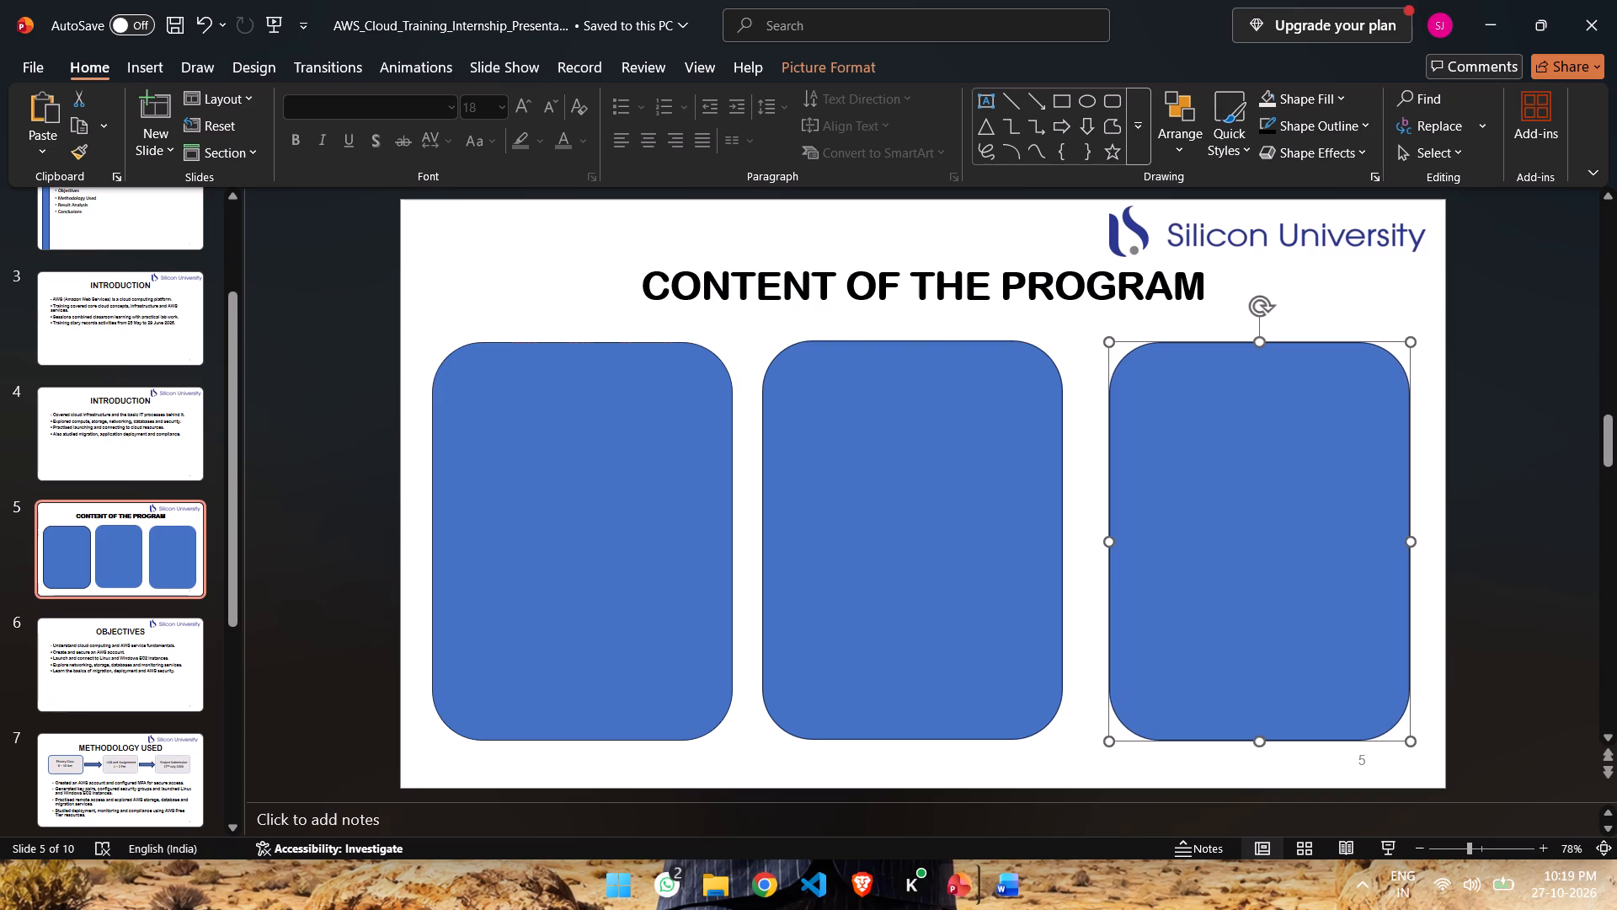
{"action": "left_click_drag", "start_coordinate": [956, 497], "coordinate": [964, 496]}
Fill the first rounded rectangle with the theme colour Light Gray, Background 2.
{"action": "left_click", "coordinate": [526, 423]}
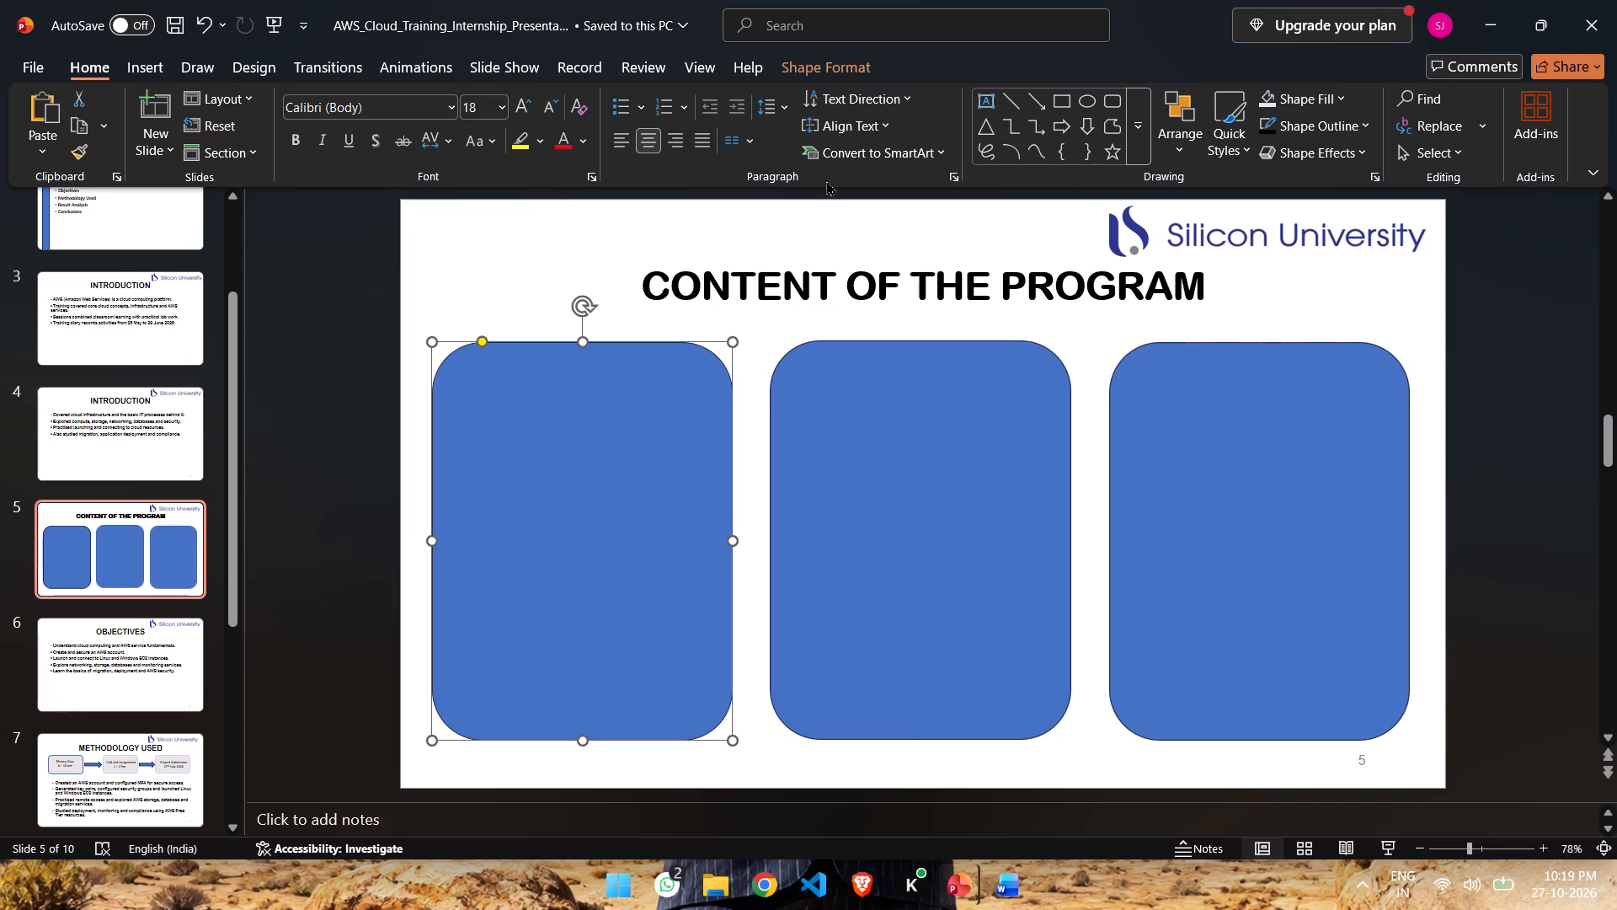
{"action": "left_click", "coordinate": [1289, 107]}
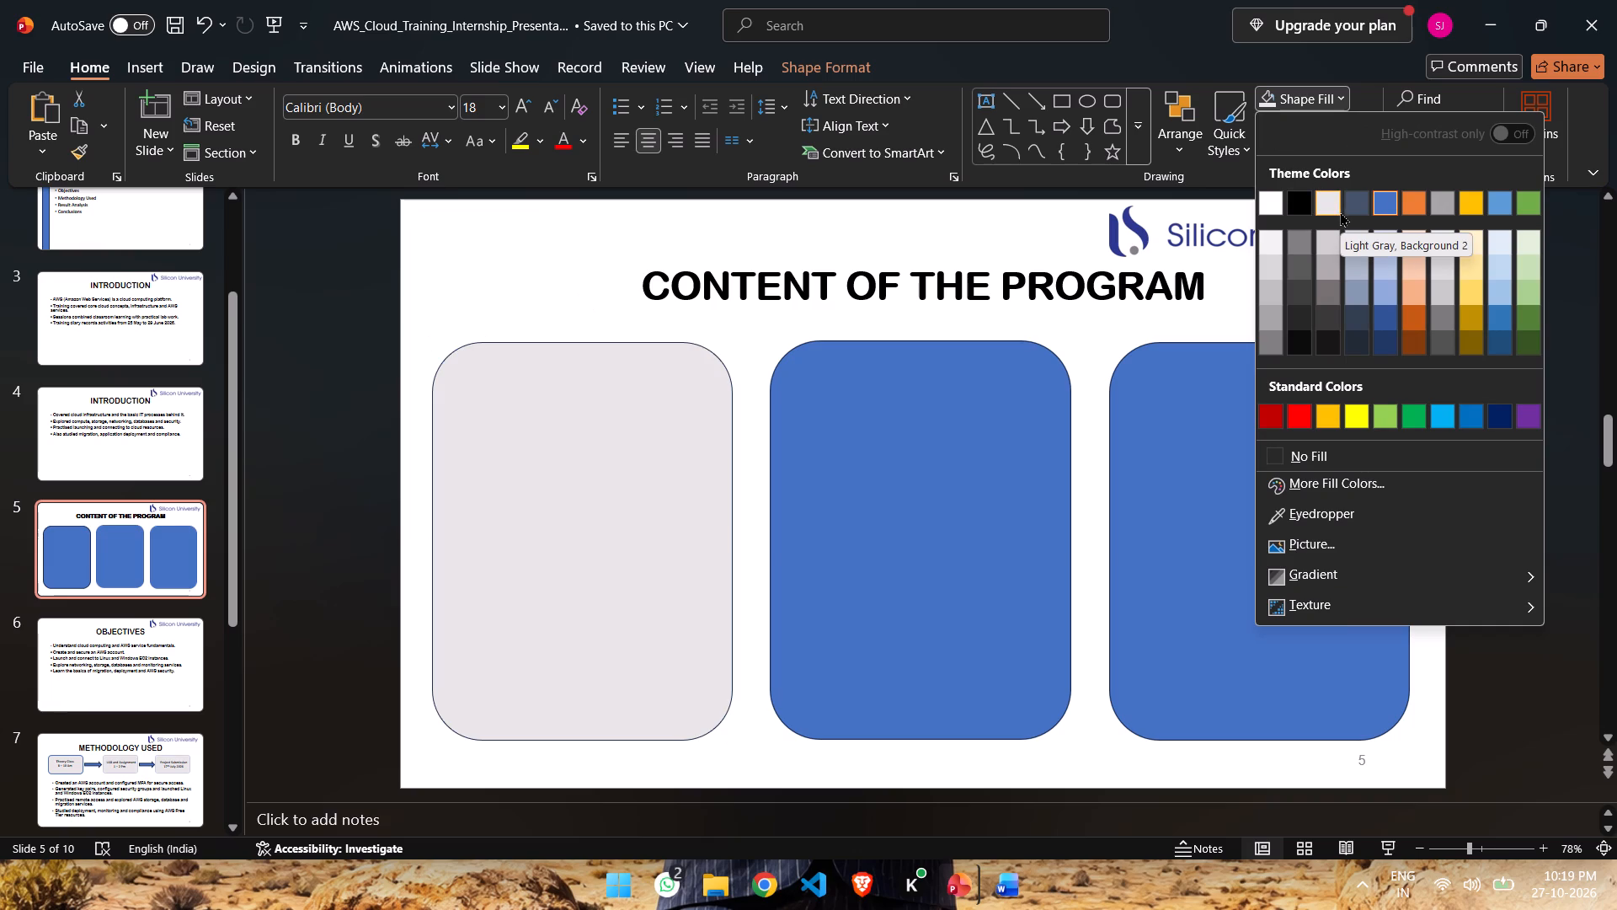
{"action": "left_click", "coordinate": [1330, 211]}
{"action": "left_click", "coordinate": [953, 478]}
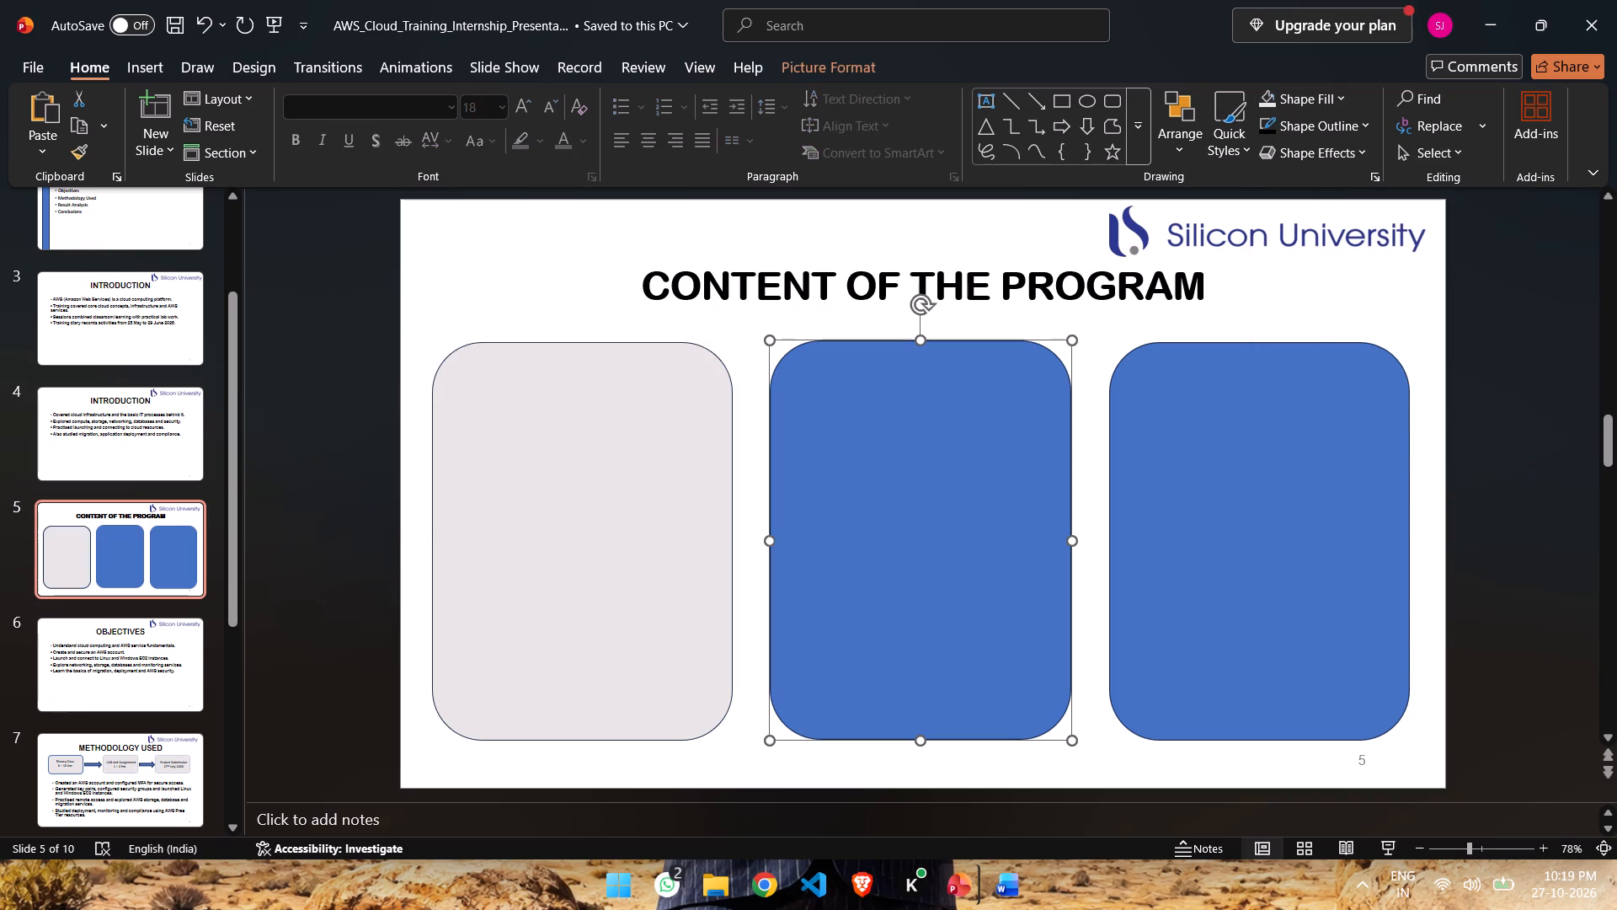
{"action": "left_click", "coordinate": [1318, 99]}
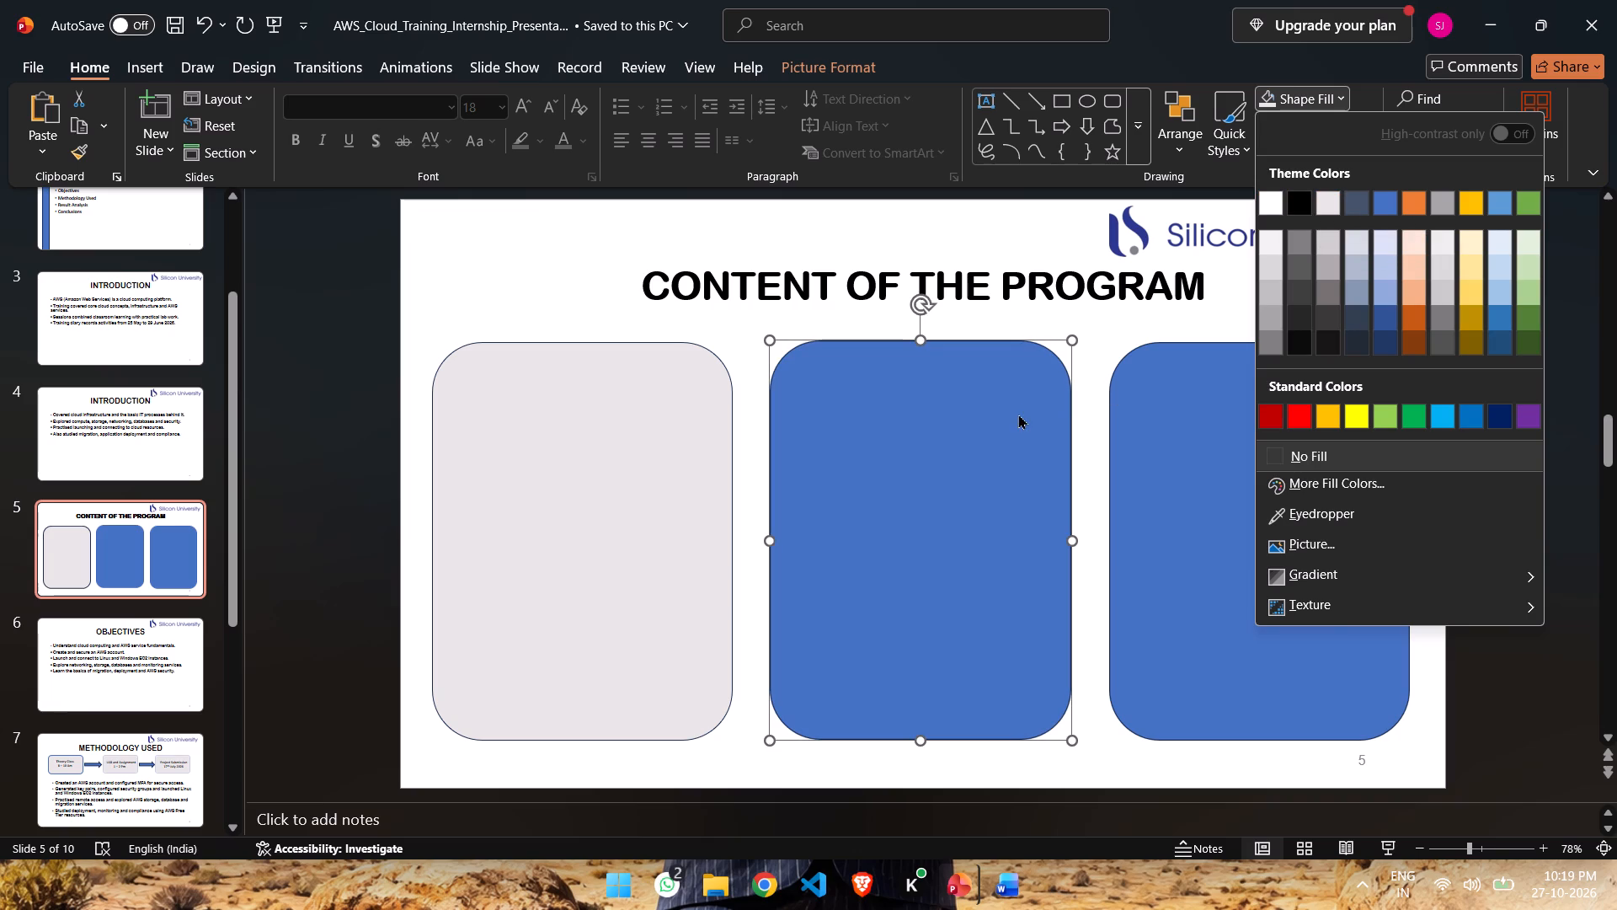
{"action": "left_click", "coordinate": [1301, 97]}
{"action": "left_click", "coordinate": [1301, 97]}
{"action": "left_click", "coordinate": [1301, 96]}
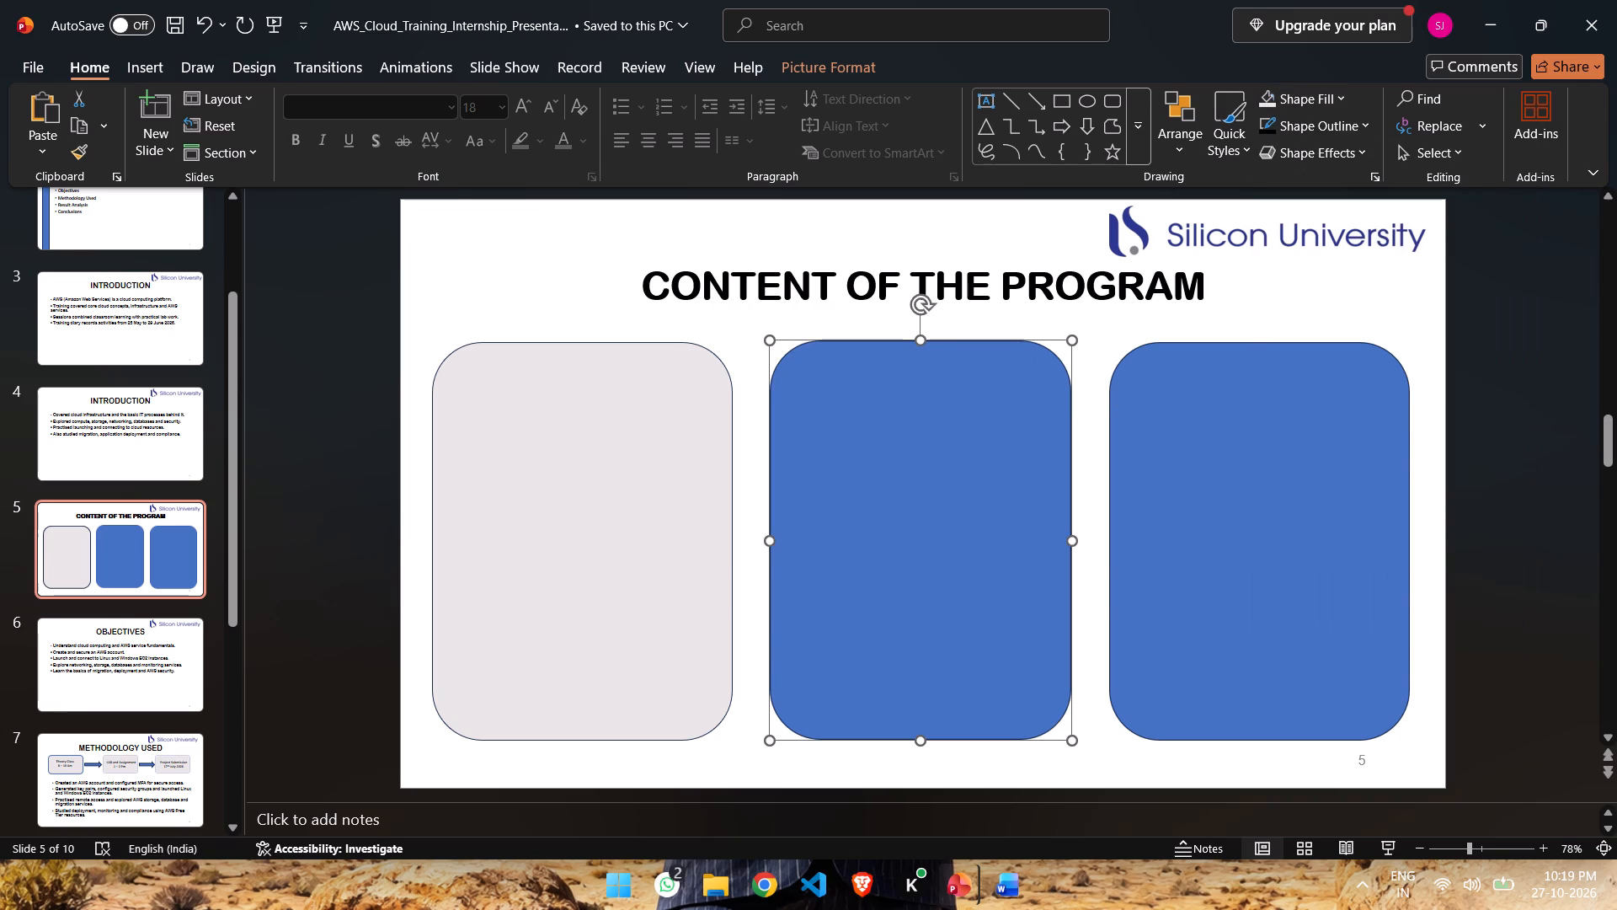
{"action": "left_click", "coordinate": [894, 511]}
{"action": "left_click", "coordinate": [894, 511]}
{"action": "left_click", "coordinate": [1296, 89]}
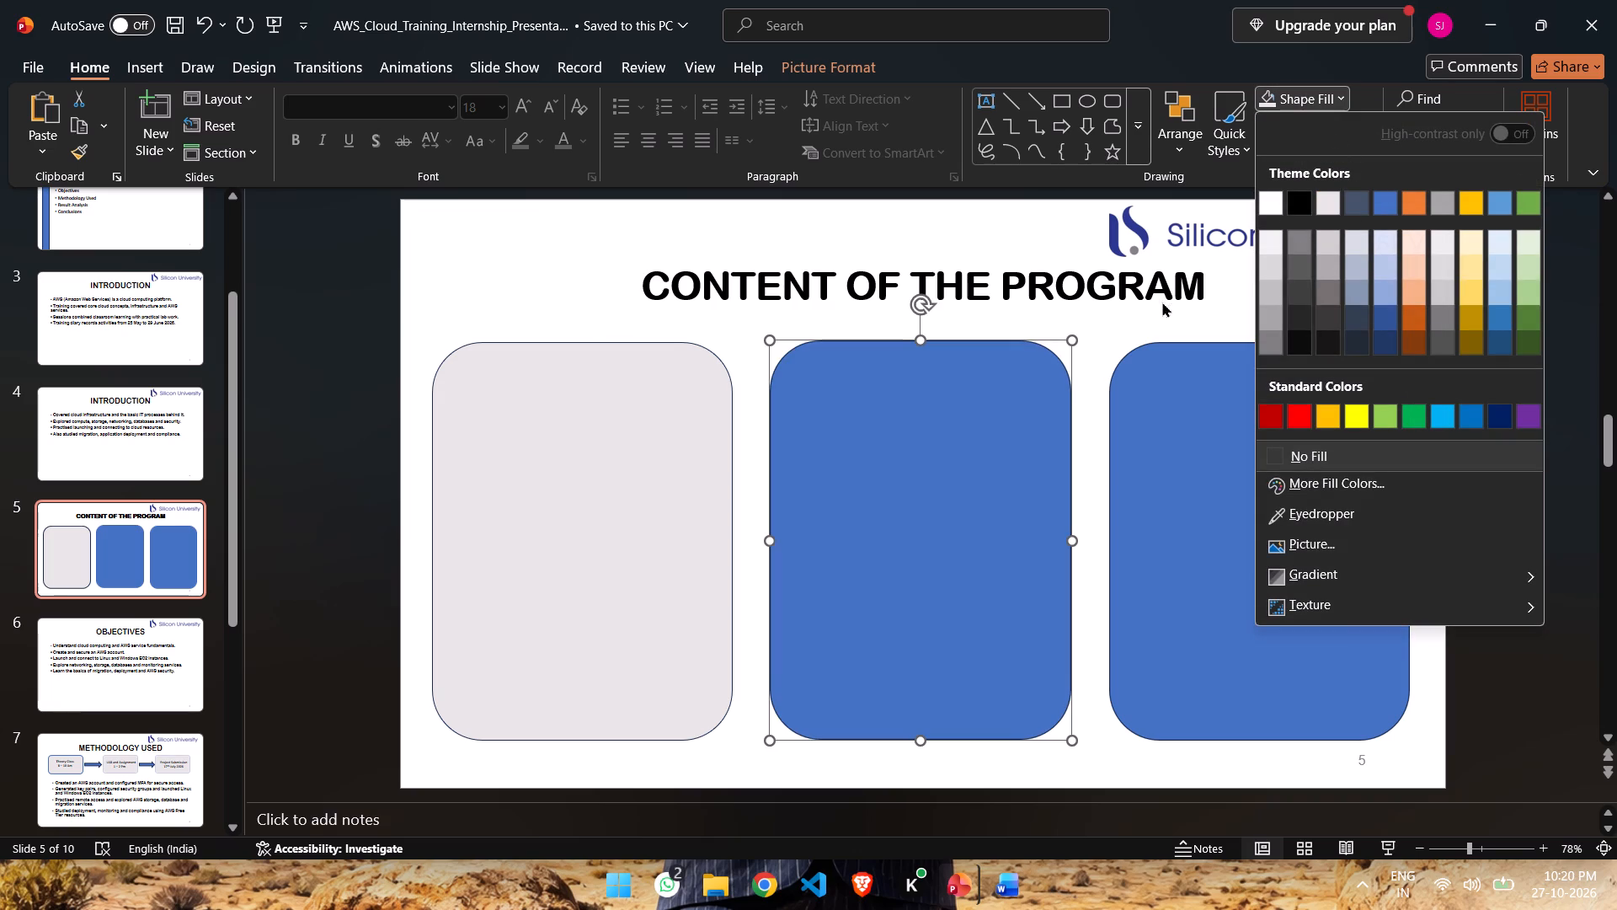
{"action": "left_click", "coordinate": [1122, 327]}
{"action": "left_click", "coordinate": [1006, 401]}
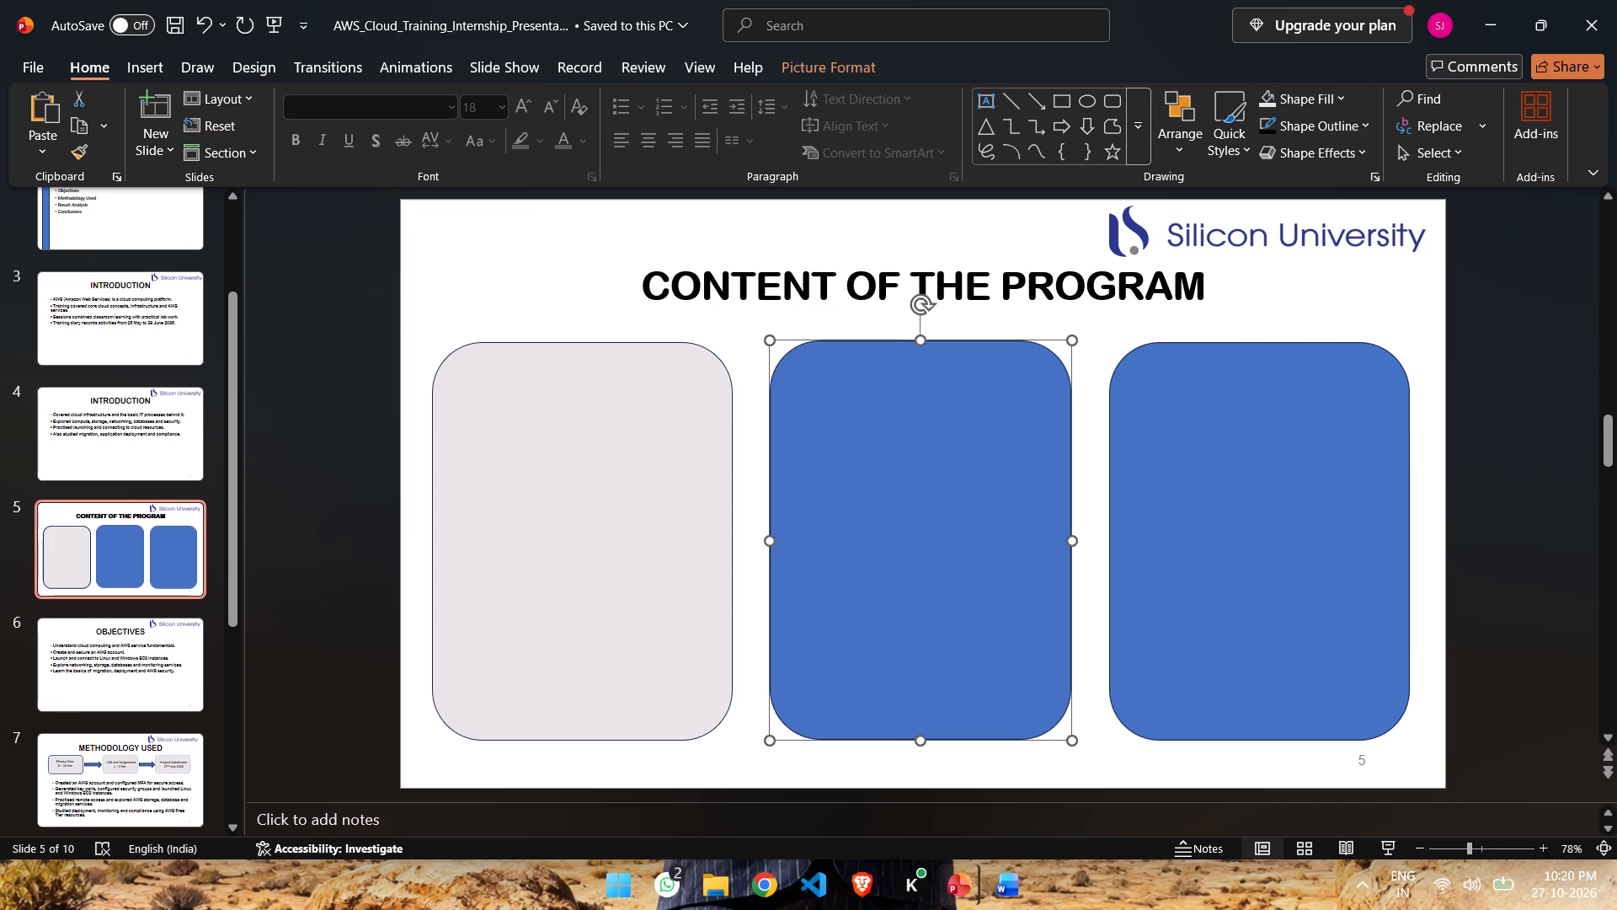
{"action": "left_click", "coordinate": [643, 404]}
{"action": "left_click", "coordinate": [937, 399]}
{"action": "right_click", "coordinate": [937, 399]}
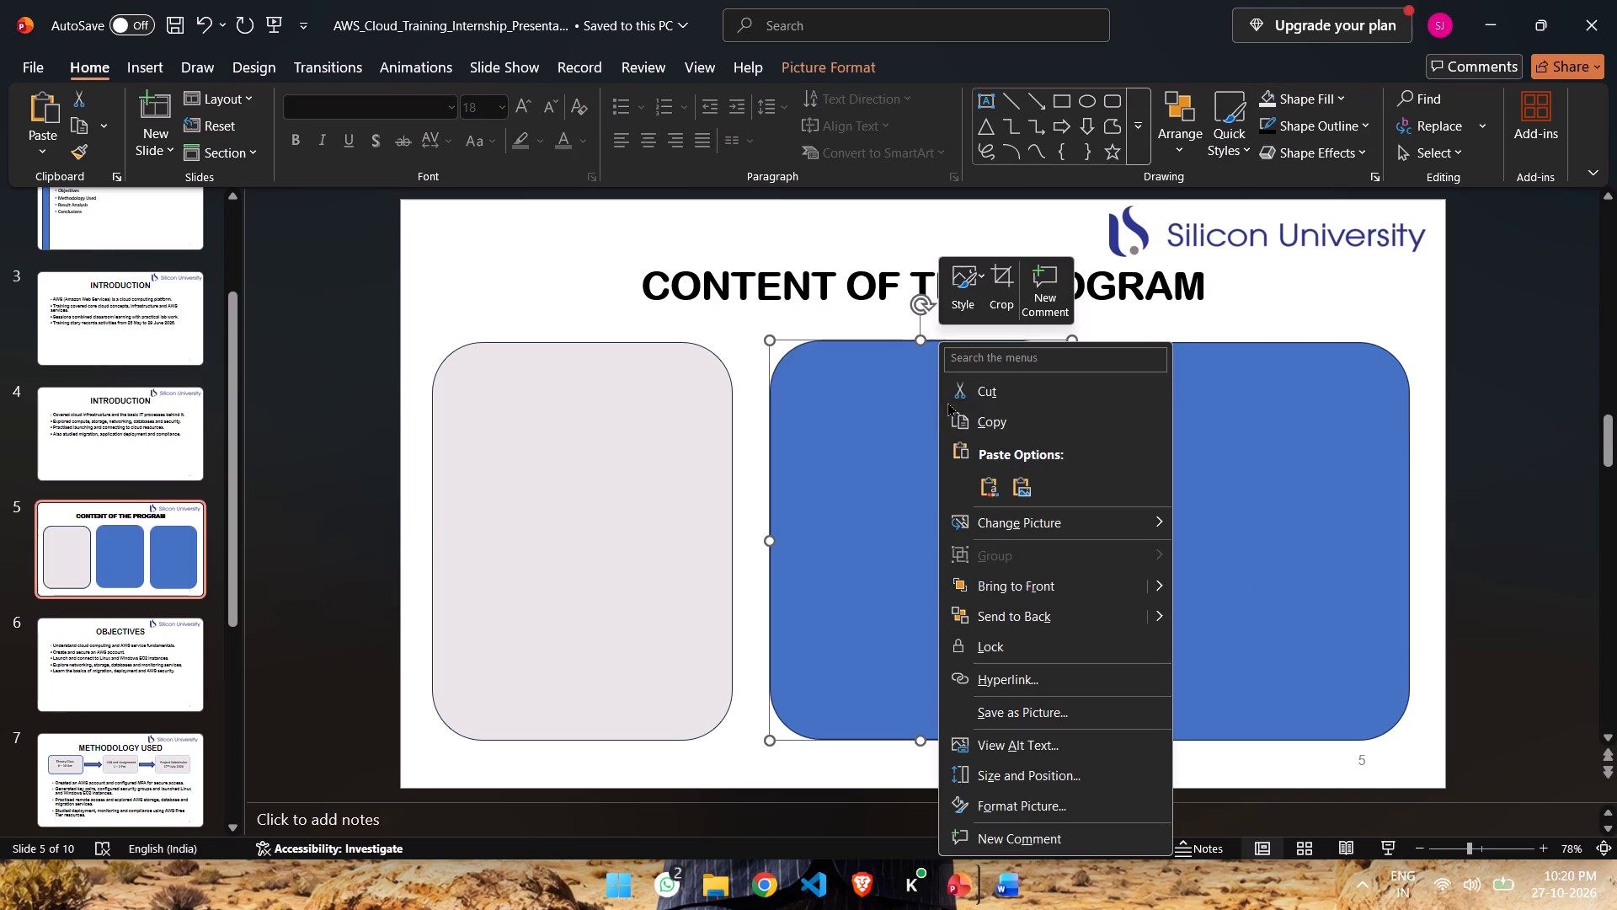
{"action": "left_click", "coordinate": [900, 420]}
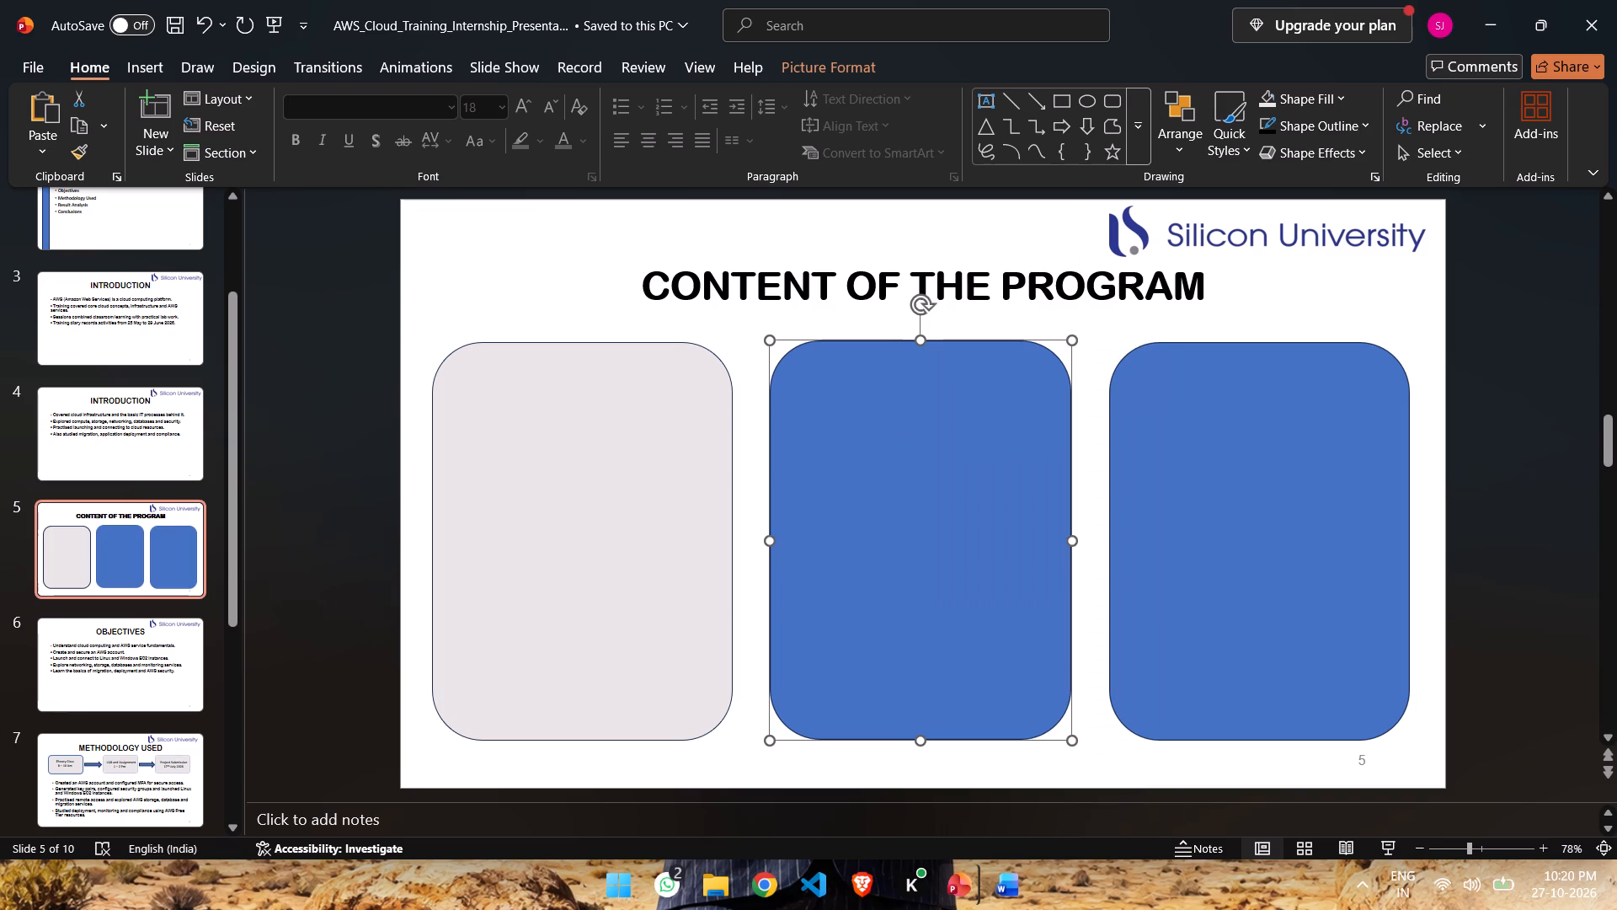
Delete the two blue picture boxes beside the light gray rounded rectangle.
{"action": "key", "text": "Delete"}
{"action": "left_click", "coordinate": [1257, 419]}
{"action": "key", "text": "Delete"}
Copy the light gray rounded rectangle, paste it as a picture, and place the copy beside the original in the slide's middle.
{"action": "right_click", "coordinate": [646, 452]}
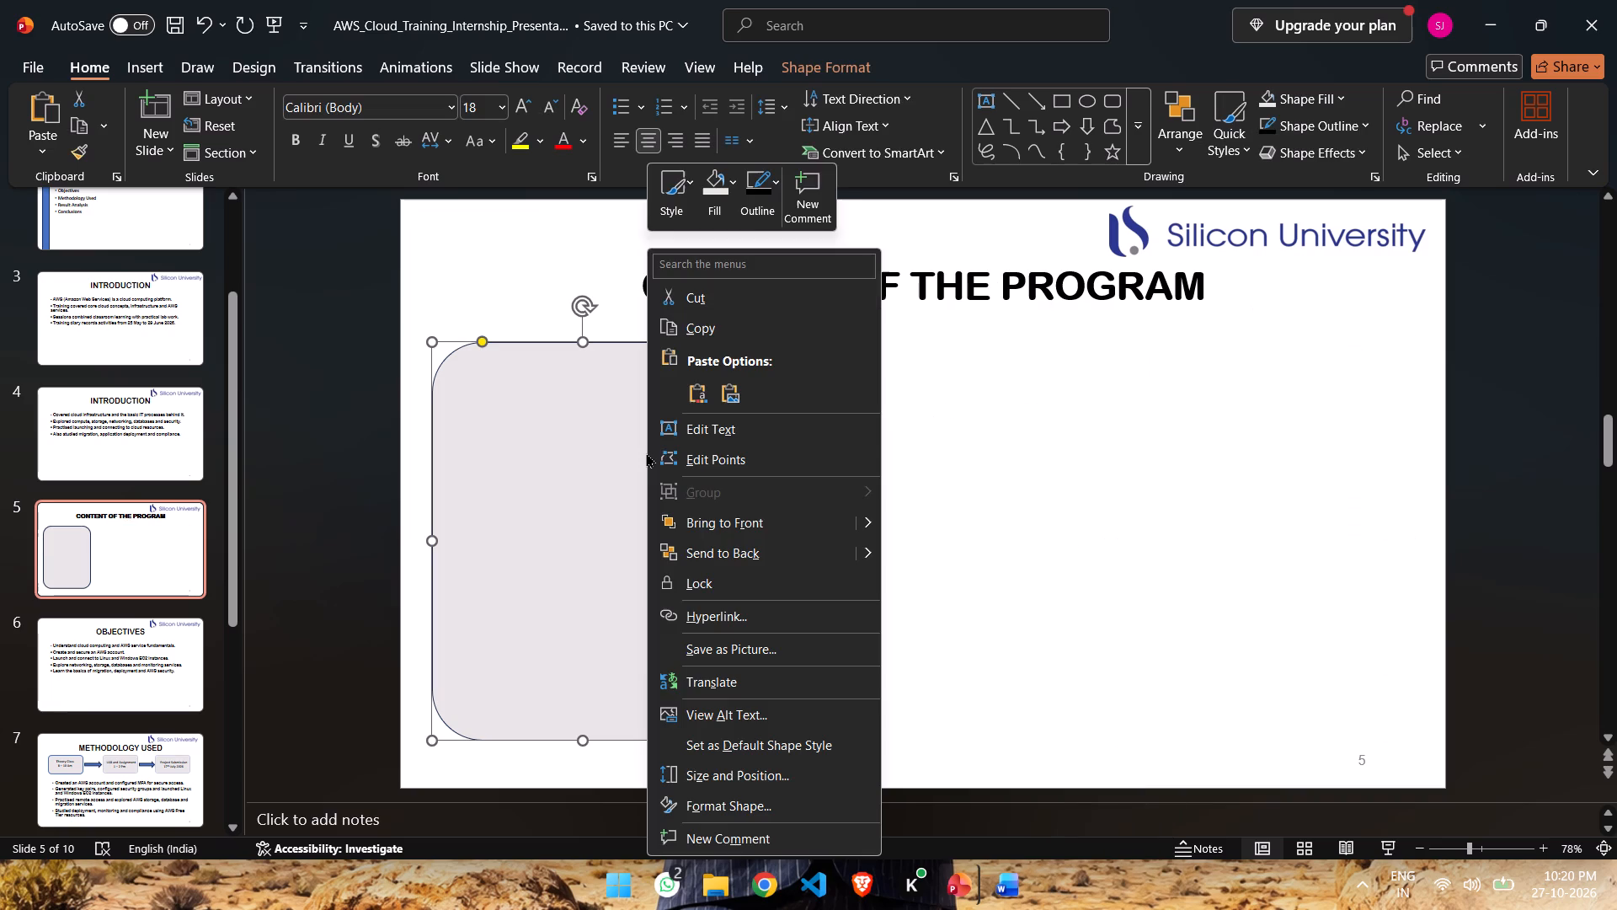
{"action": "left_click", "coordinate": [720, 325]}
{"action": "right_click", "coordinate": [881, 449]}
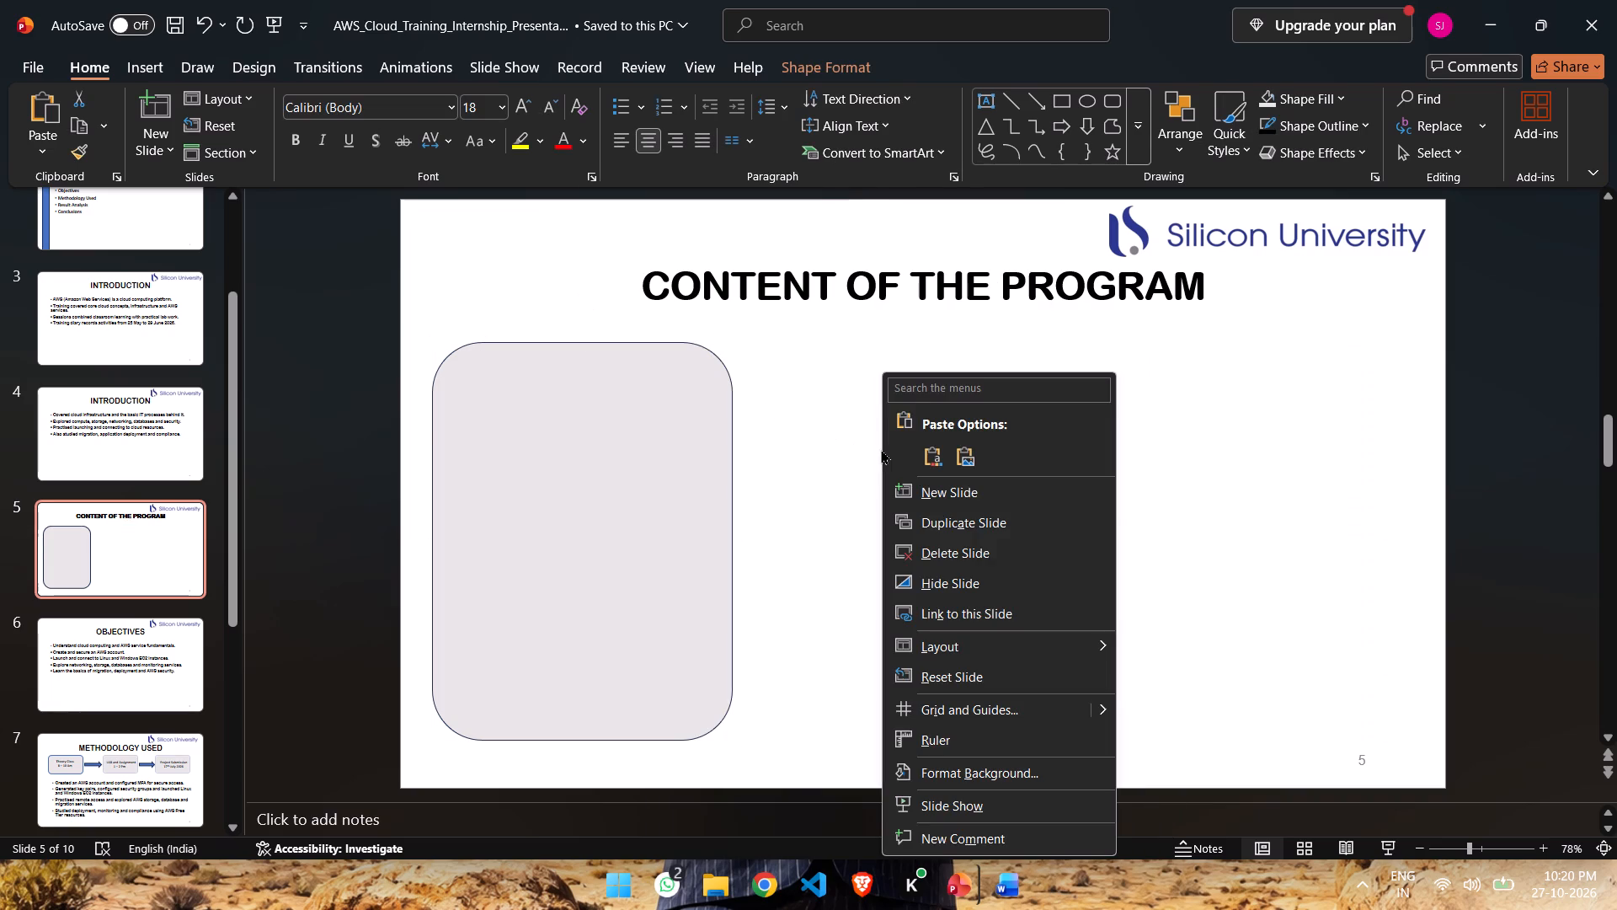
{"action": "left_click", "coordinate": [962, 452]}
{"action": "left_click_drag", "start_coordinate": [970, 483], "coordinate": [984, 527]}
Paste another picture copy of the light gray box and place it at the slide's right side, level with the middle one.
{"action": "right_click", "coordinate": [973, 526]}
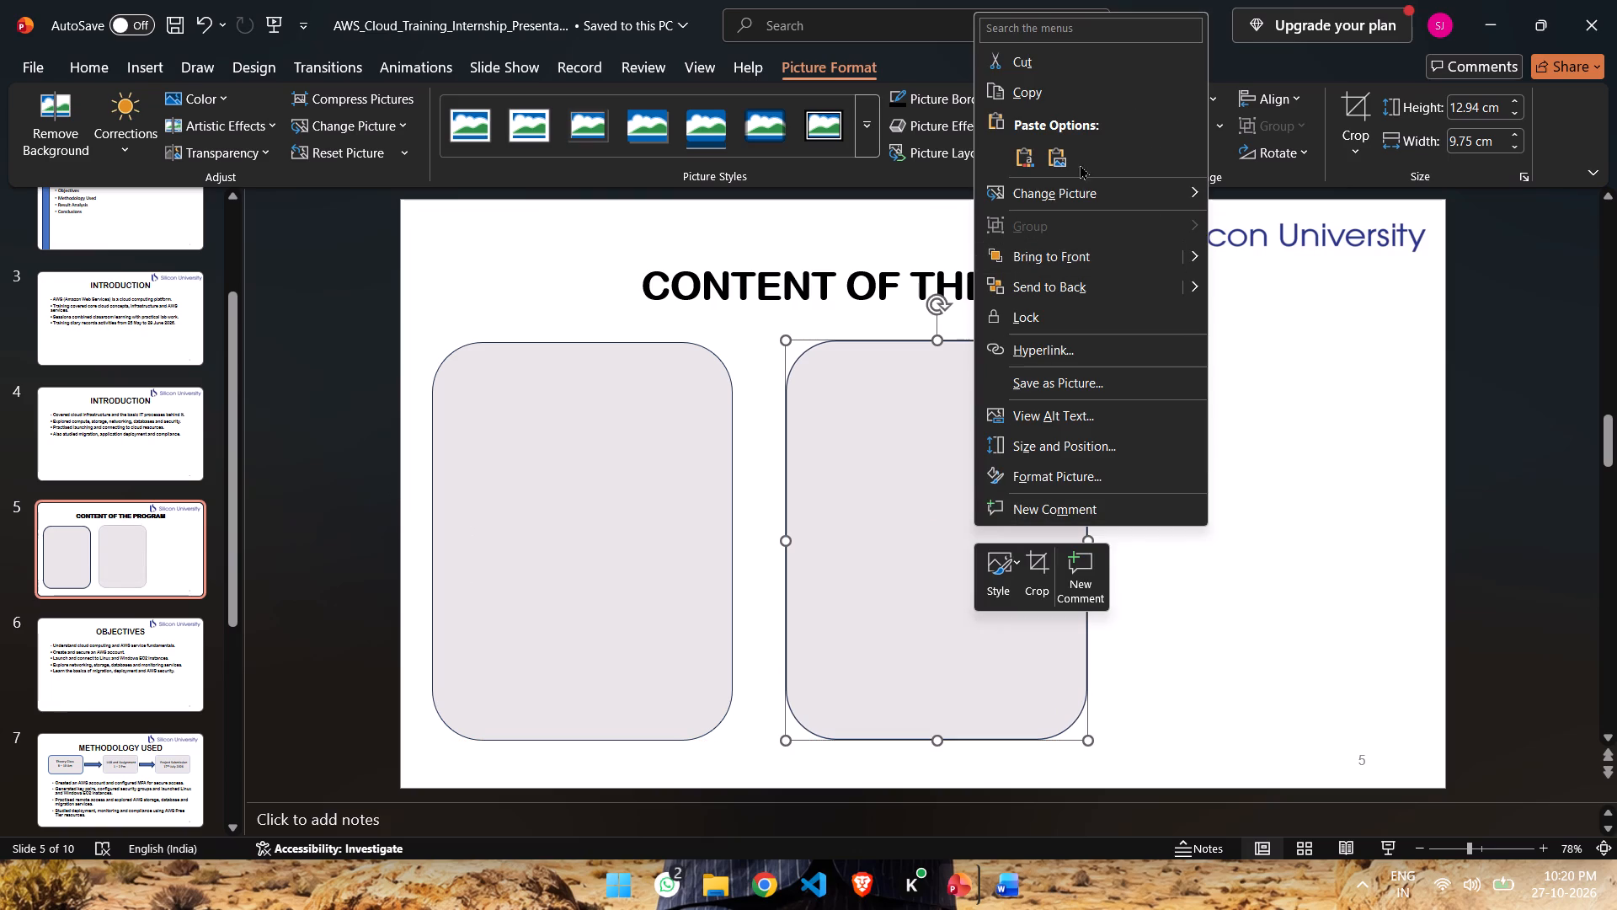
{"action": "left_click", "coordinate": [1056, 155]}
{"action": "left_click_drag", "start_coordinate": [1030, 454], "coordinate": [1381, 496]}
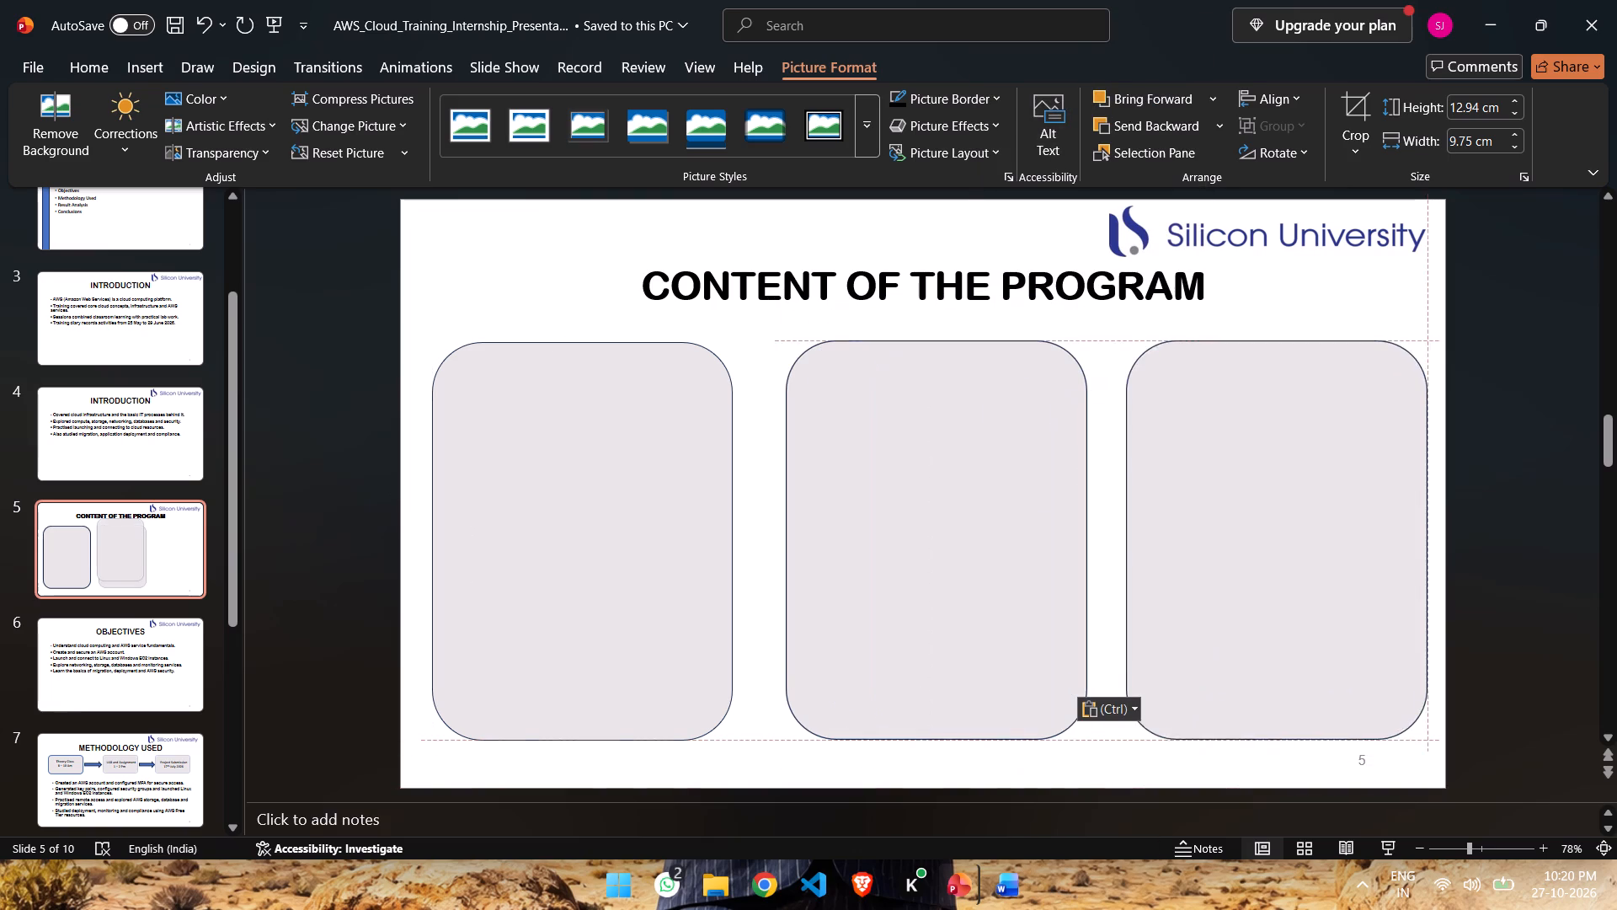
{"action": "left_click_drag", "start_coordinate": [1381, 496], "coordinate": [1385, 496]}
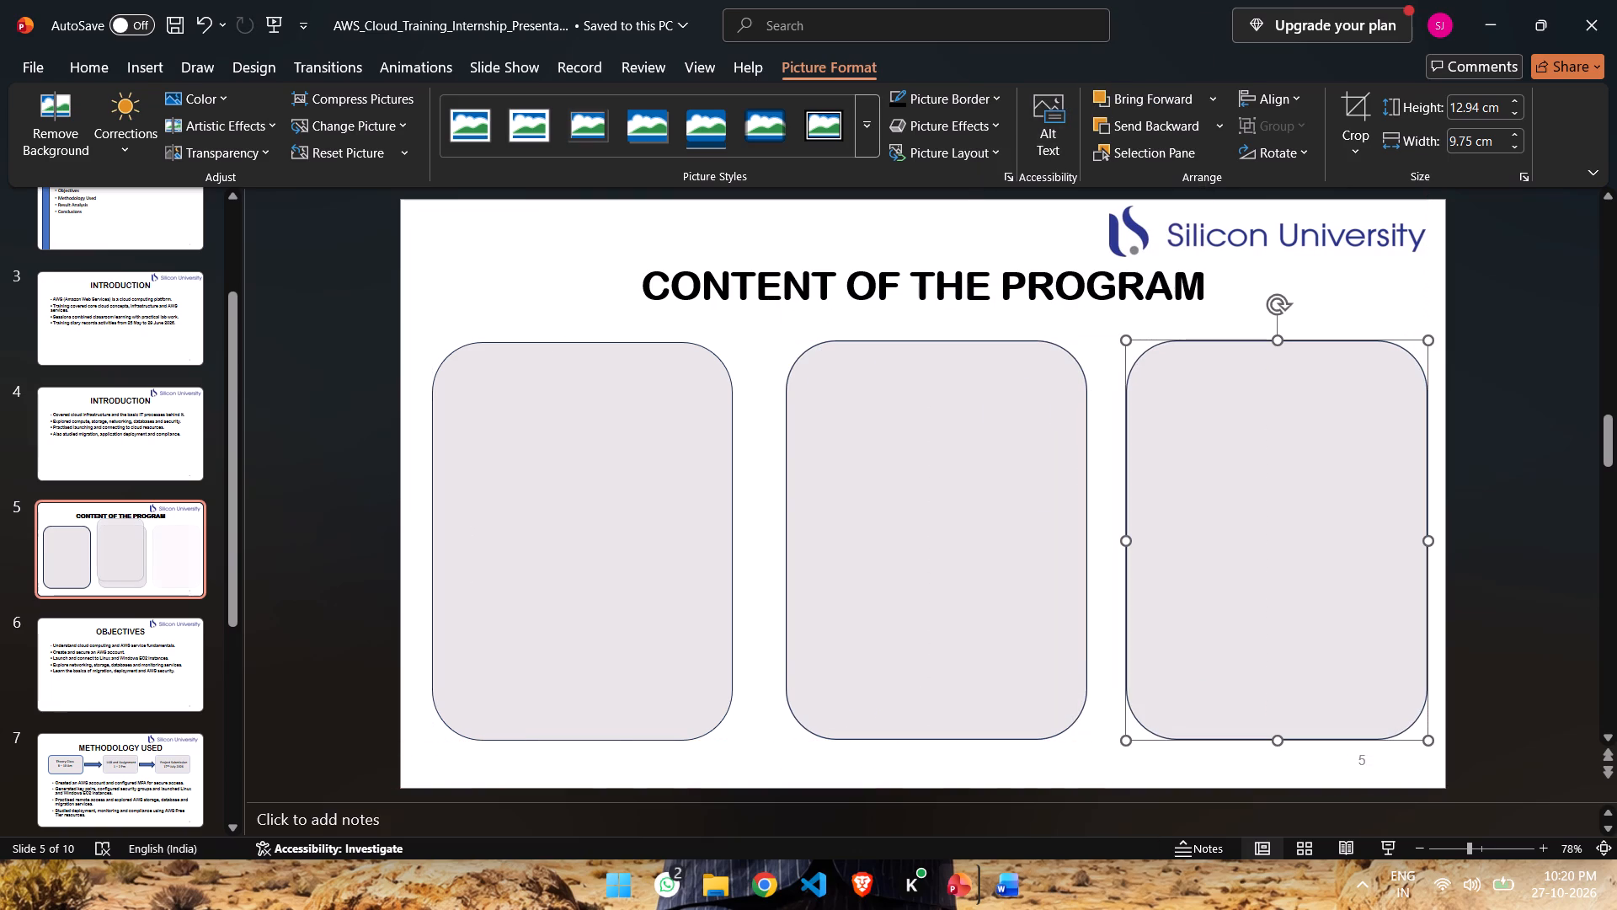
Shift the middle and third gray boxes slightly toward the first, matching the row's outer margins on both sides of the slide.
{"action": "left_click_drag", "start_coordinate": [879, 550], "coordinate": [872, 548]}
{"action": "left_click_drag", "start_coordinate": [1193, 549], "coordinate": [1189, 549]}
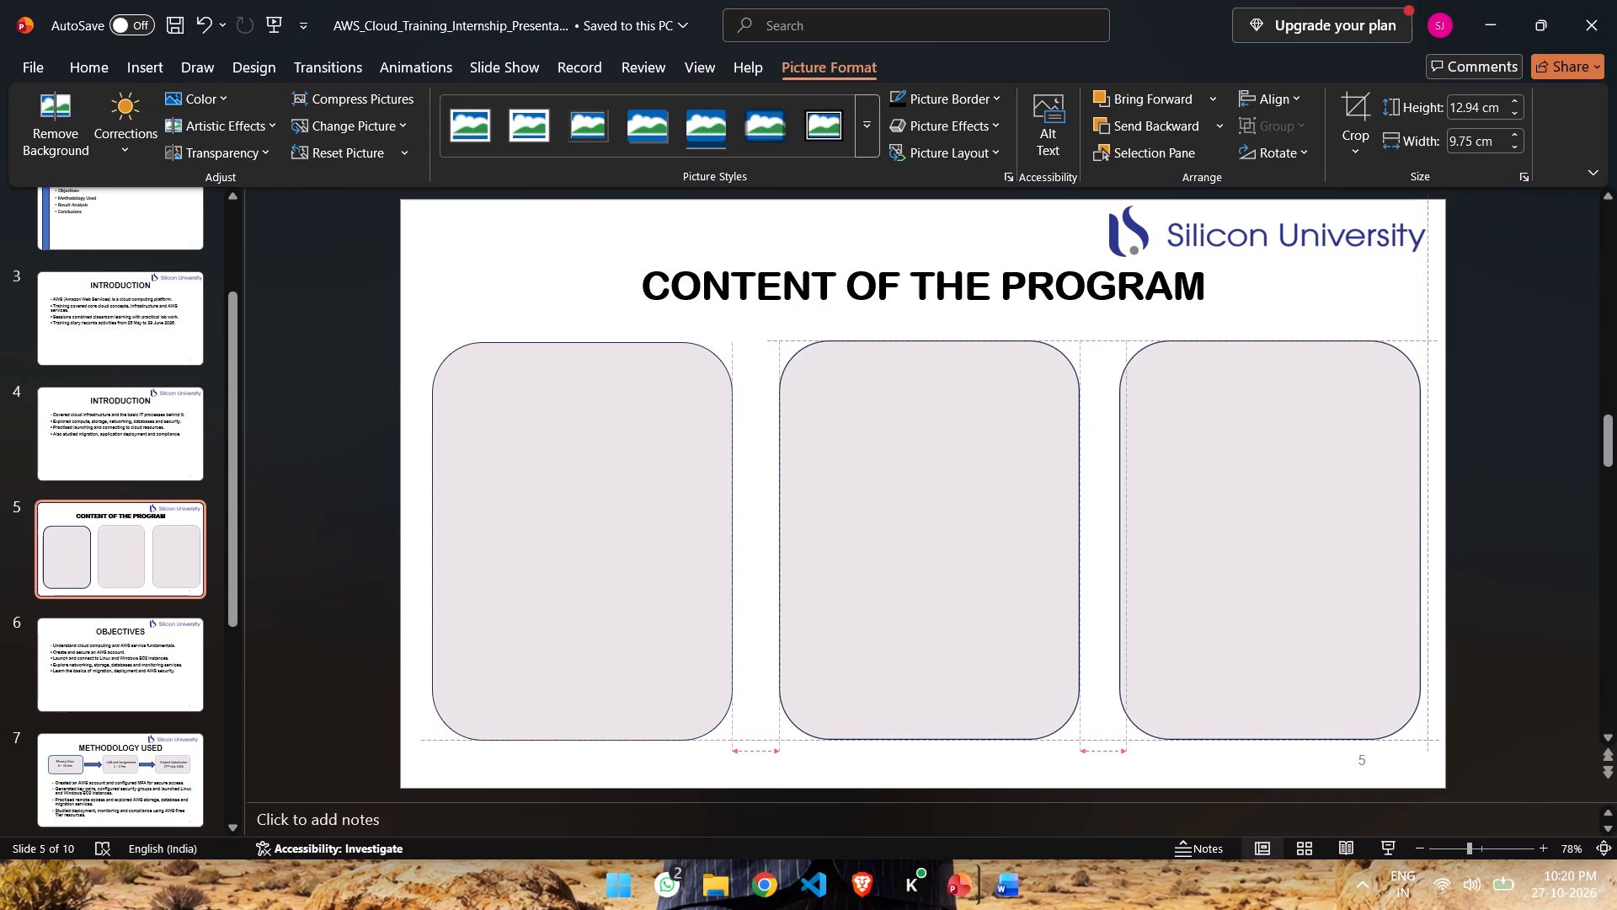
{"action": "left_click_drag", "start_coordinate": [1189, 549], "coordinate": [1187, 549]}
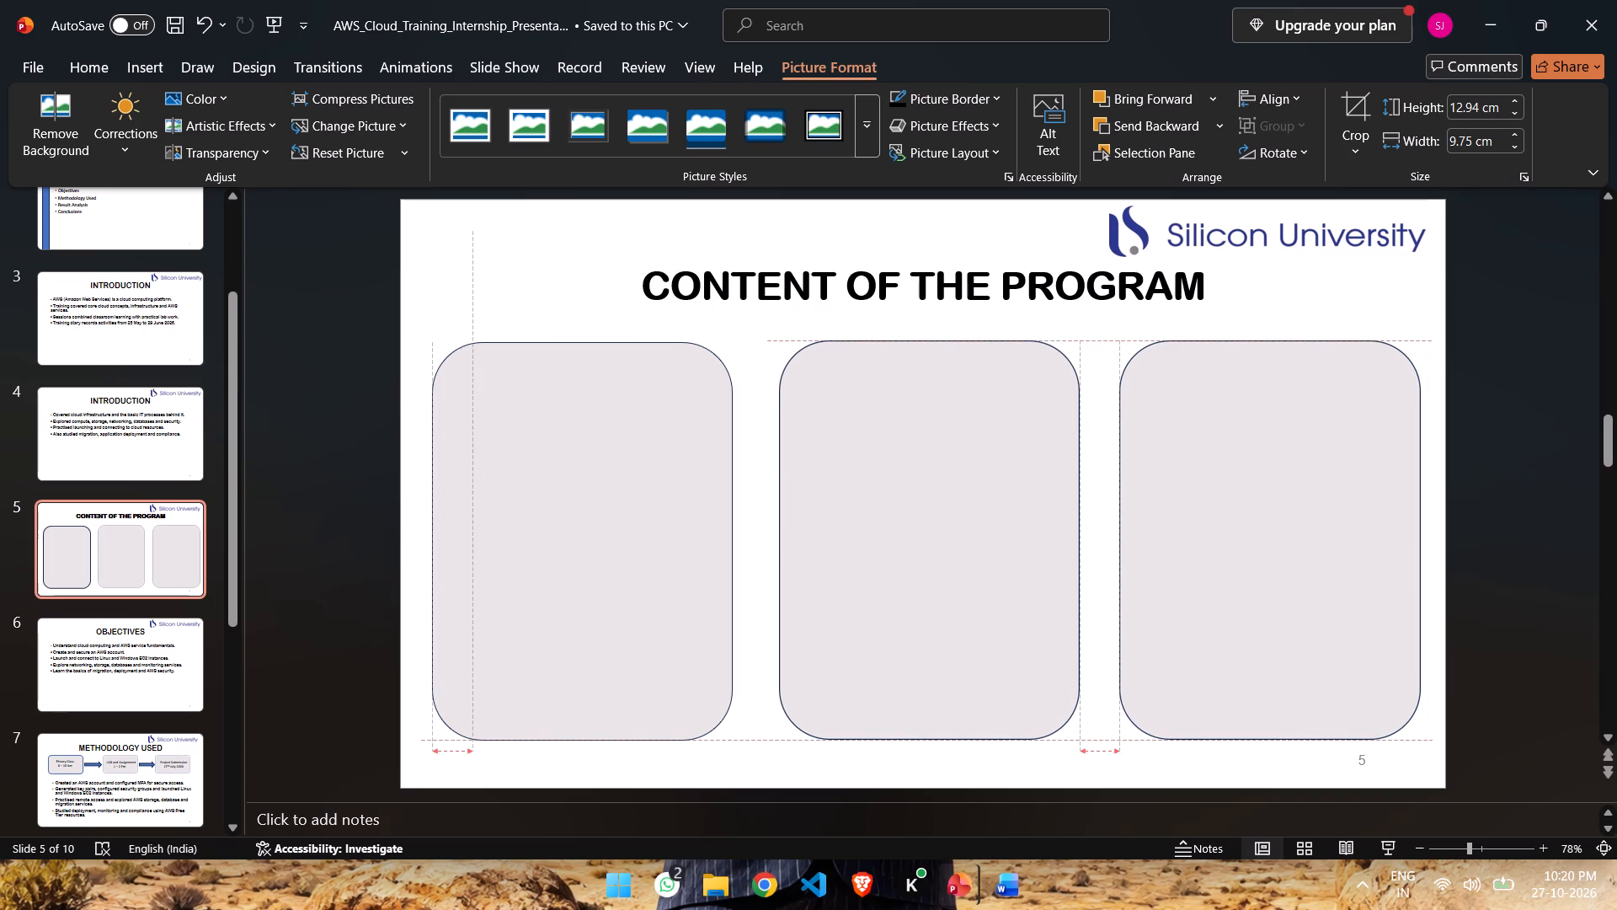
{"action": "left_click_drag", "start_coordinate": [1187, 549], "coordinate": [1180, 549]}
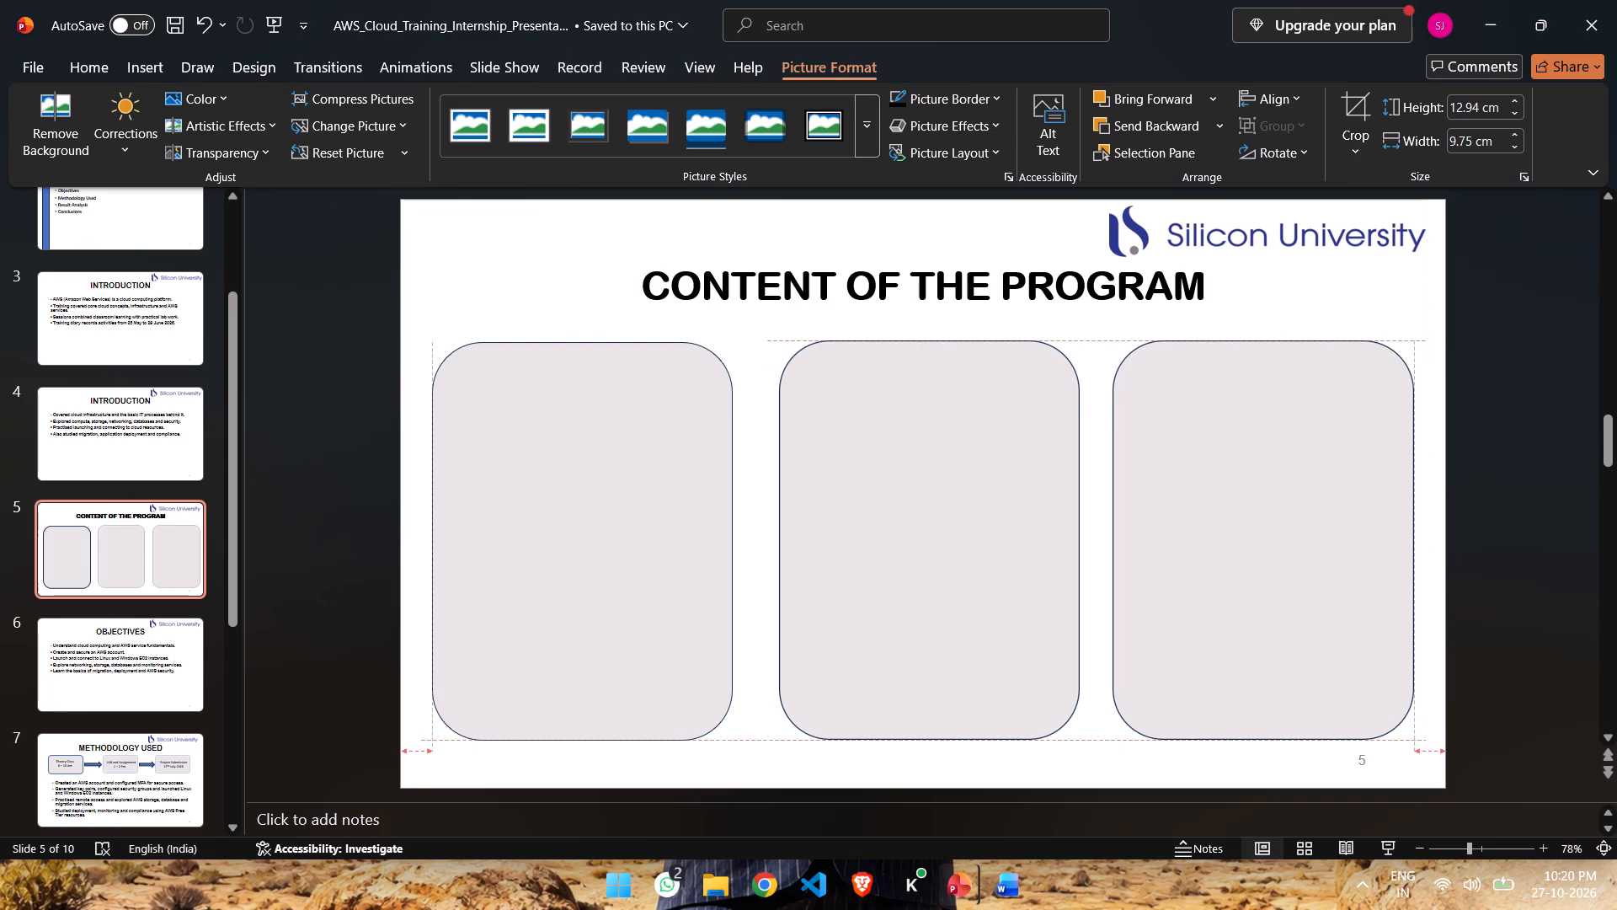
{"action": "left_click_drag", "start_coordinate": [1180, 549], "coordinate": [1179, 549]}
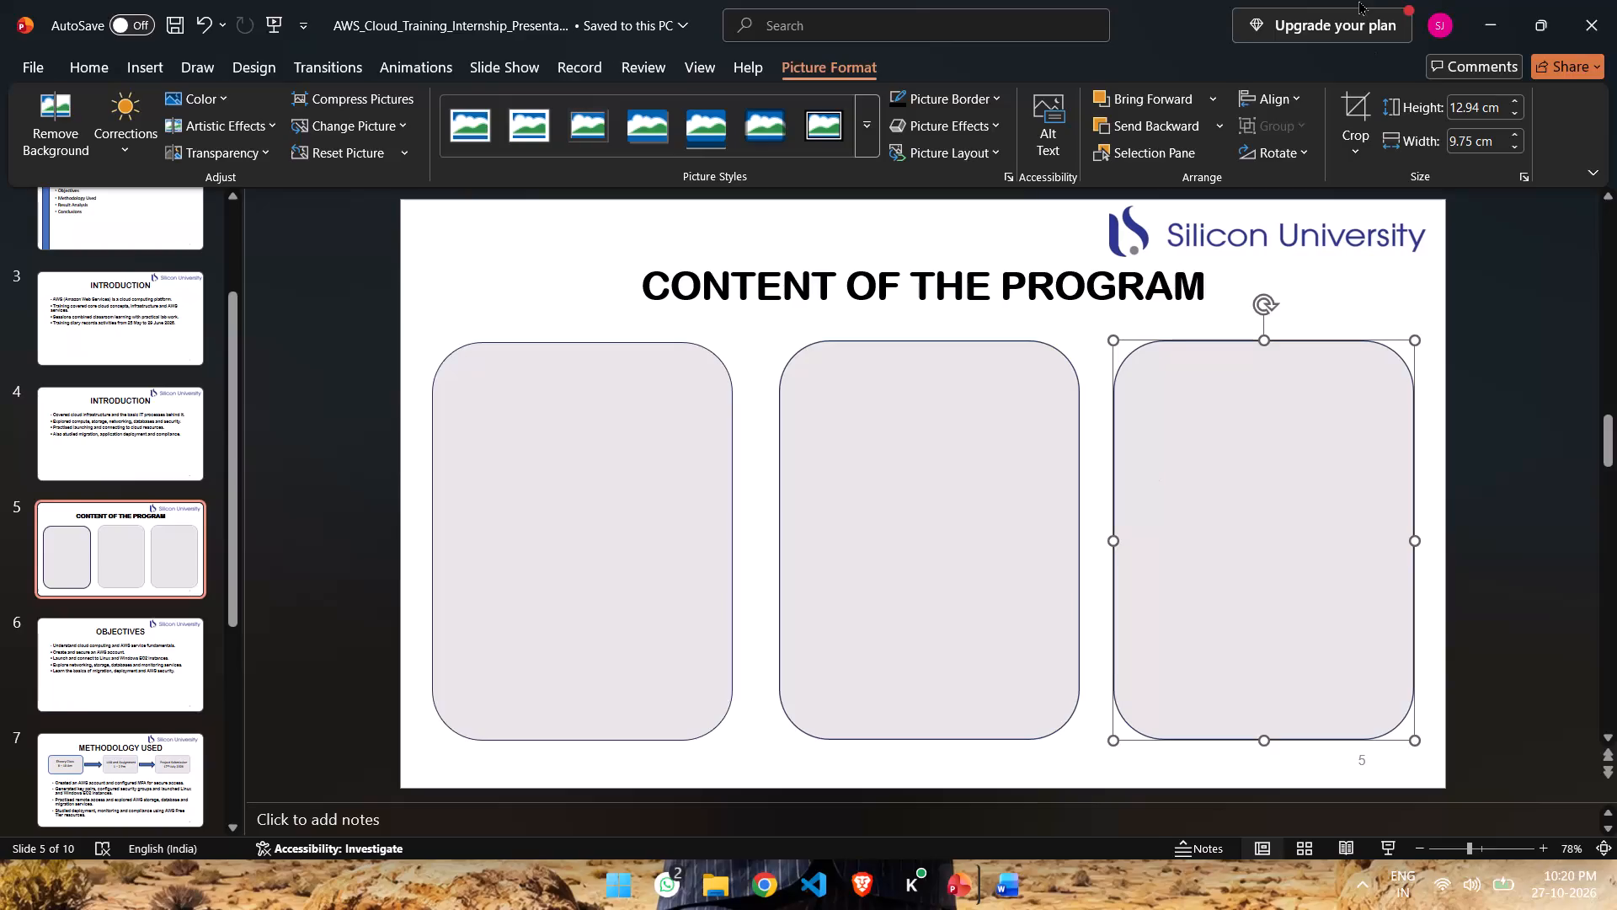
Review the presentation's slides, including the title, CONTENTS and INTRODUCTION slides, and return to the CONTENT OF THE PROGRAM slide.
{"action": "scroll", "coordinate": [112, 502], "scroll_direction": "down", "scroll_amount": 8}
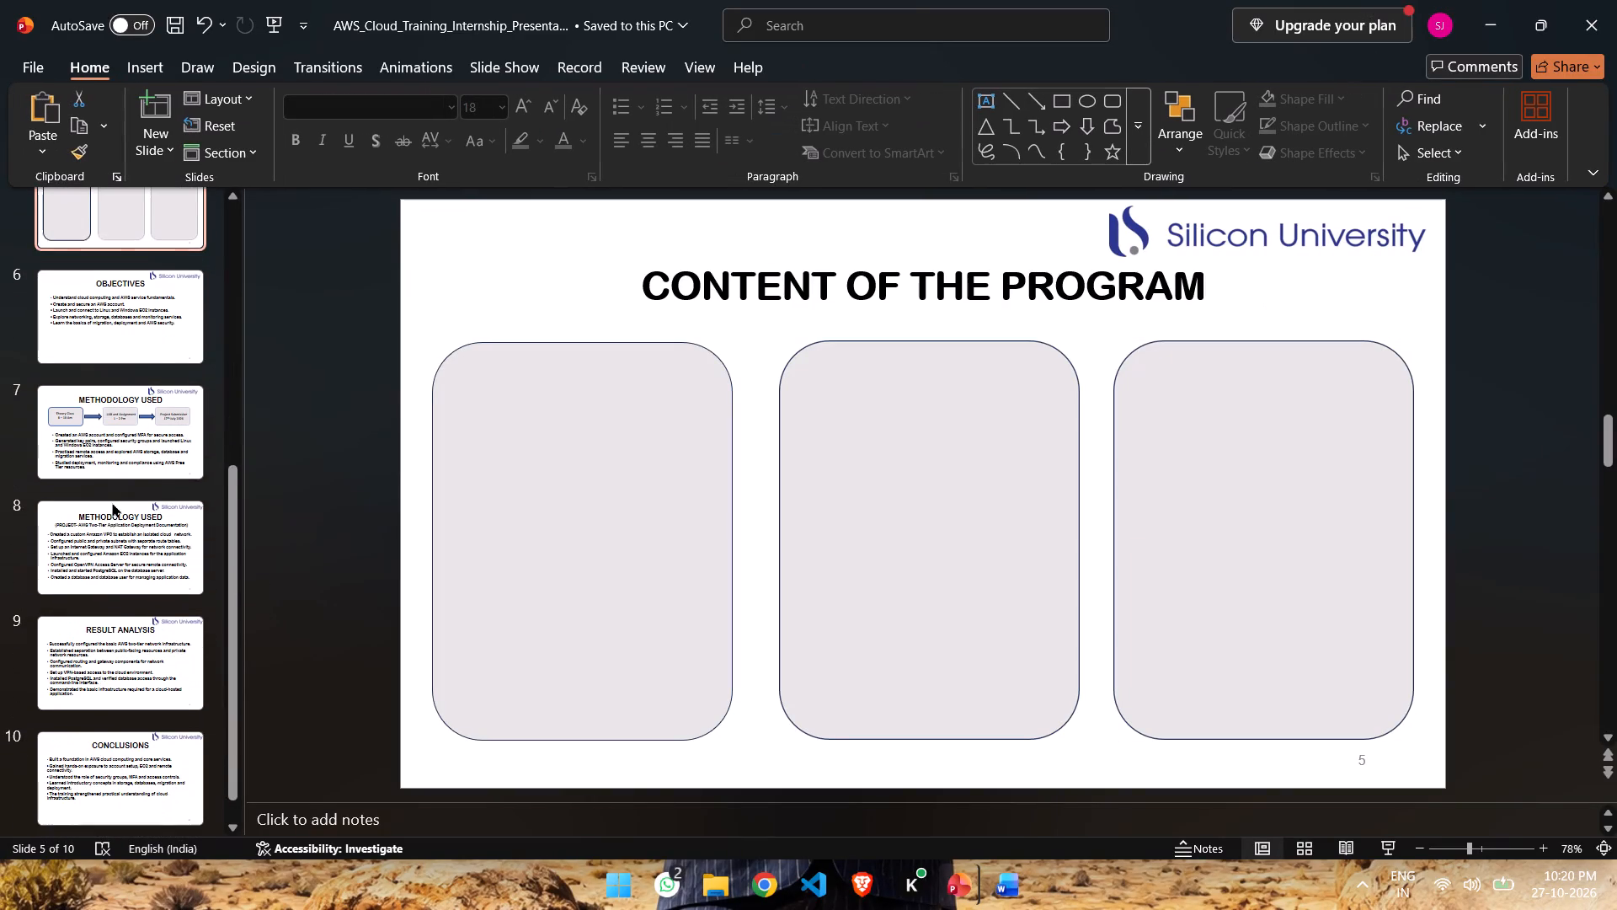
{"action": "scroll", "coordinate": [112, 502], "scroll_direction": "down", "scroll_amount": 5}
{"action": "scroll", "coordinate": [123, 640], "scroll_direction": "up", "scroll_amount": 5}
{"action": "scroll", "coordinate": [123, 640], "scroll_direction": "down", "scroll_amount": 5}
{"action": "scroll", "coordinate": [123, 640], "scroll_direction": "up", "scroll_amount": 5}
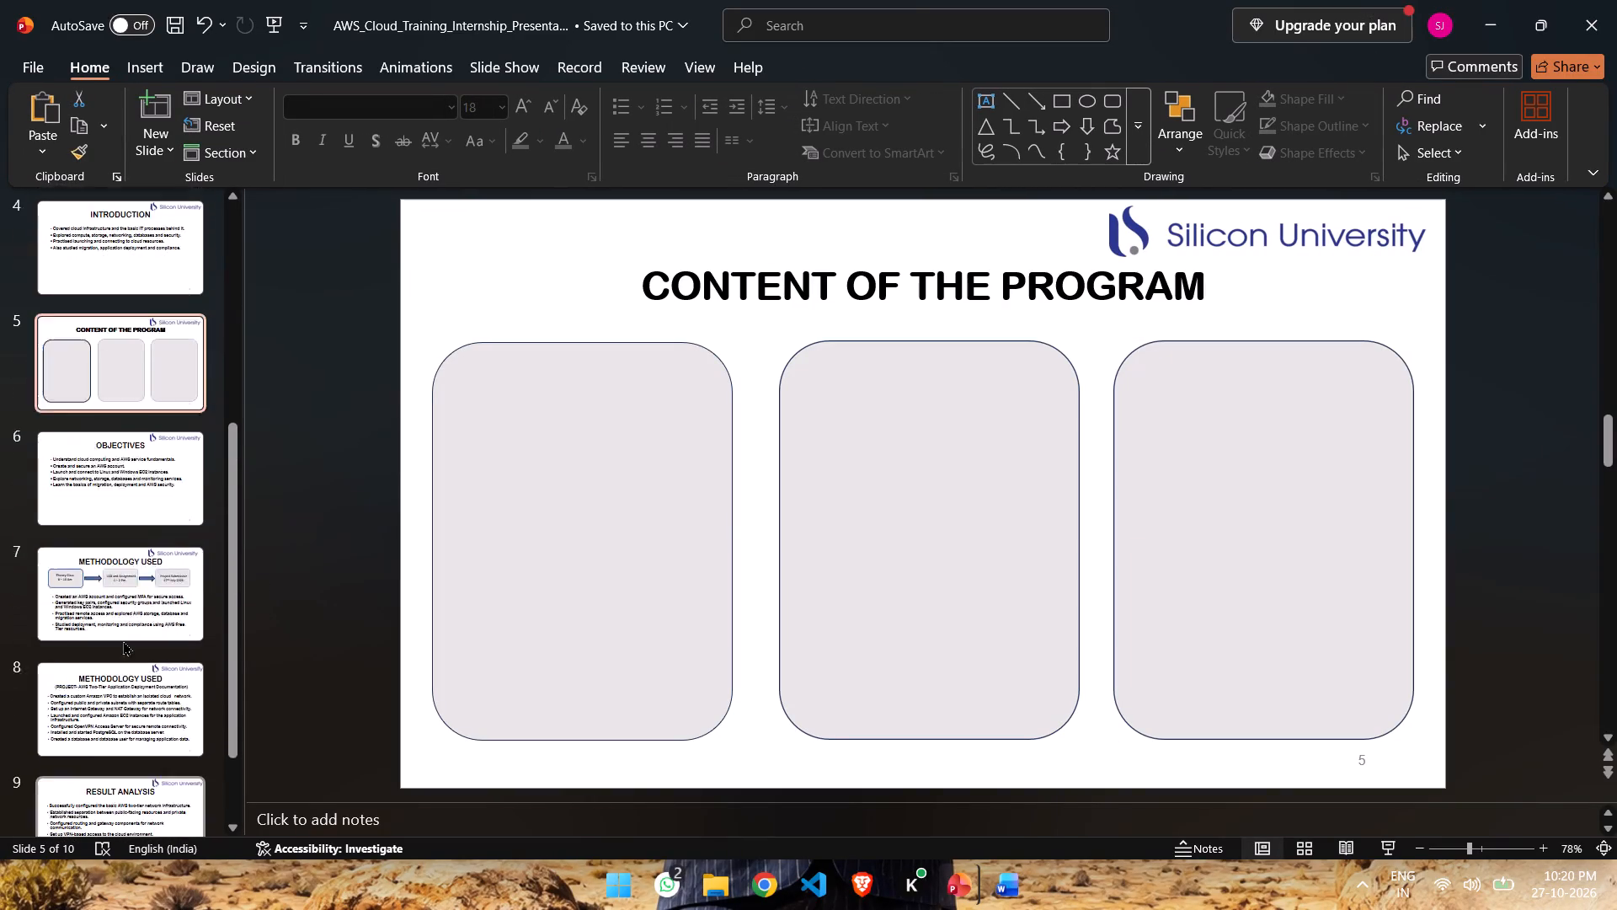
{"action": "scroll", "coordinate": [123, 640], "scroll_direction": "up", "scroll_amount": 3}
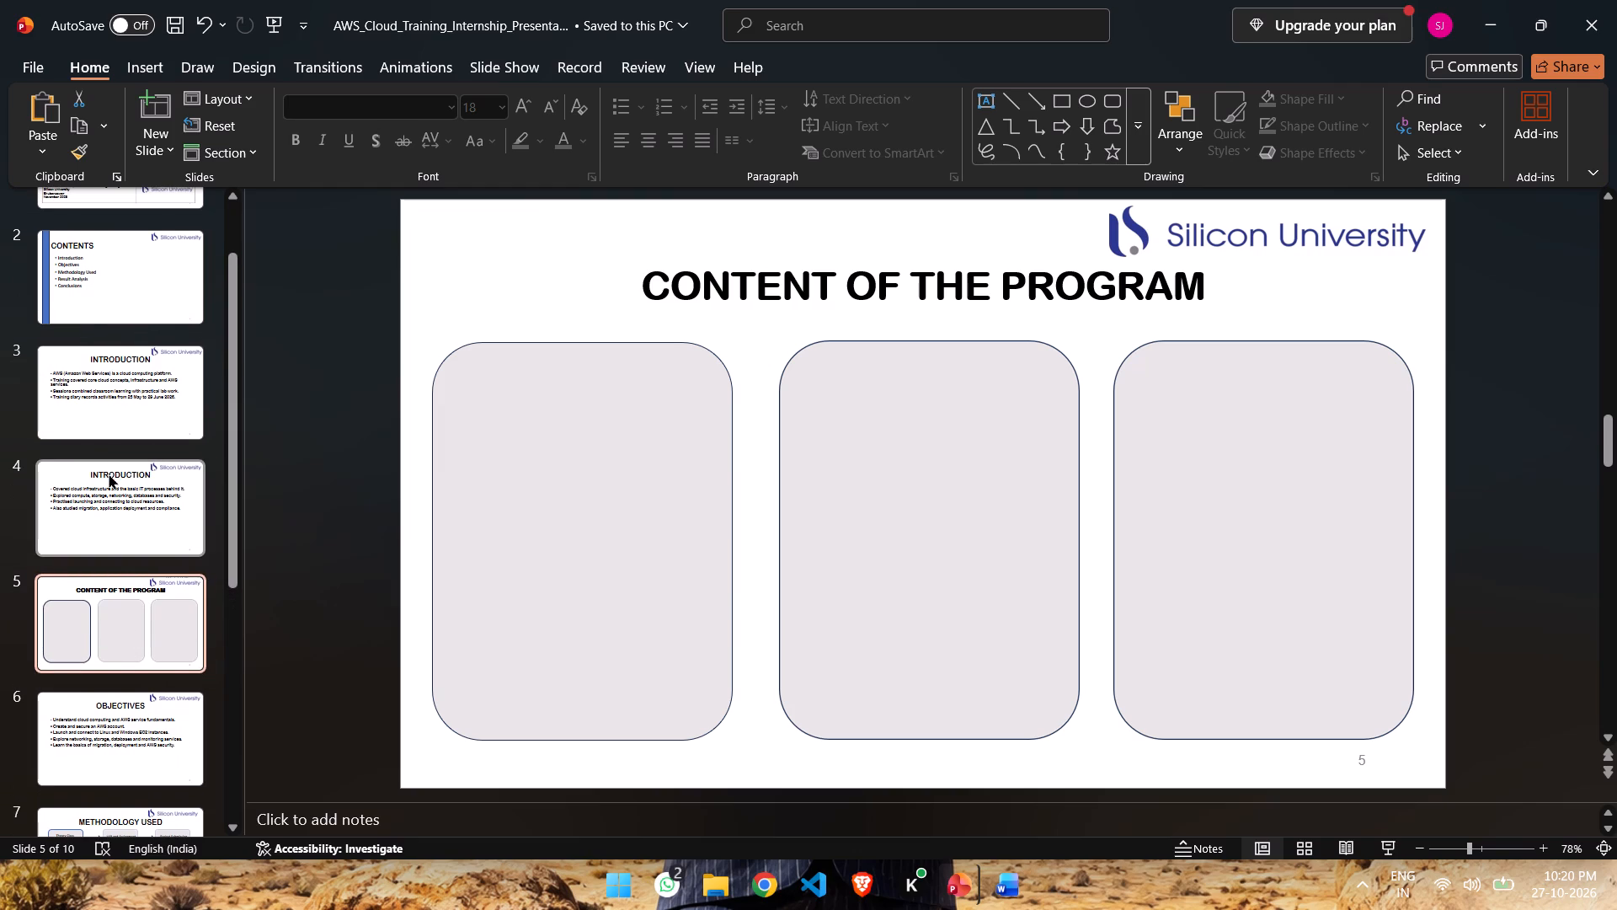
{"action": "scroll", "coordinate": [109, 563], "scroll_direction": "down", "scroll_amount": 1}
{"action": "scroll", "coordinate": [150, 634], "scroll_direction": "down", "scroll_amount": 4}
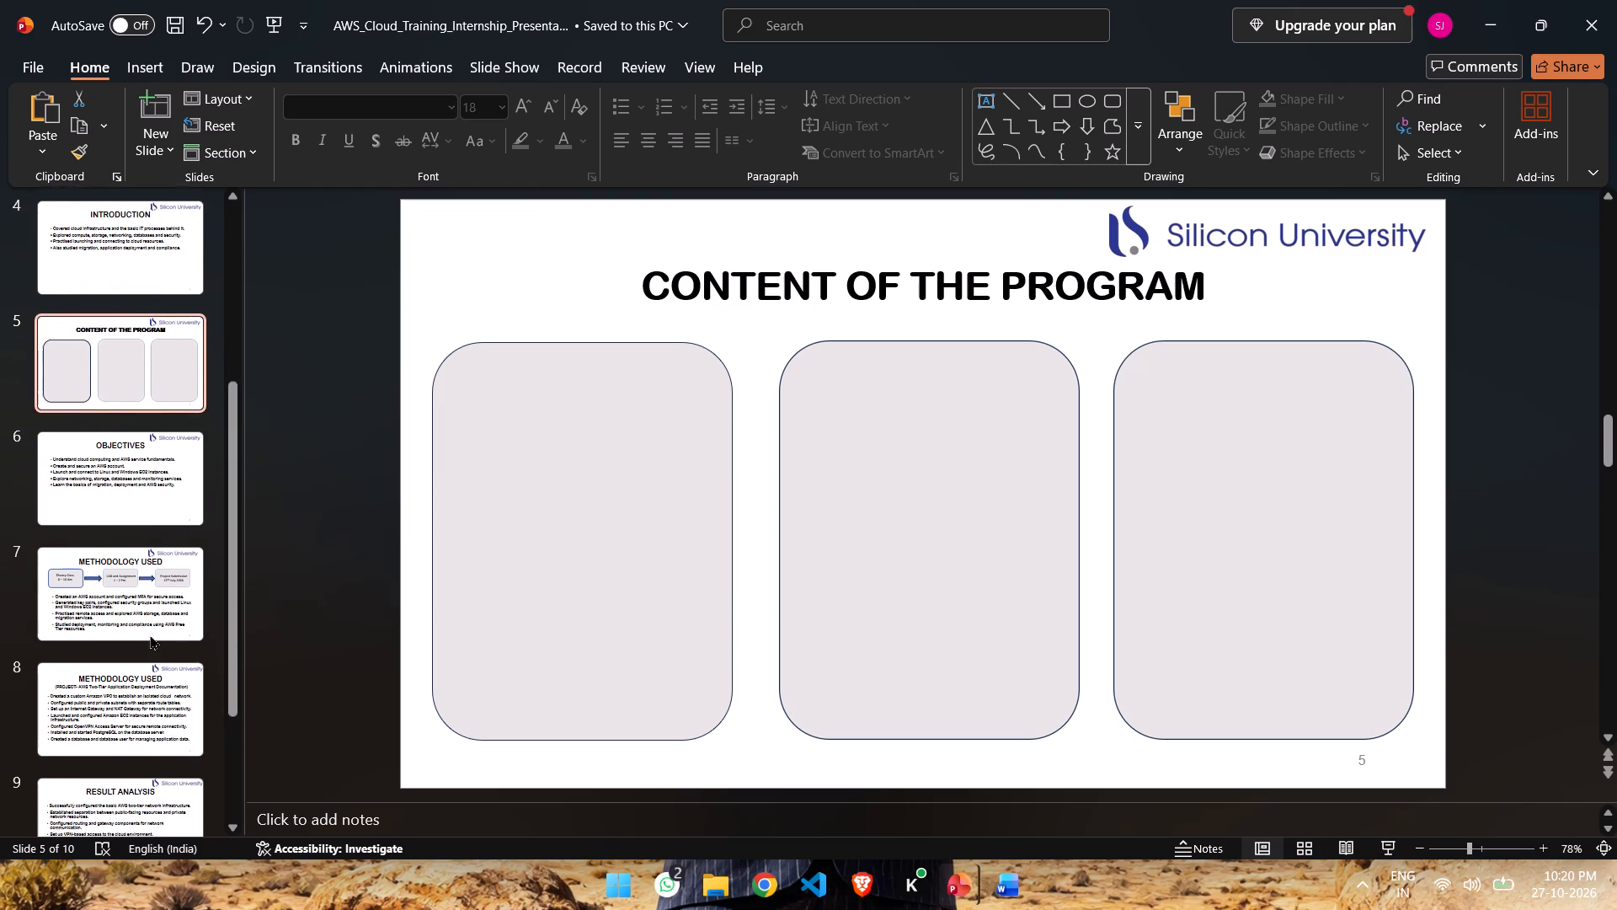
{"action": "scroll", "coordinate": [149, 635], "scroll_direction": "down", "scroll_amount": 1}
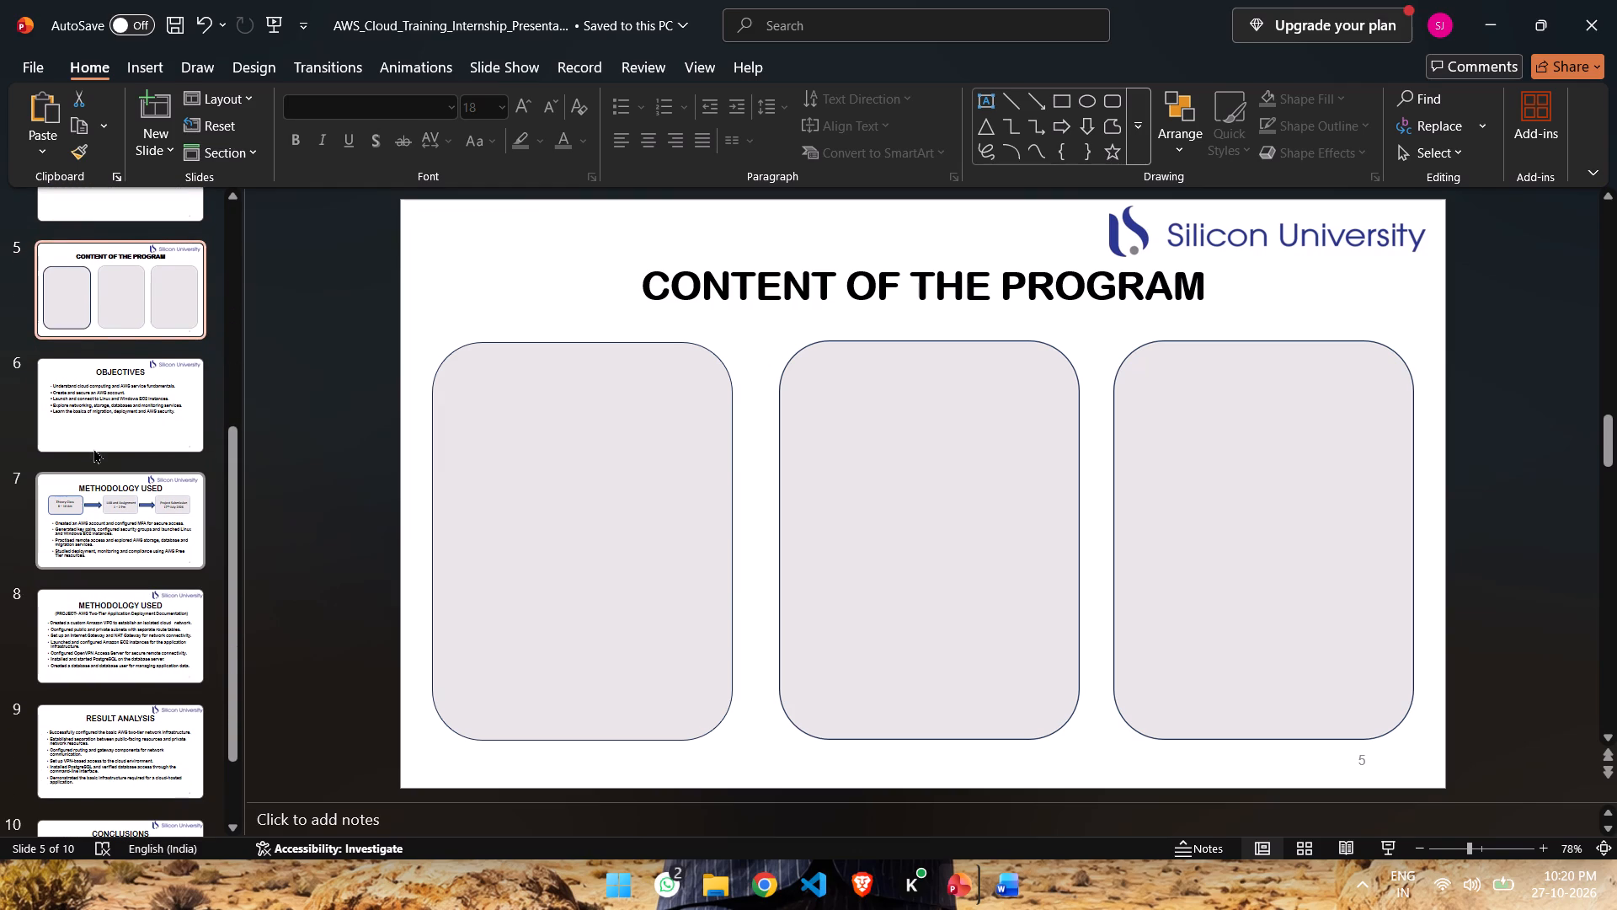
{"action": "scroll", "coordinate": [94, 460], "scroll_direction": "up", "scroll_amount": 8}
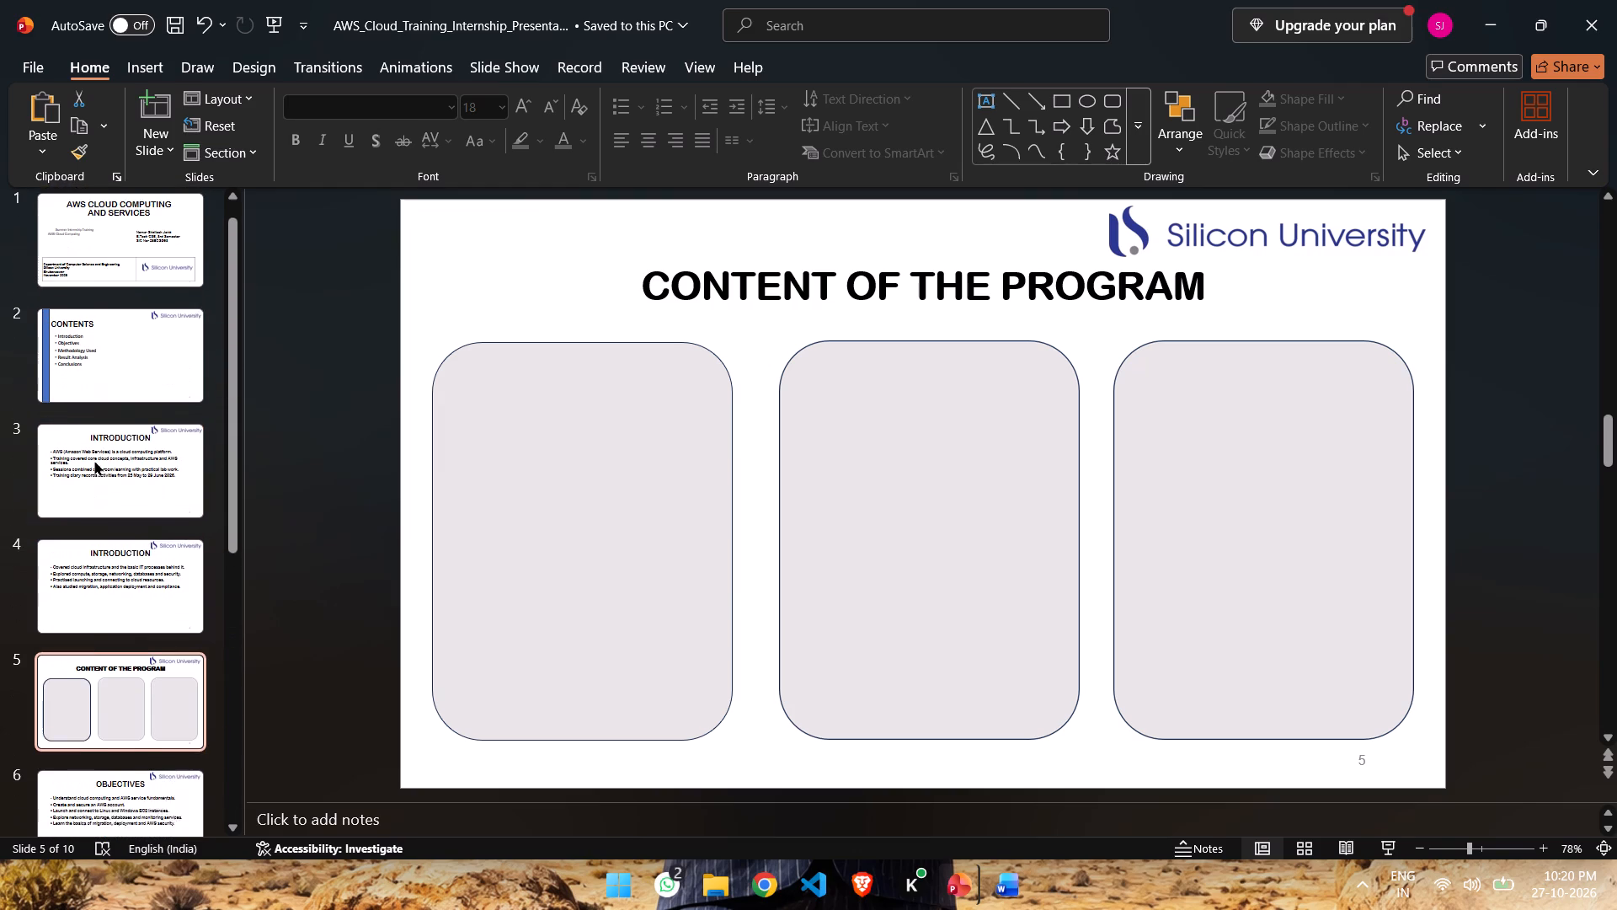
{"action": "scroll", "coordinate": [96, 451], "scroll_direction": "up", "scroll_amount": 3}
{"action": "left_click", "coordinate": [92, 290]}
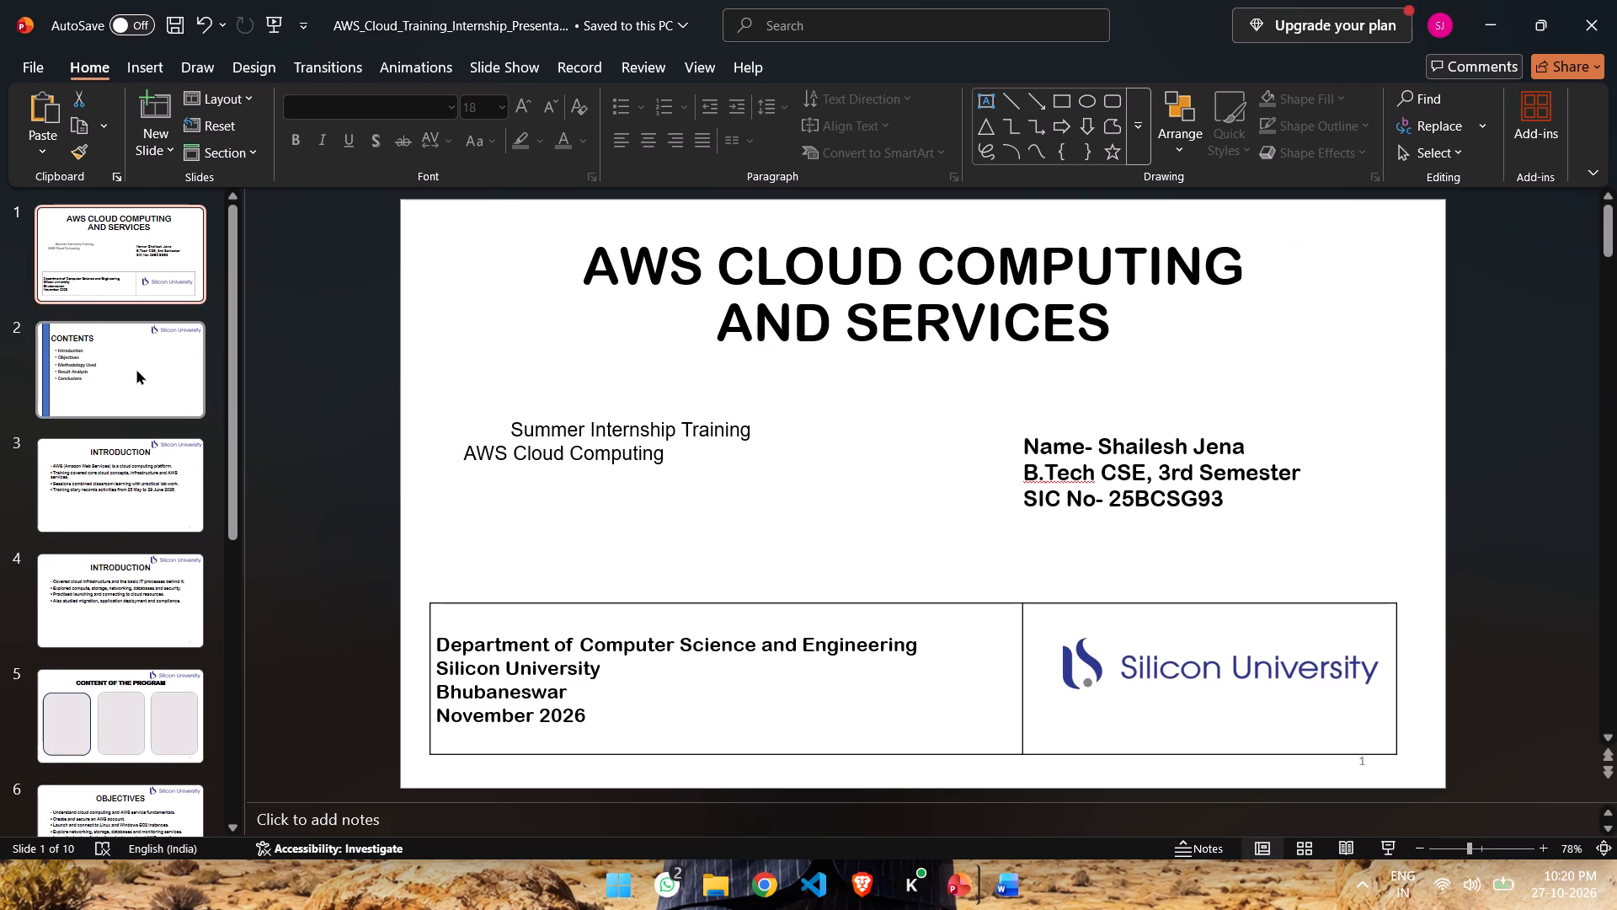
{"action": "left_click", "coordinate": [136, 369]}
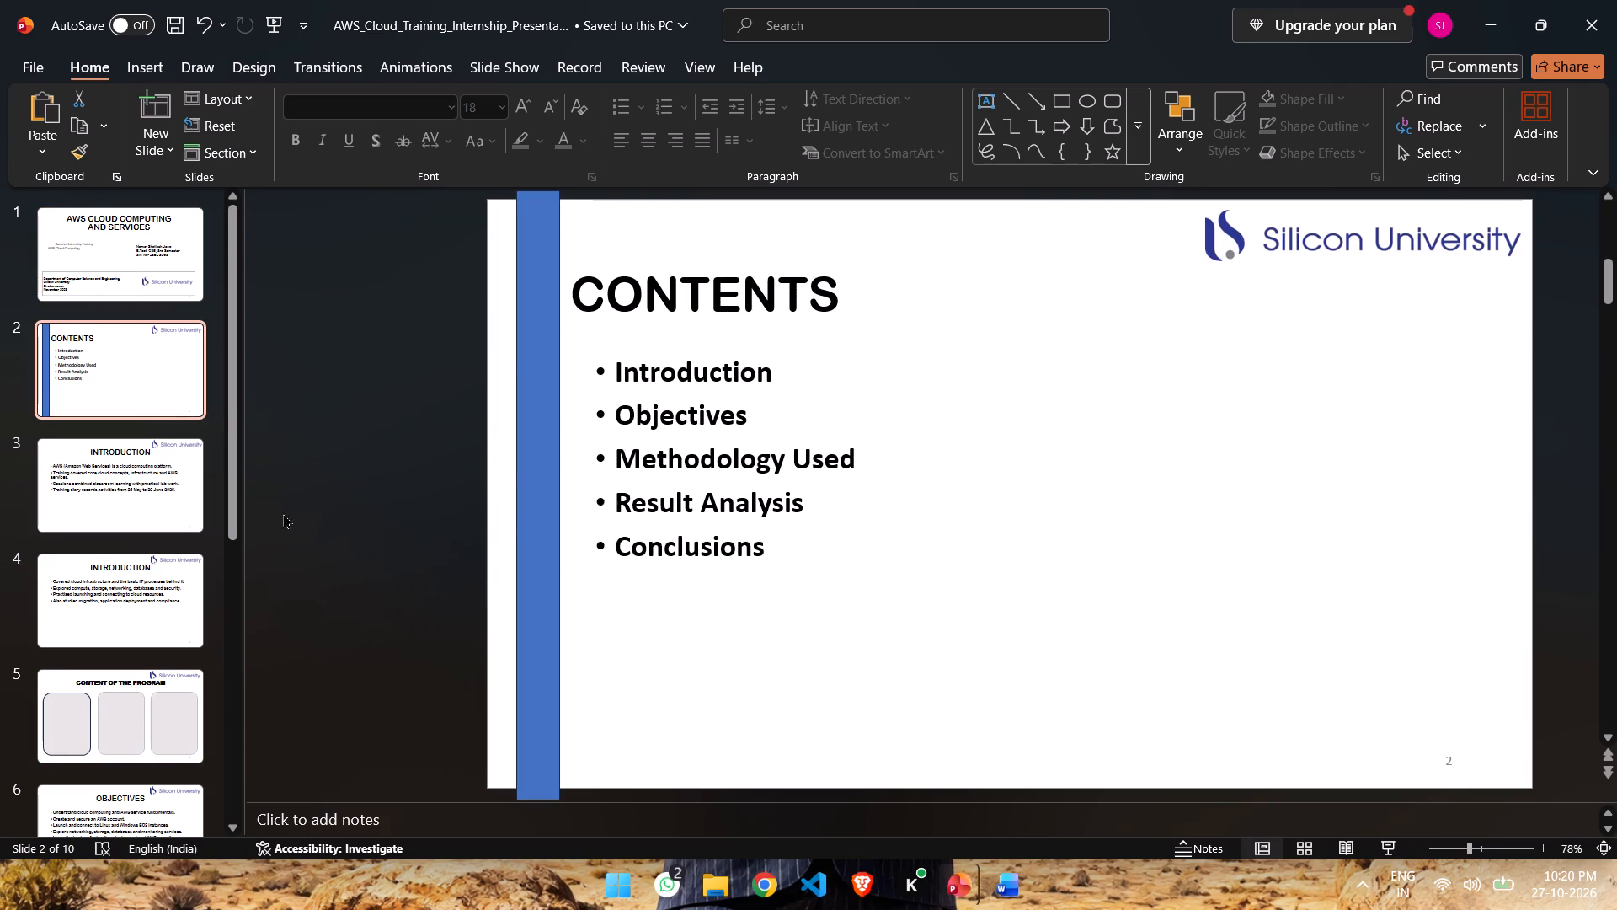
{"action": "left_click", "coordinate": [193, 496]}
{"action": "left_click", "coordinate": [125, 635]}
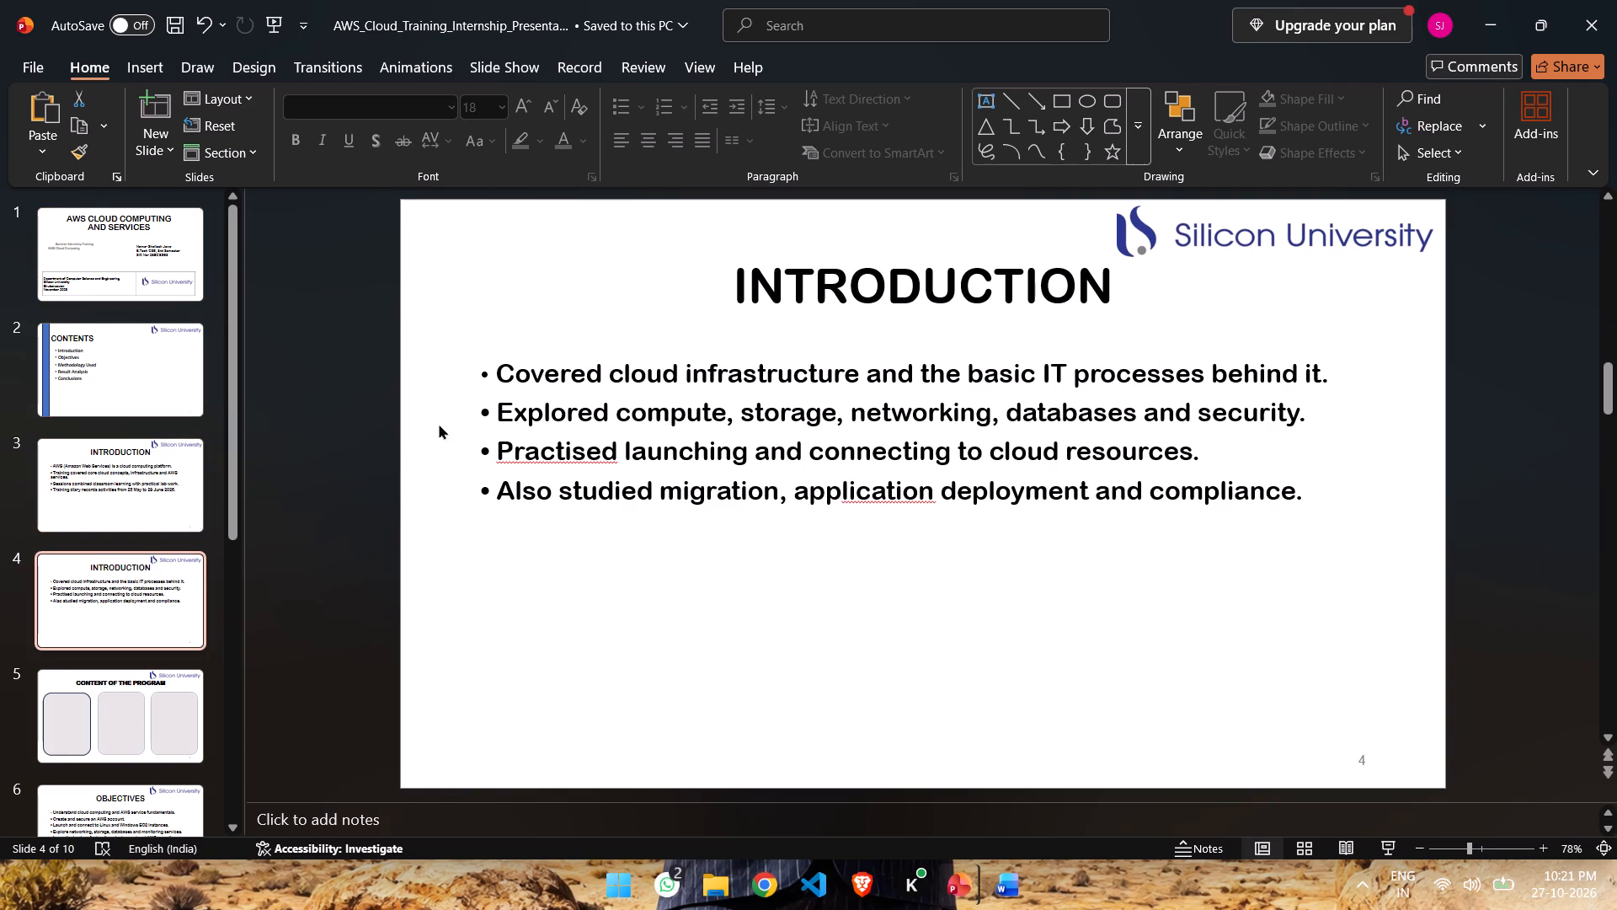
{"action": "left_click", "coordinate": [167, 464]}
{"action": "left_click", "coordinate": [144, 586]}
{"action": "scroll", "coordinate": [56, 661], "scroll_direction": "down", "scroll_amount": 2}
{"action": "left_click", "coordinate": [118, 571]}
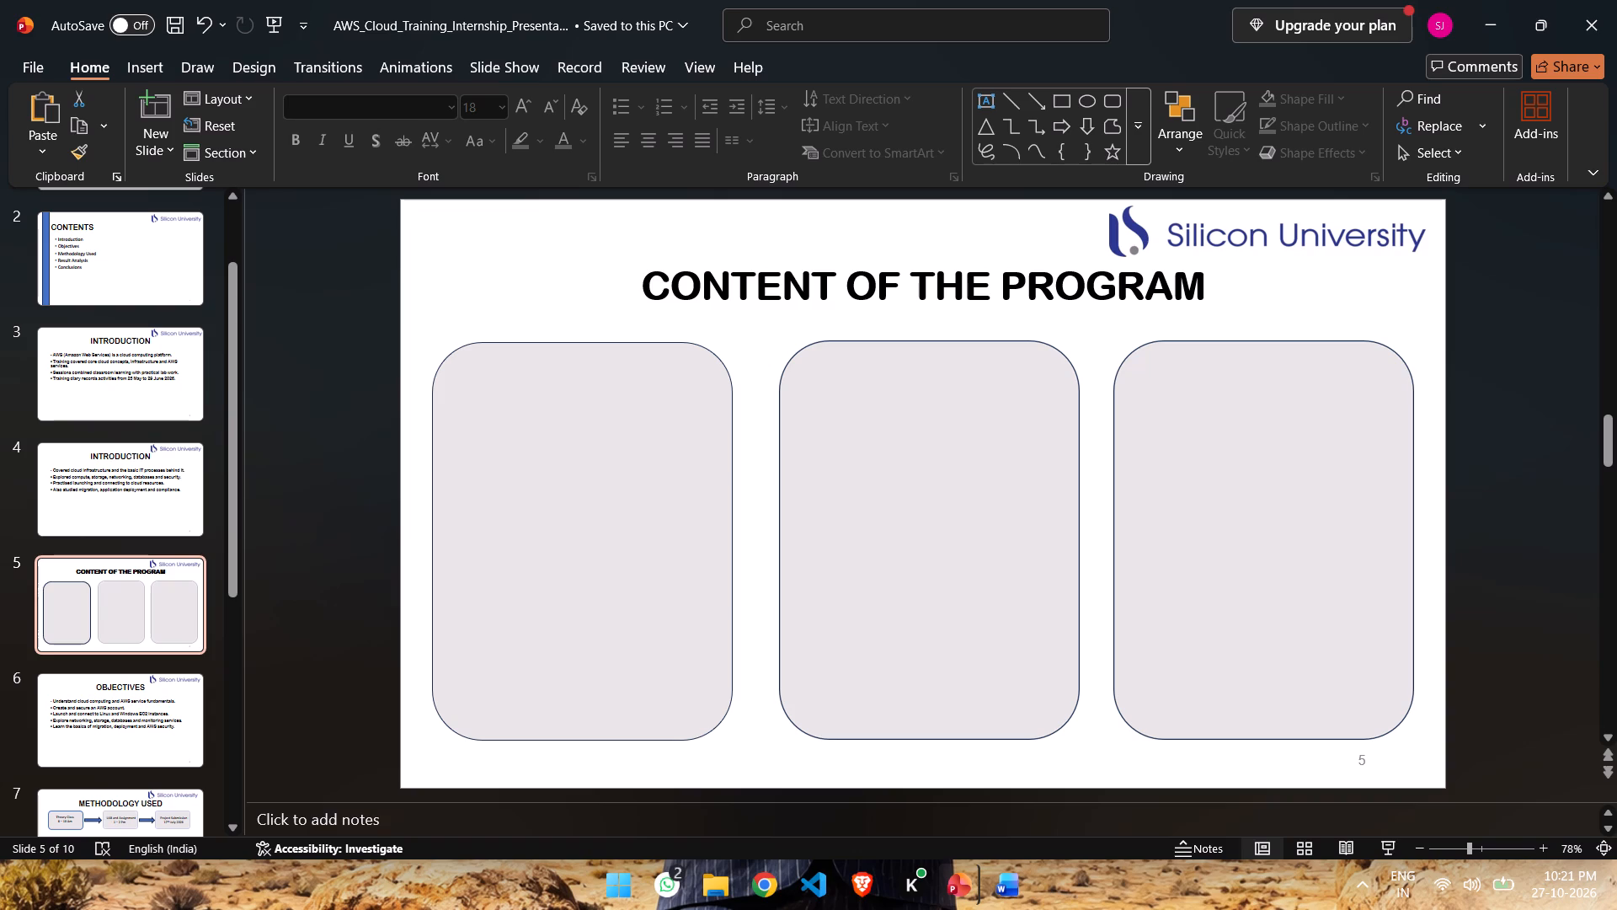
Nudge the middle gray box slightly toward the first so the gaps between the three boxes are equal.
{"action": "left_click", "coordinate": [869, 421]}
{"action": "double_click", "coordinate": [899, 426]}
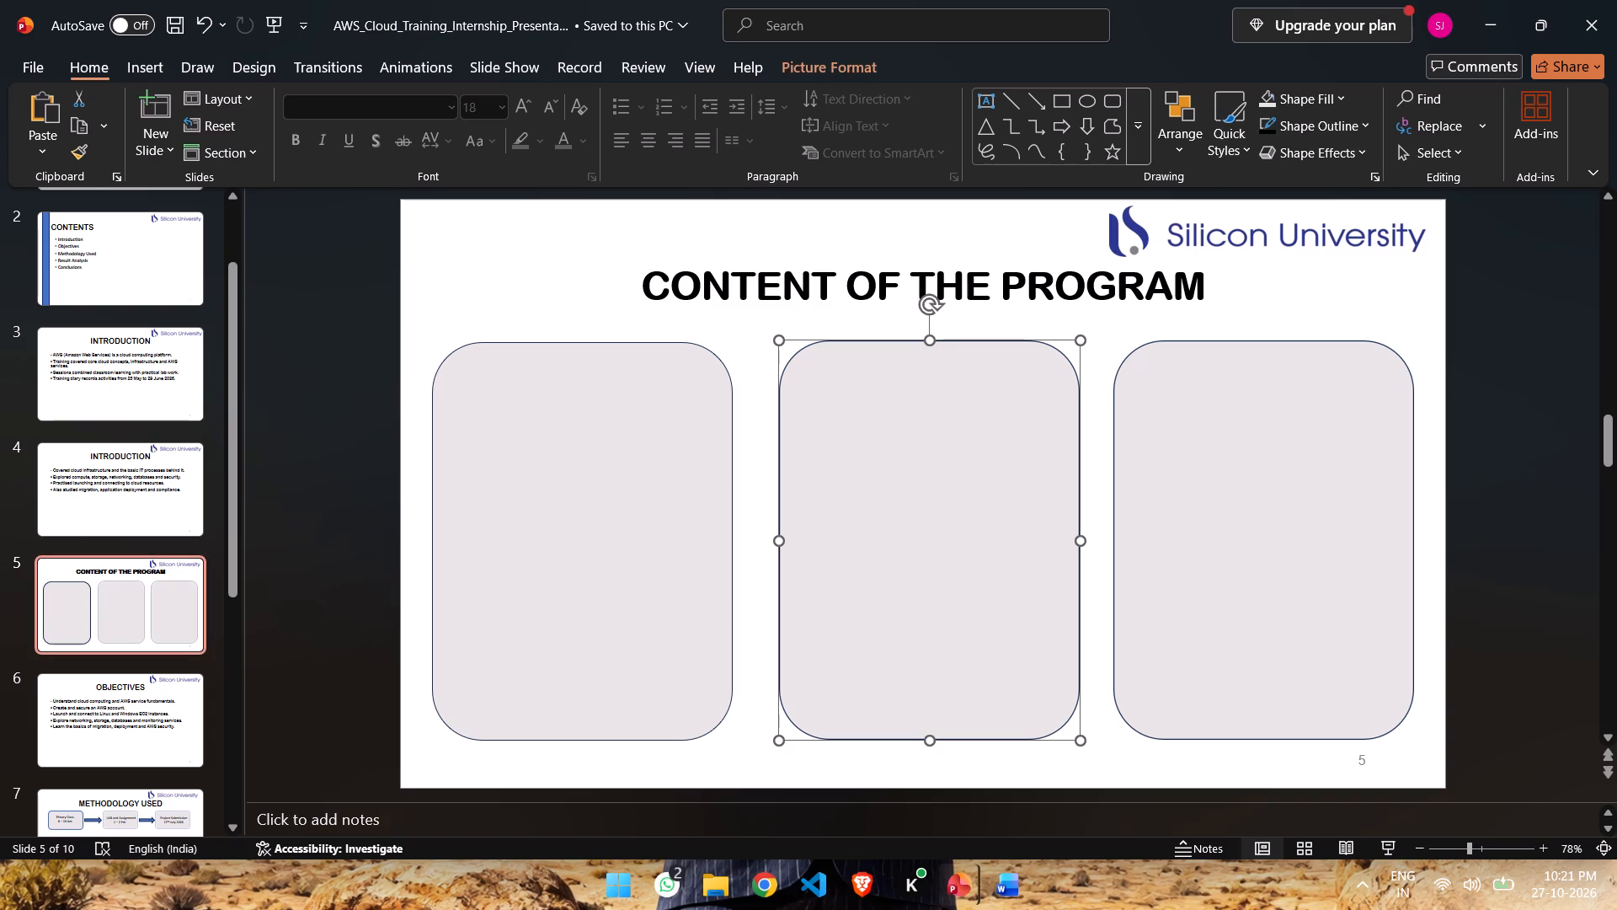
{"action": "left_click", "coordinate": [1079, 320]}
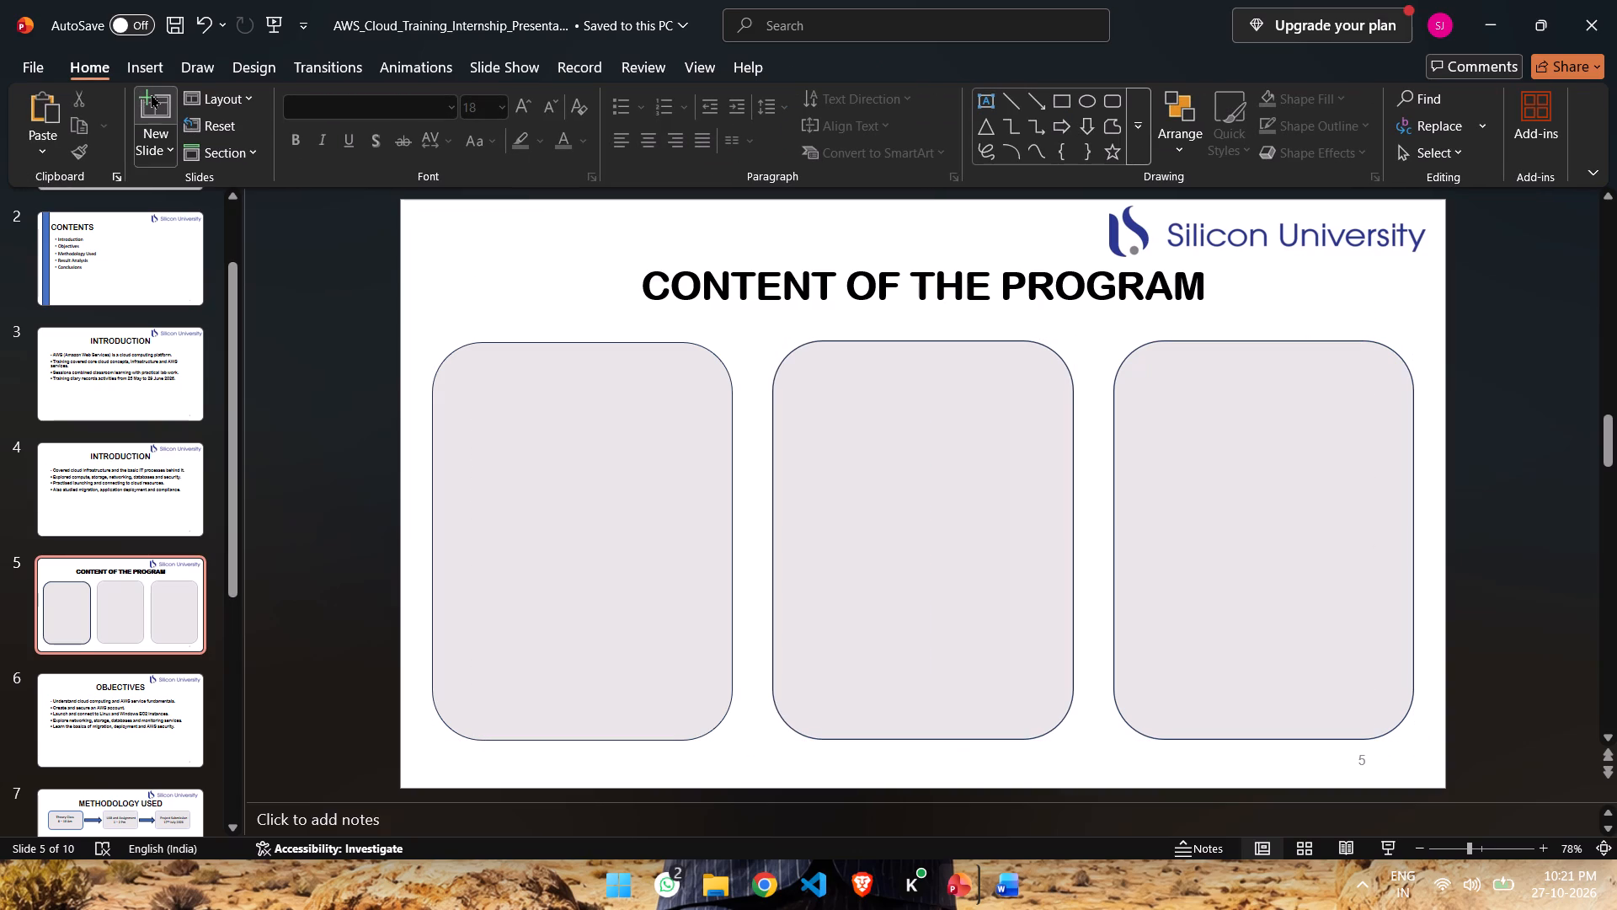
Draw a tall text box inside the first gray rounded box, leaving a margin on all sides.
{"action": "left_click", "coordinate": [152, 72]}
{"action": "left_click", "coordinate": [886, 104]}
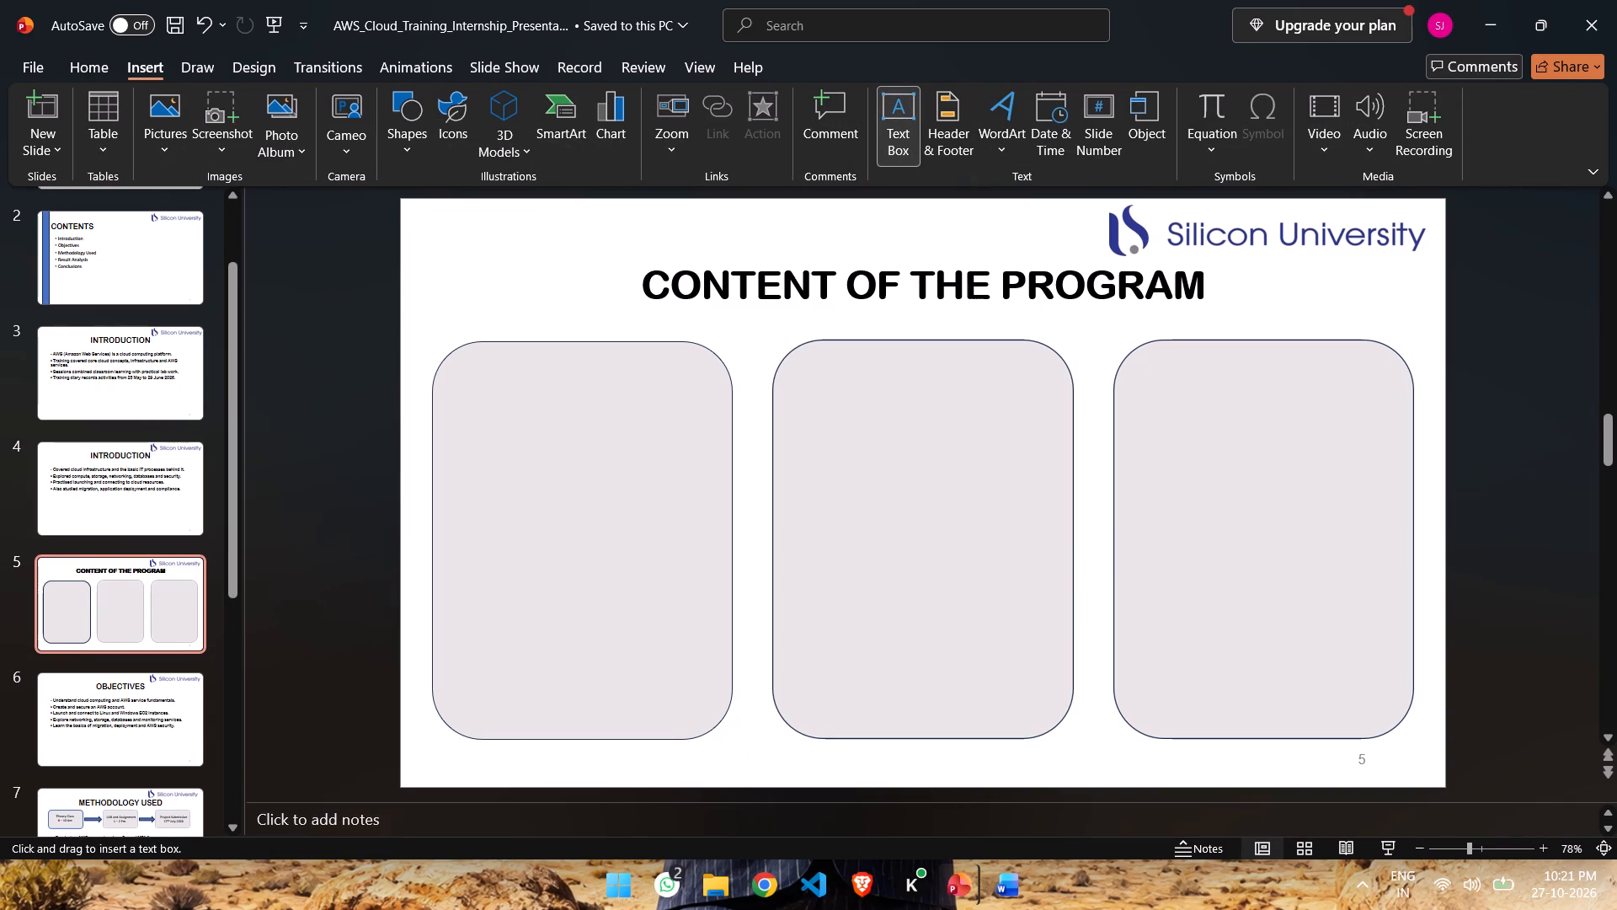
{"action": "left_click_drag", "start_coordinate": [474, 384], "coordinate": [695, 682]}
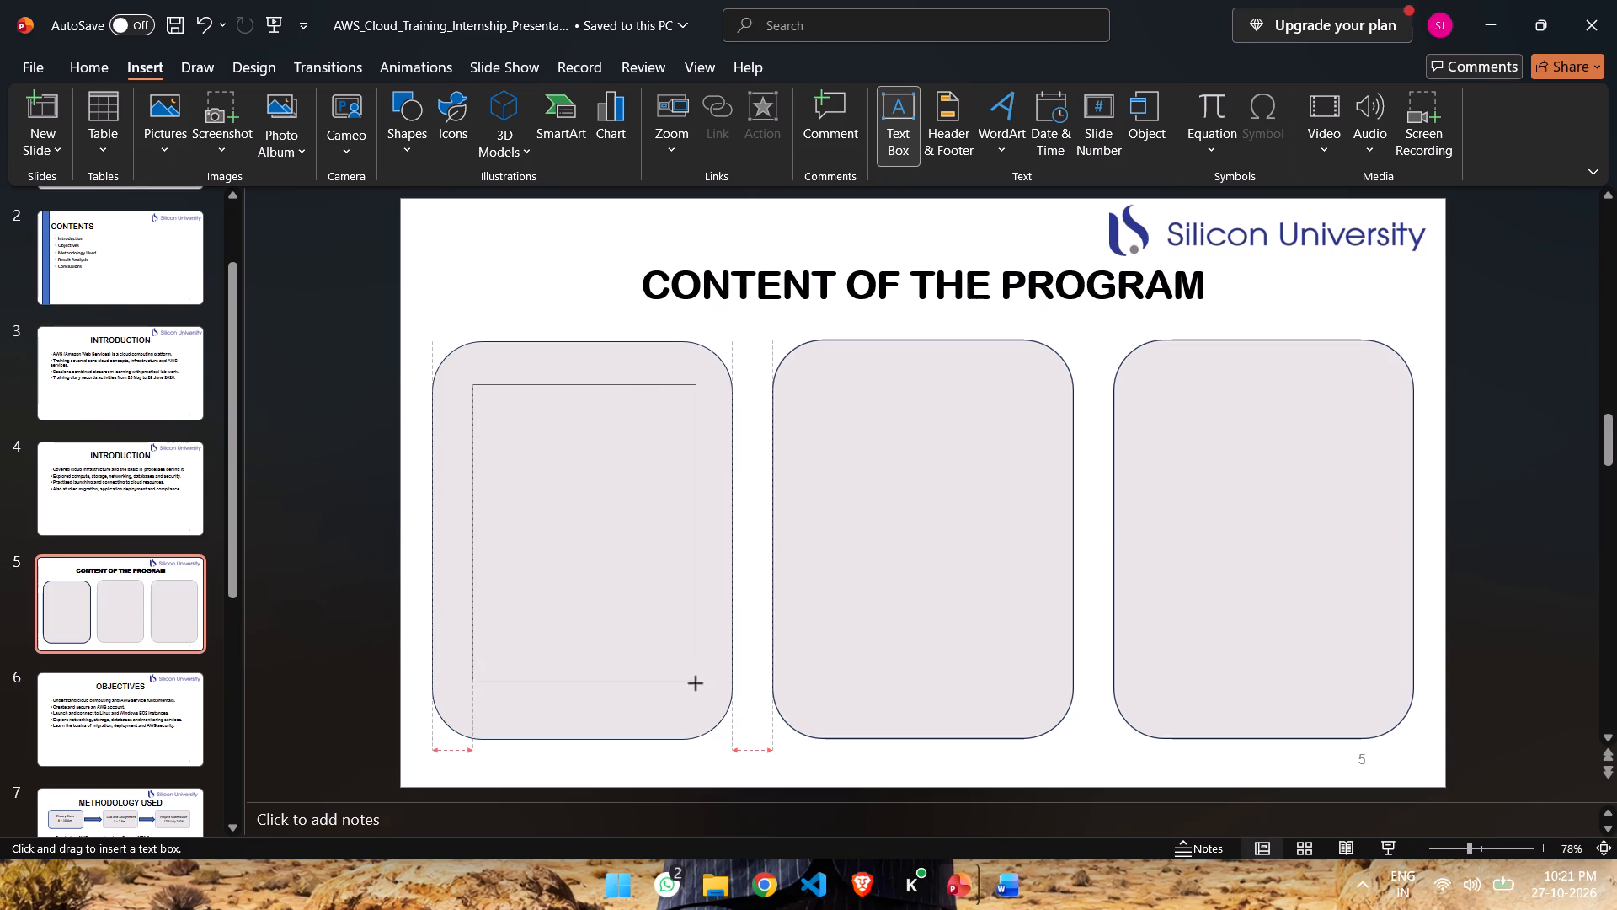
{"action": "left_click_drag", "start_coordinate": [695, 682], "coordinate": [695, 702]}
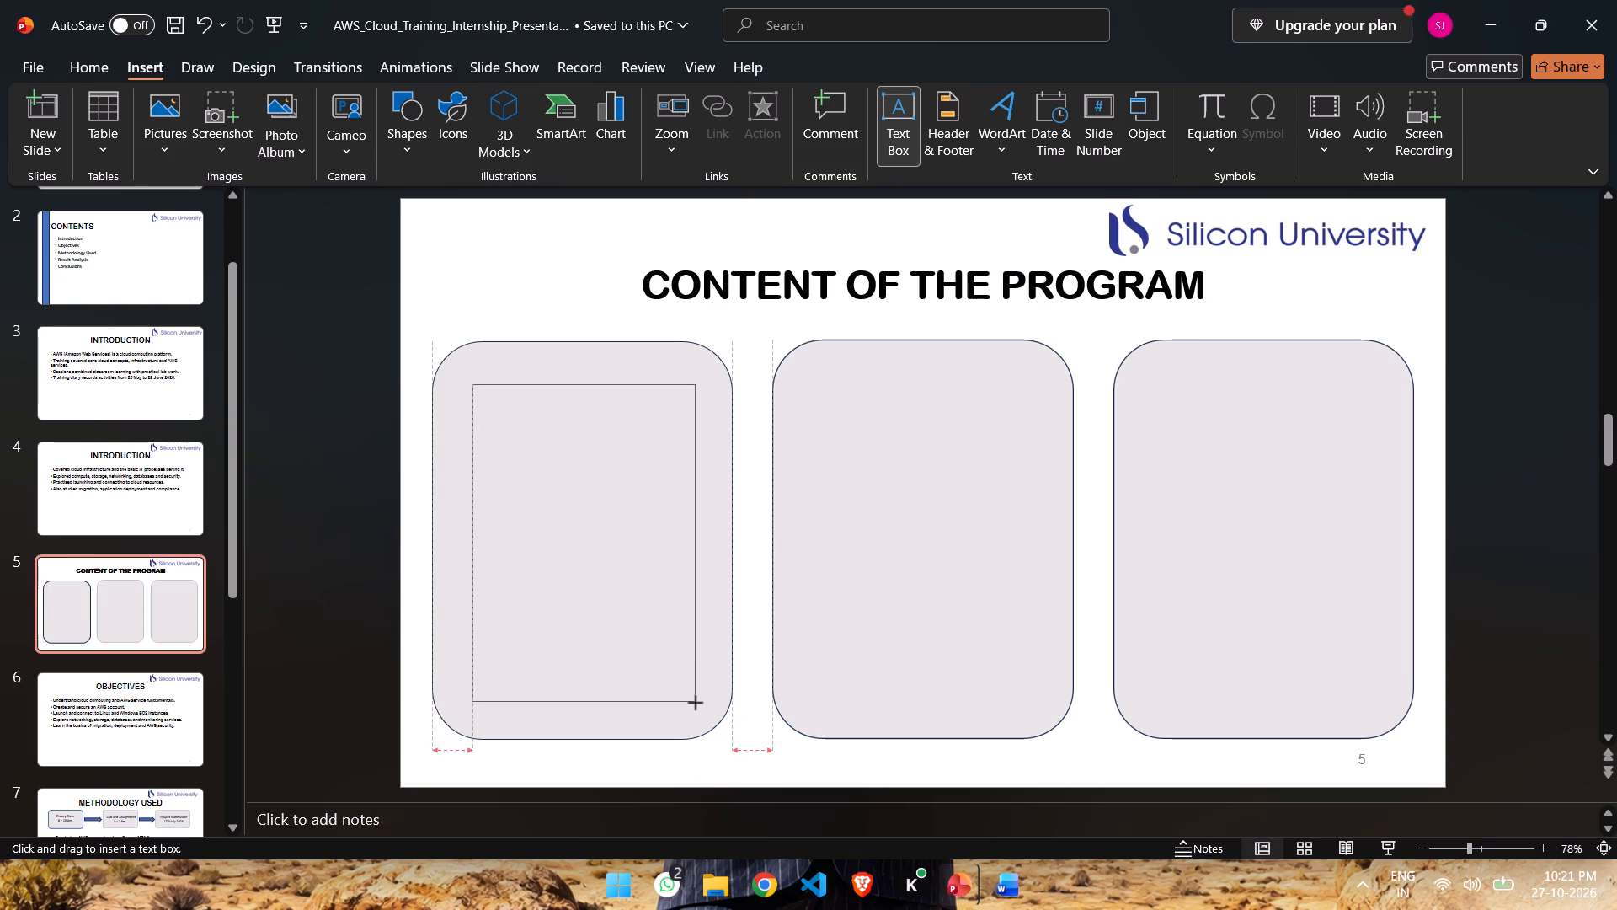
{"action": "left_click_drag", "start_coordinate": [695, 702], "coordinate": [696, 702]}
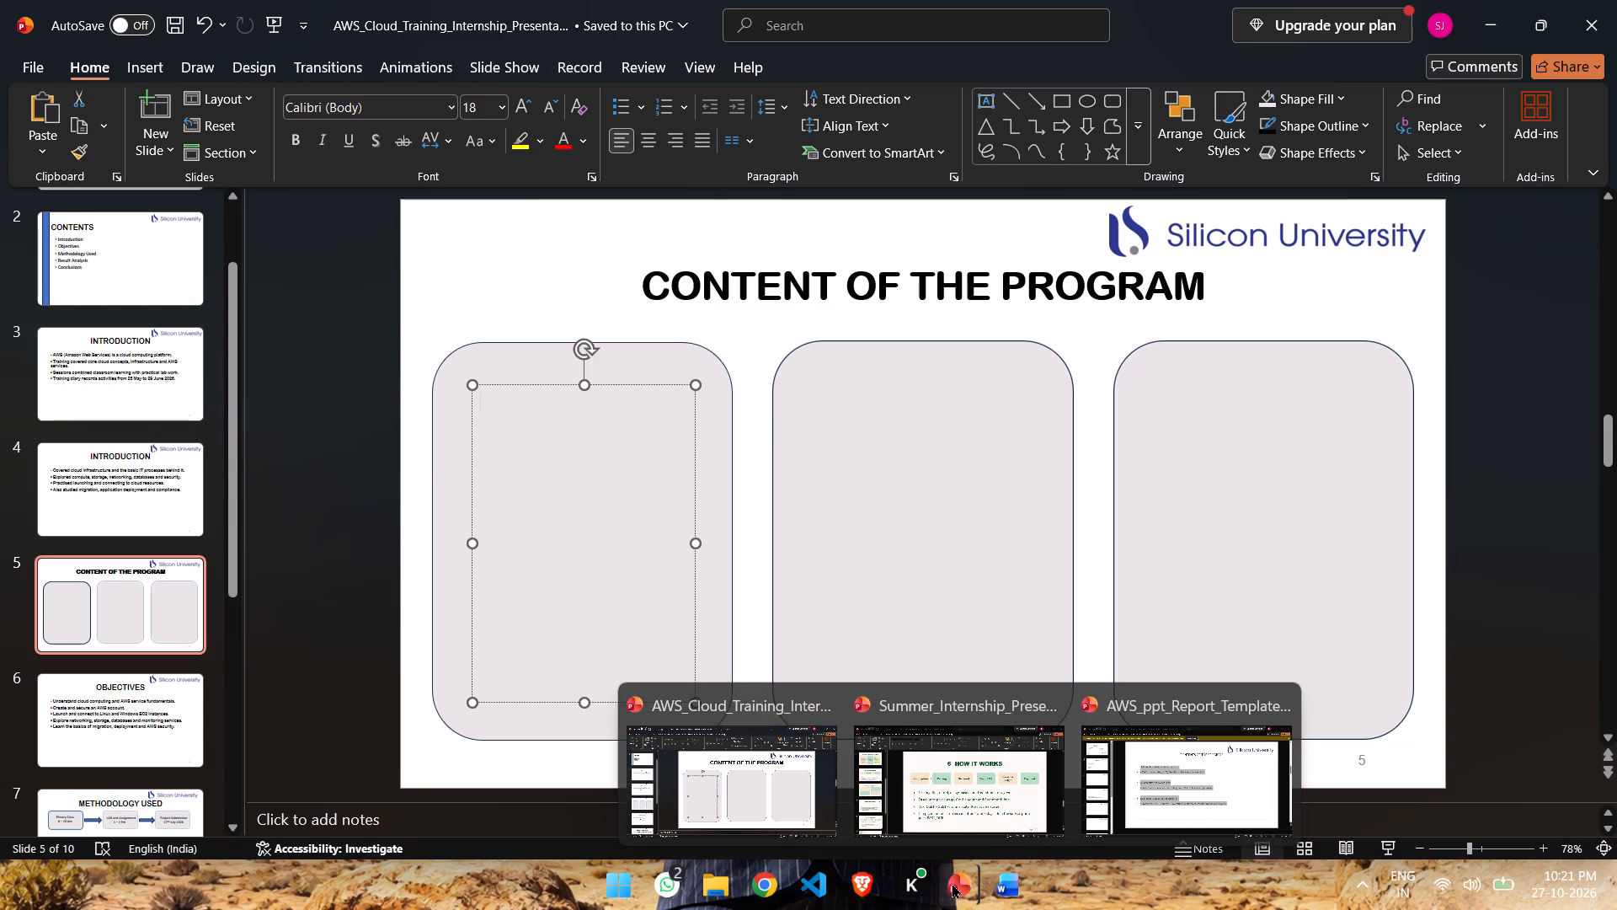
{"action": "left_click", "coordinate": [863, 886]}
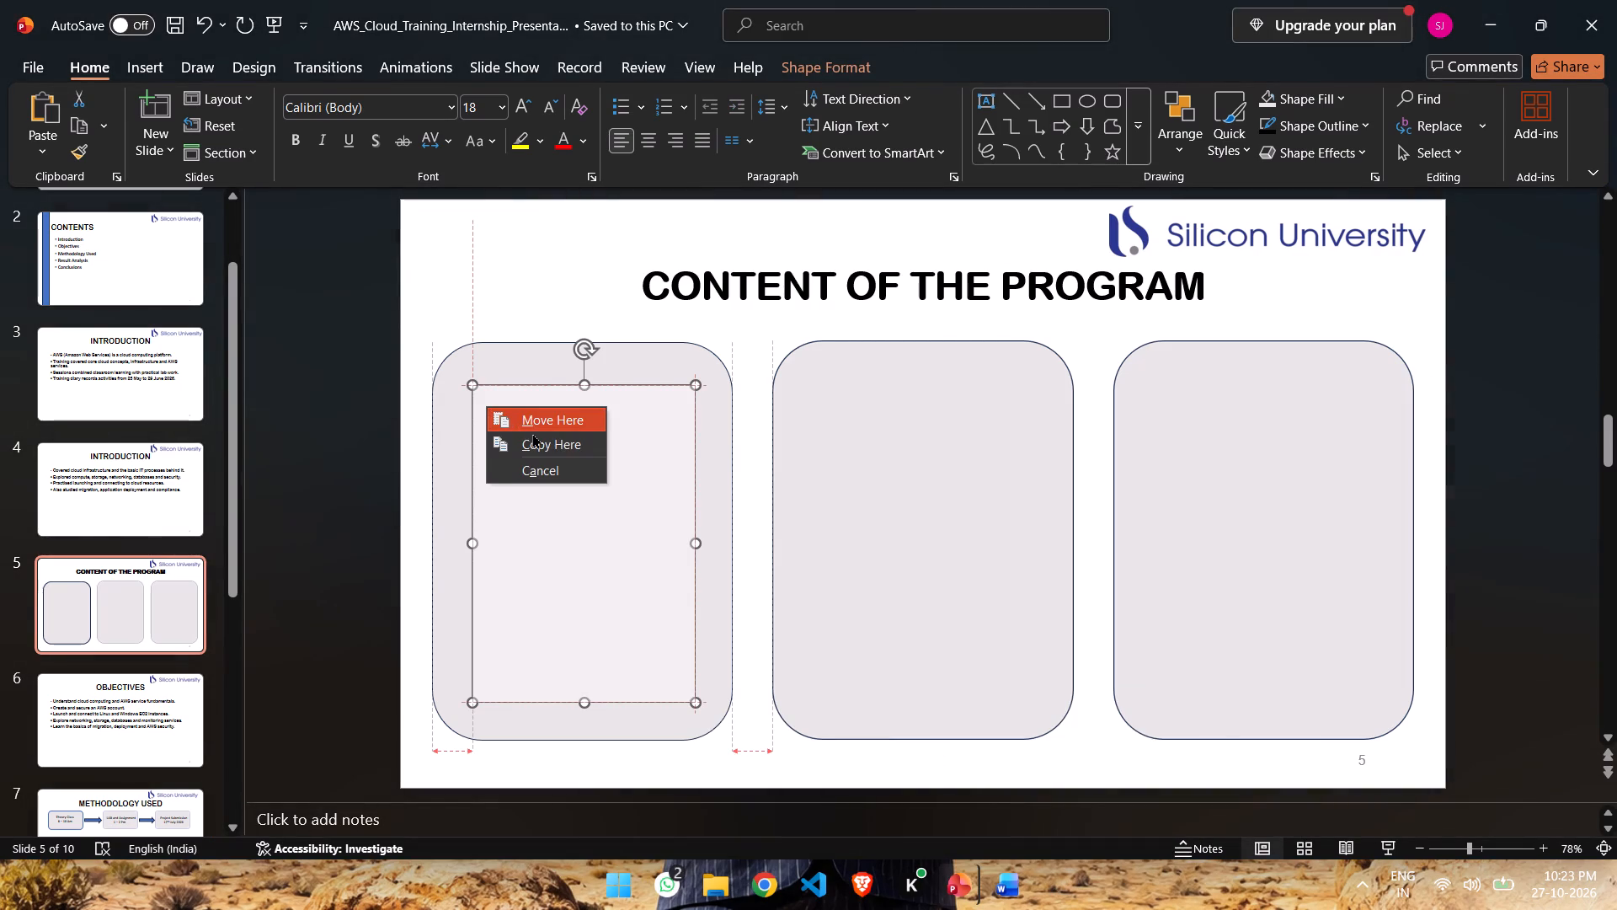
{"action": "right_click", "coordinate": [627, 424]}
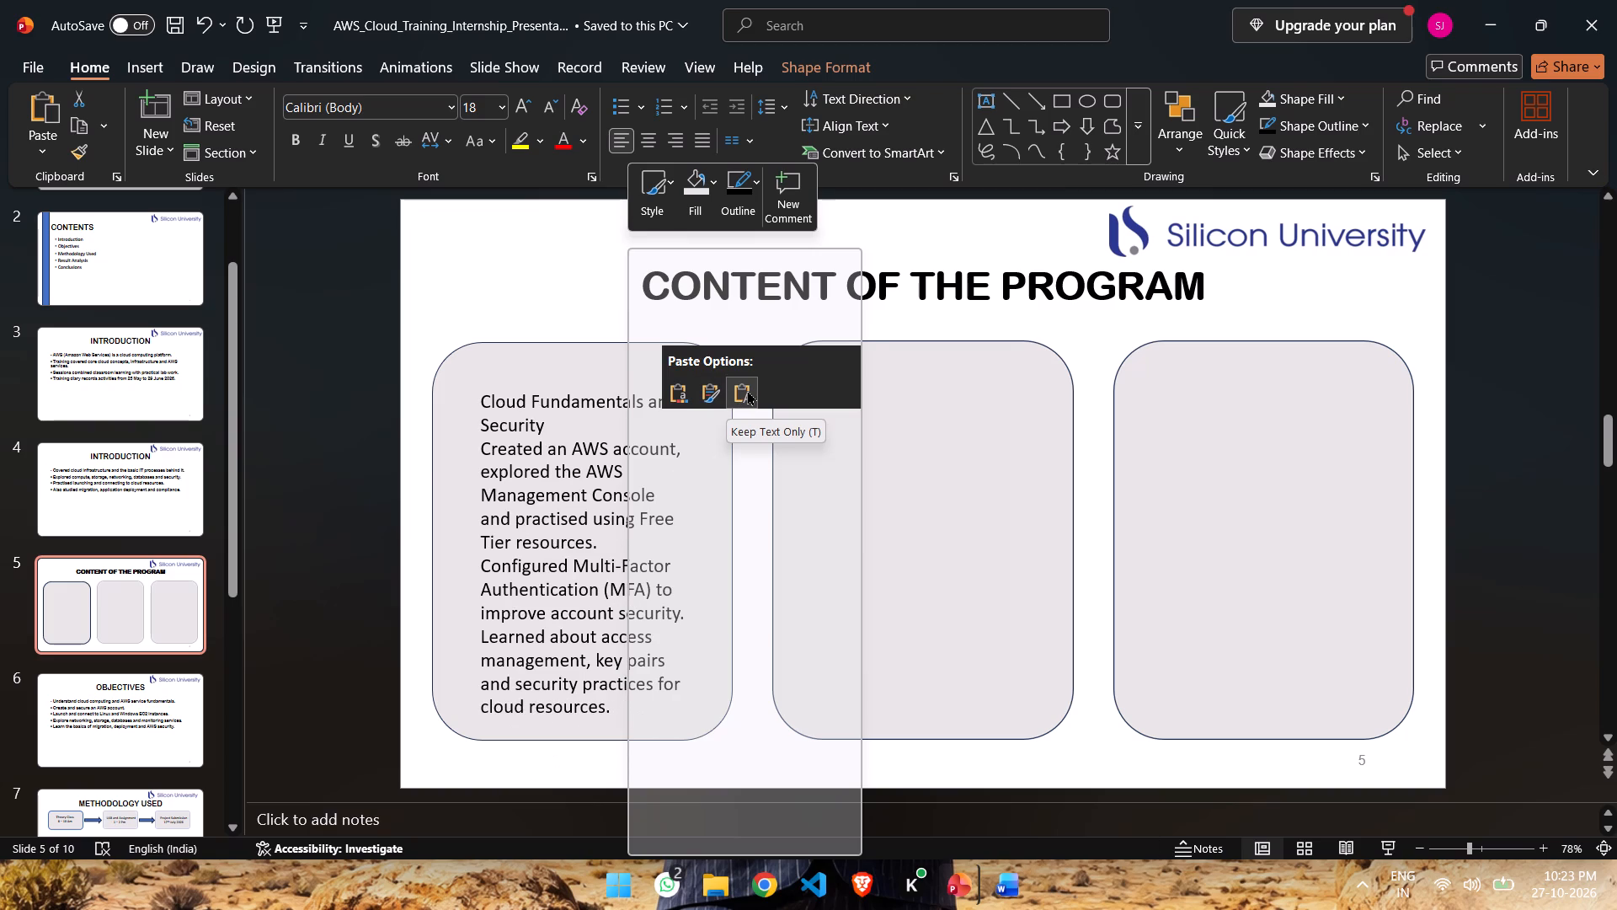
{"action": "left_click", "coordinate": [747, 390]}
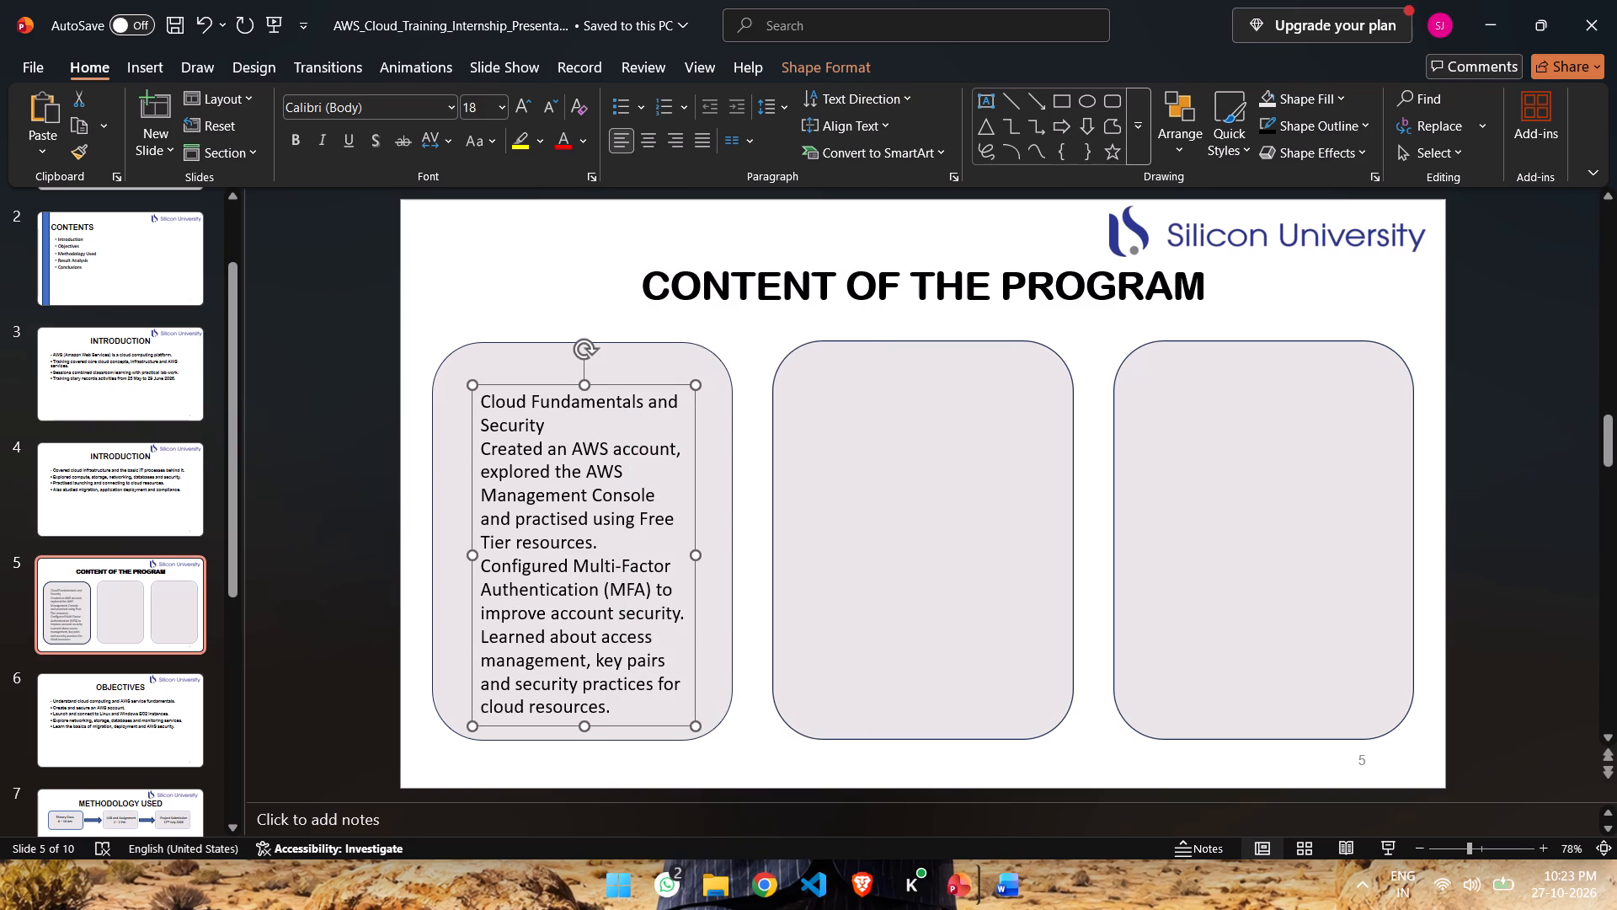
Raise the text box slightly inside the first gray box and widen it on both sides to nearly the box's full width.
{"action": "left_click_drag", "start_coordinate": [536, 382], "coordinate": [535, 361]}
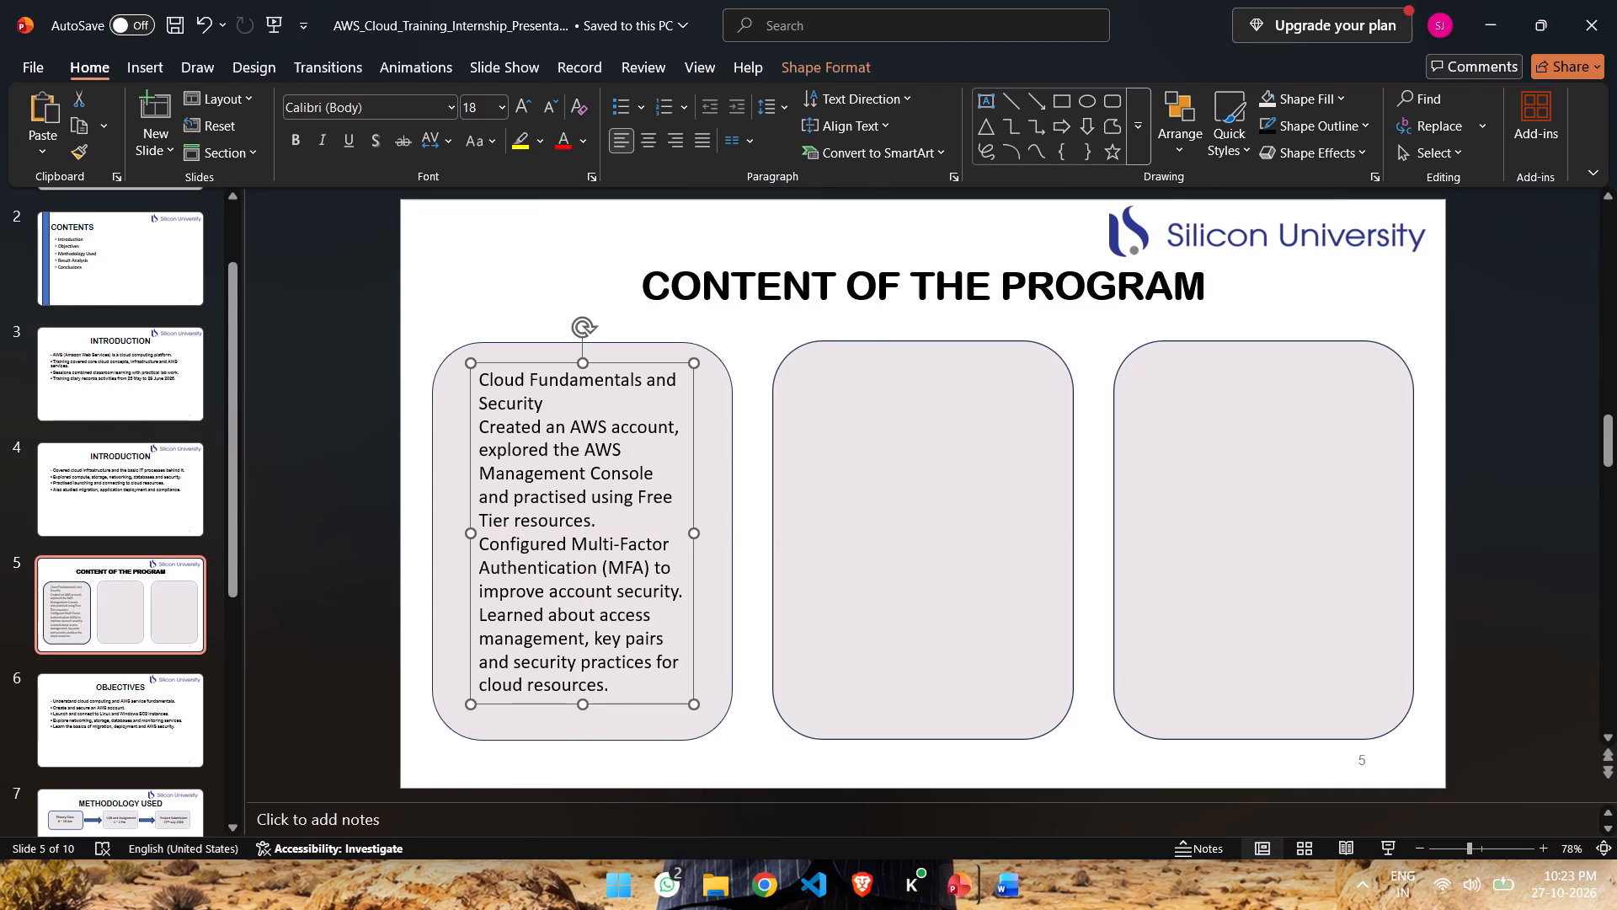
{"action": "left_click_drag", "start_coordinate": [473, 533], "coordinate": [446, 545]}
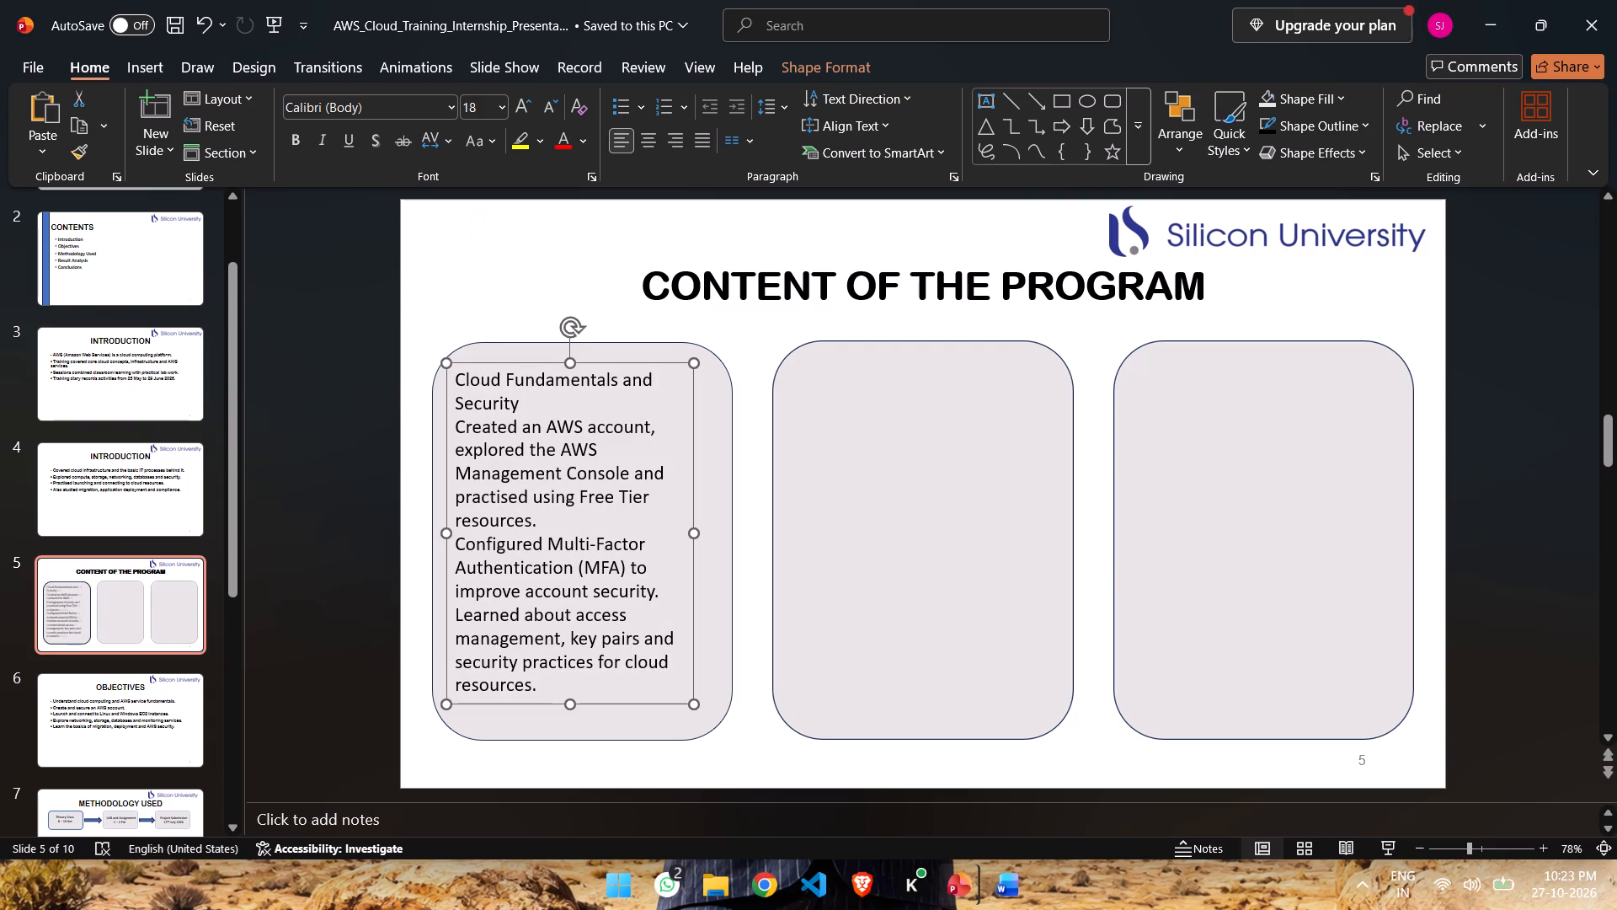
{"action": "left_click_drag", "start_coordinate": [691, 531], "coordinate": [723, 533]}
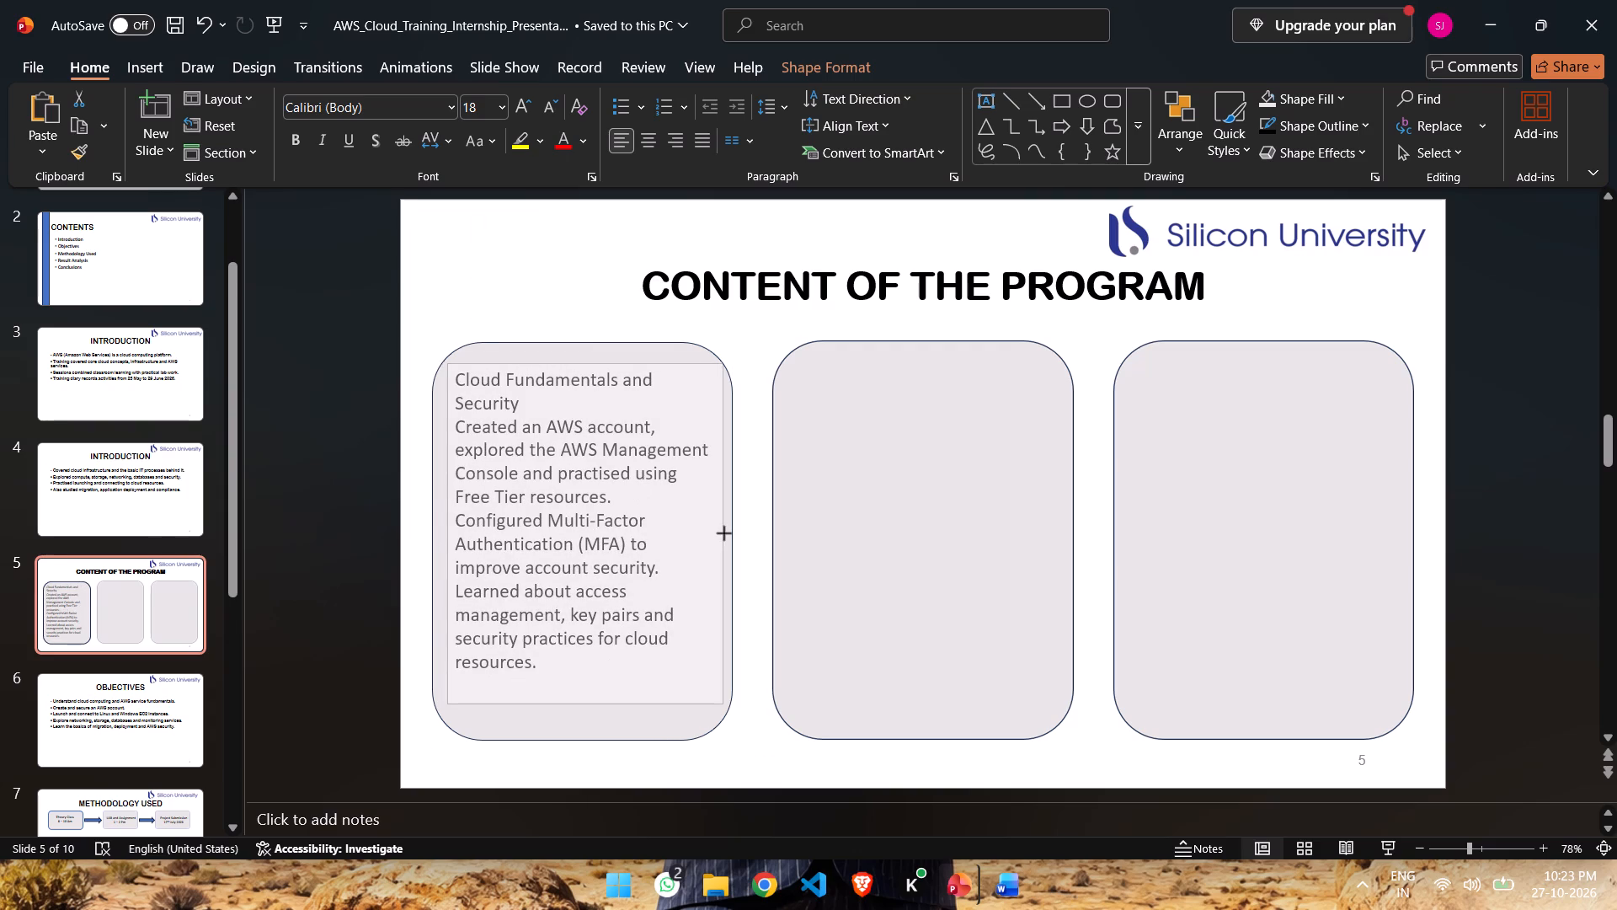
{"action": "left_click_drag", "start_coordinate": [723, 533], "coordinate": [725, 533]}
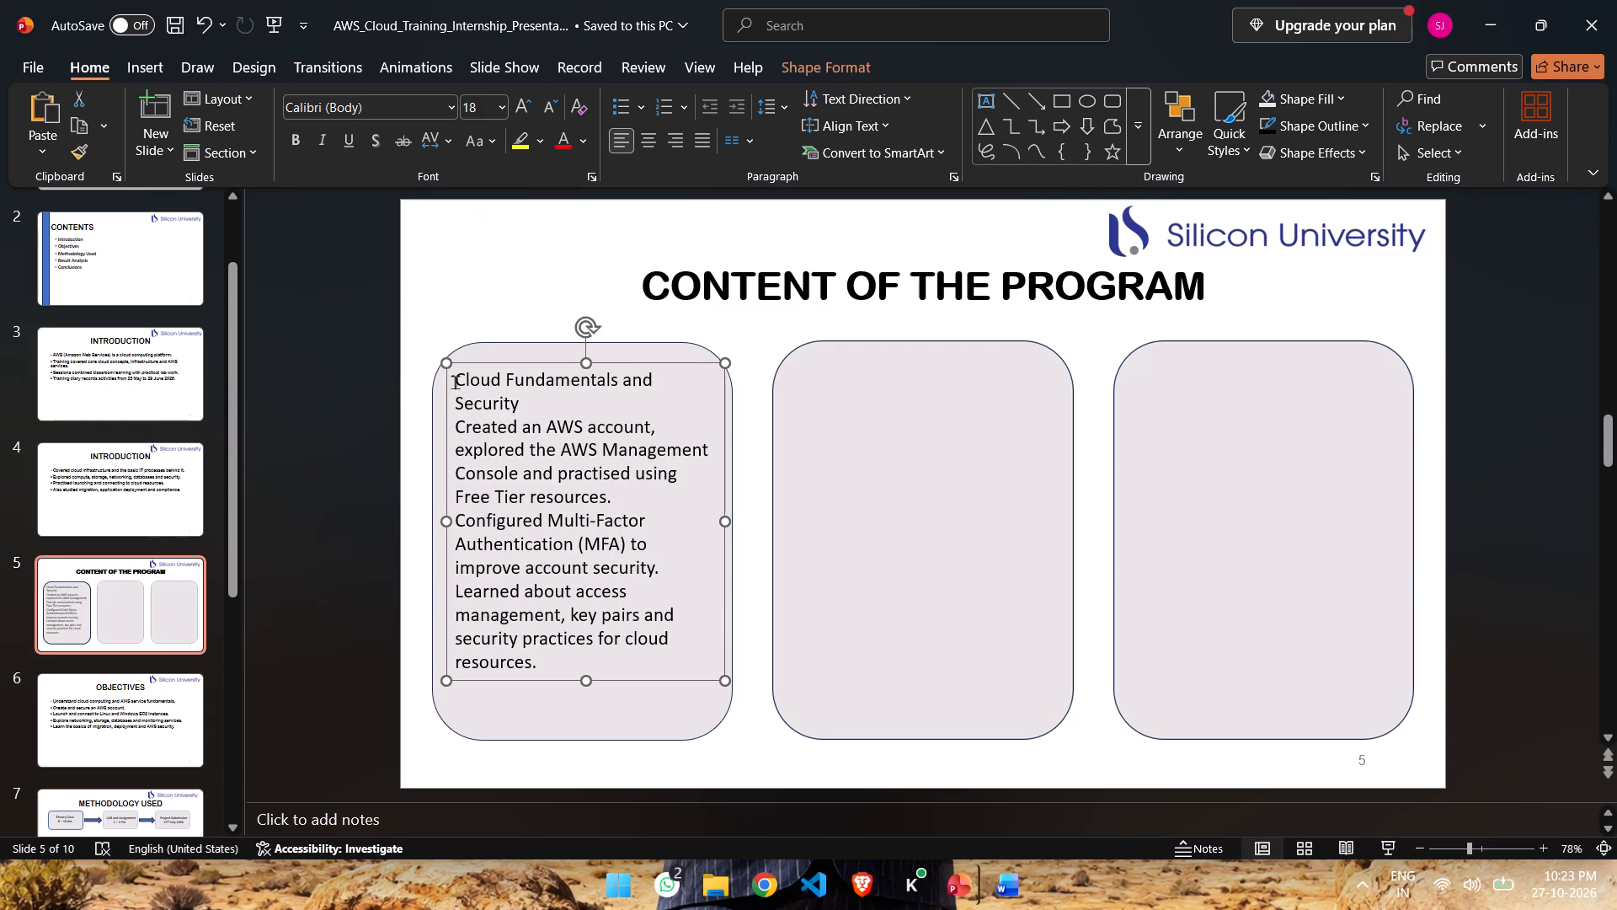
Format the Cloud Fundamentals and Security heading in size 28 Arial Rounded MT Bold.
{"action": "left_click", "coordinate": [459, 379]}
{"action": "left_click_drag", "start_coordinate": [459, 379], "coordinate": [520, 404]}
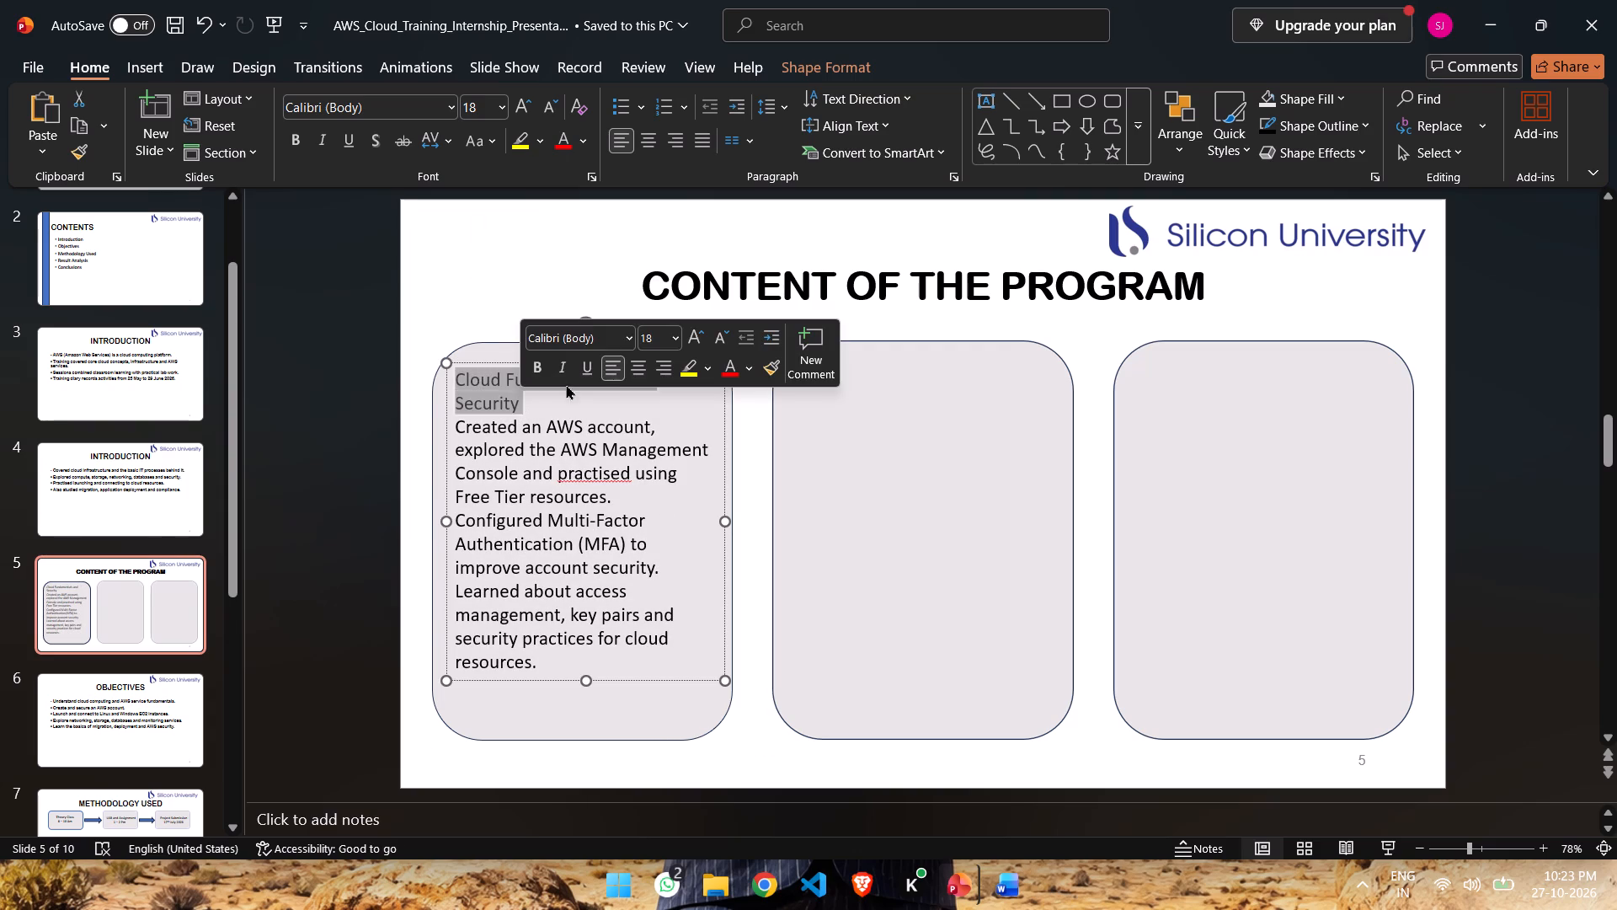
{"action": "left_click", "coordinate": [677, 339]}
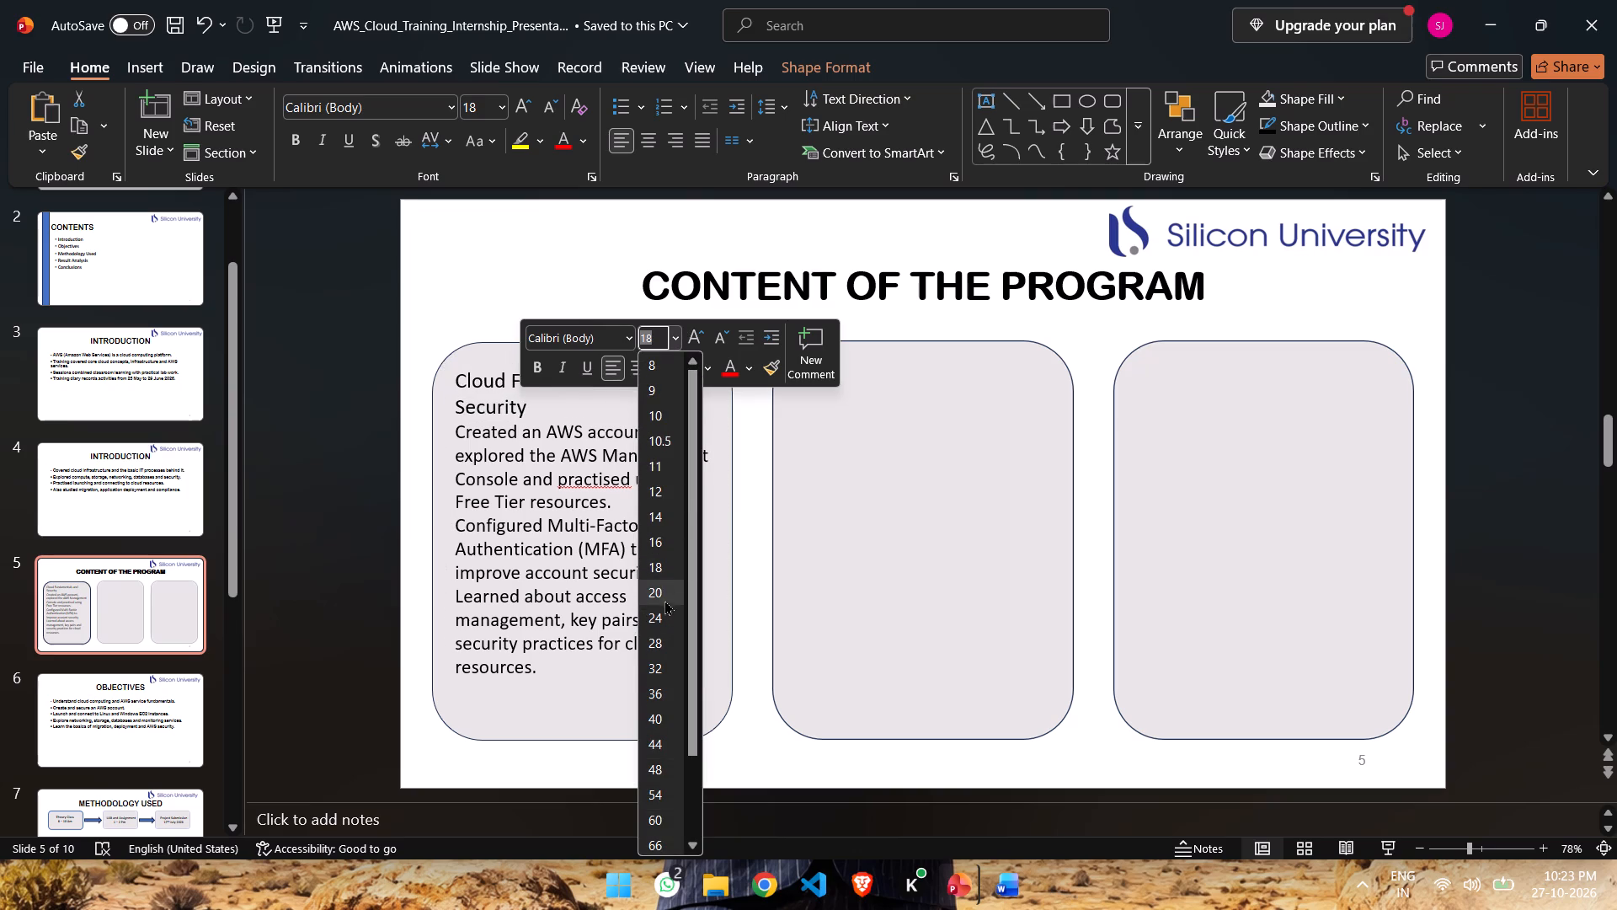
{"action": "left_click", "coordinate": [668, 643]}
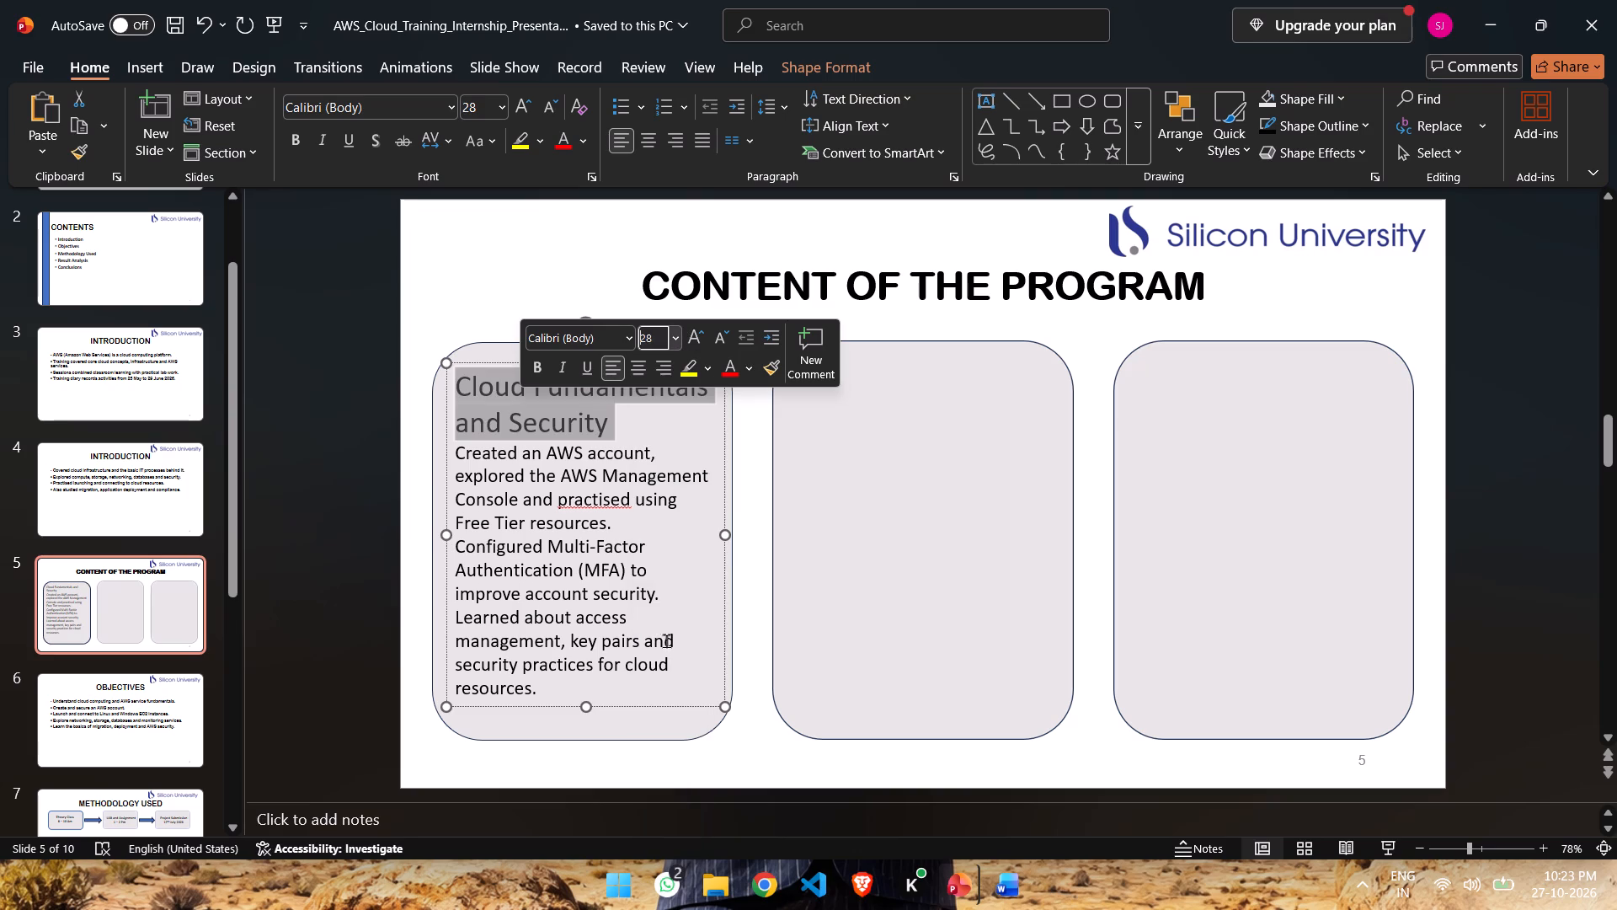
{"action": "left_click", "coordinate": [626, 335]}
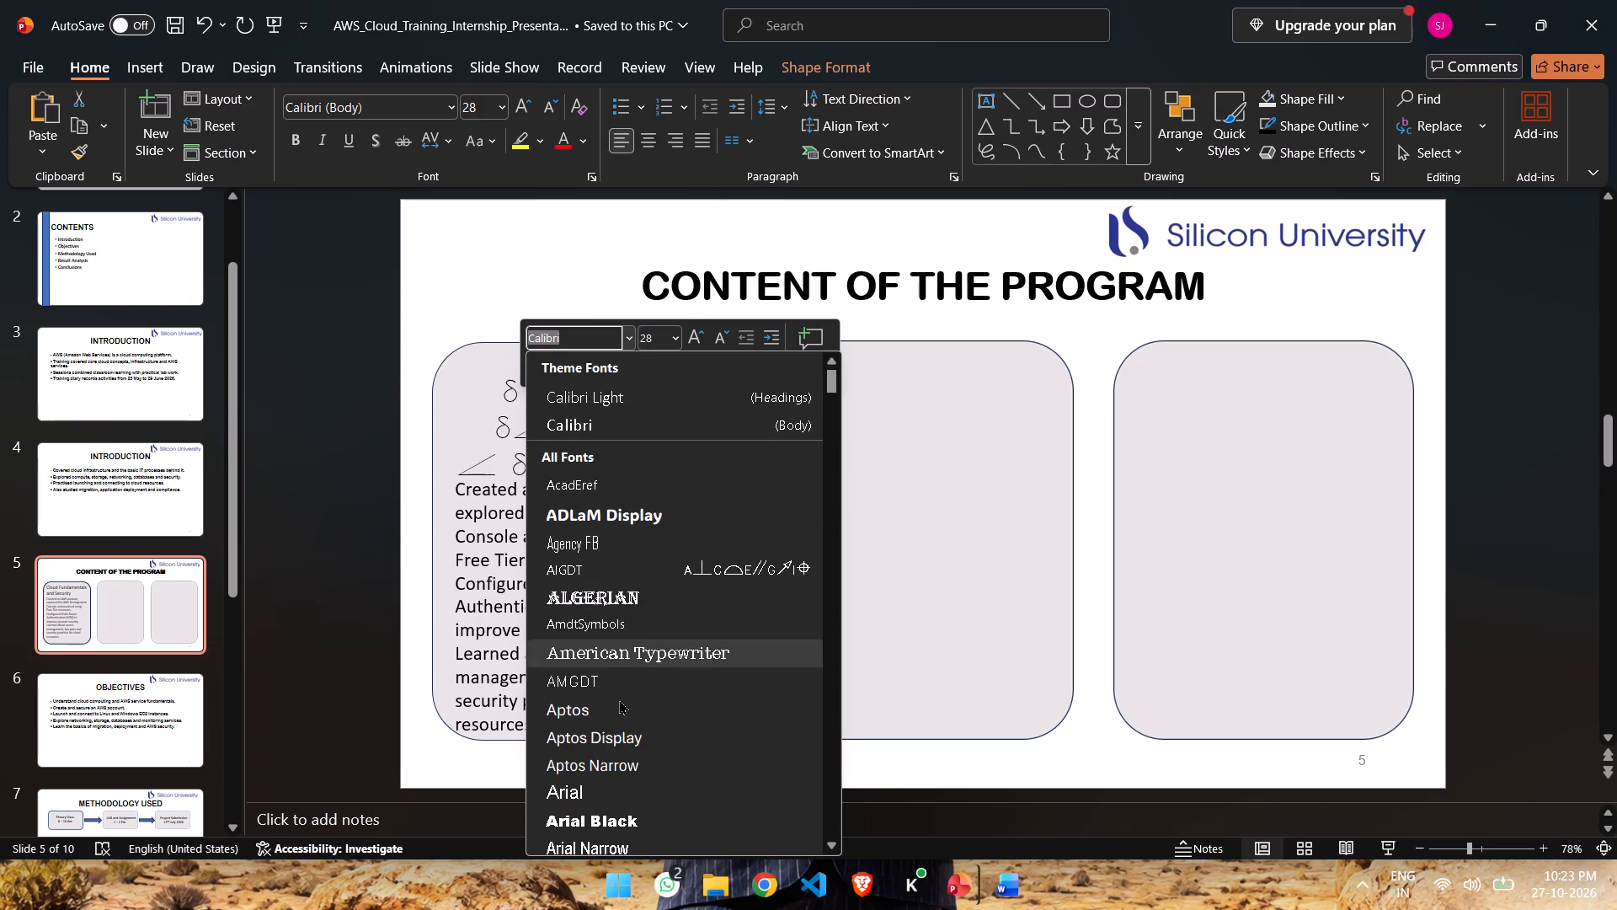
{"action": "scroll", "coordinate": [611, 805], "scroll_direction": "down", "scroll_amount": 2}
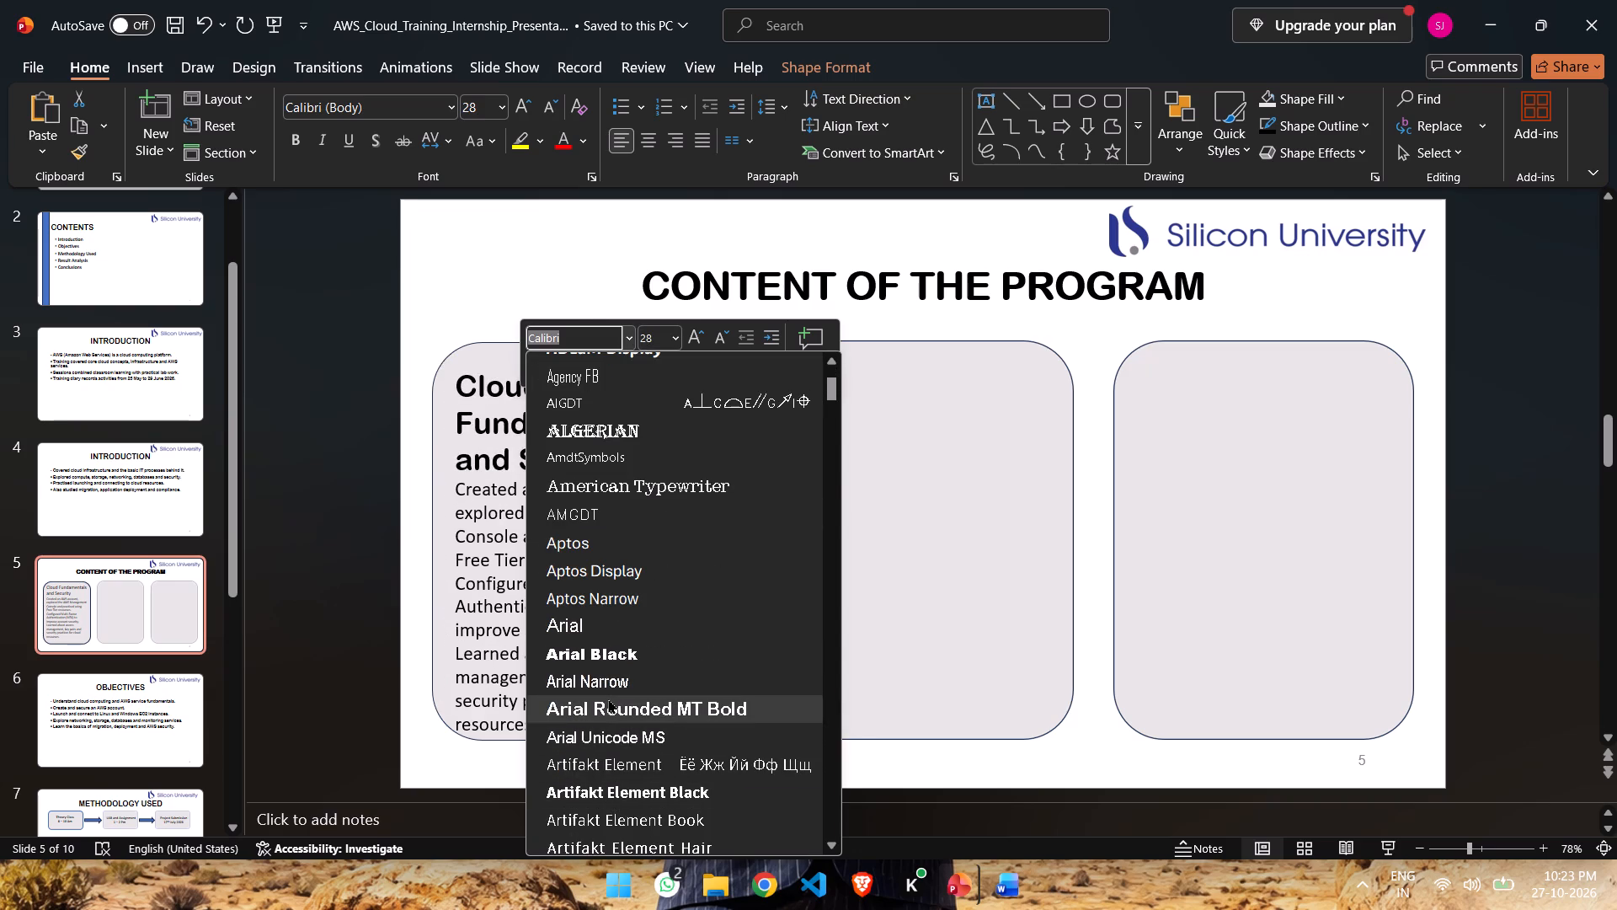
{"action": "left_click", "coordinate": [608, 699]}
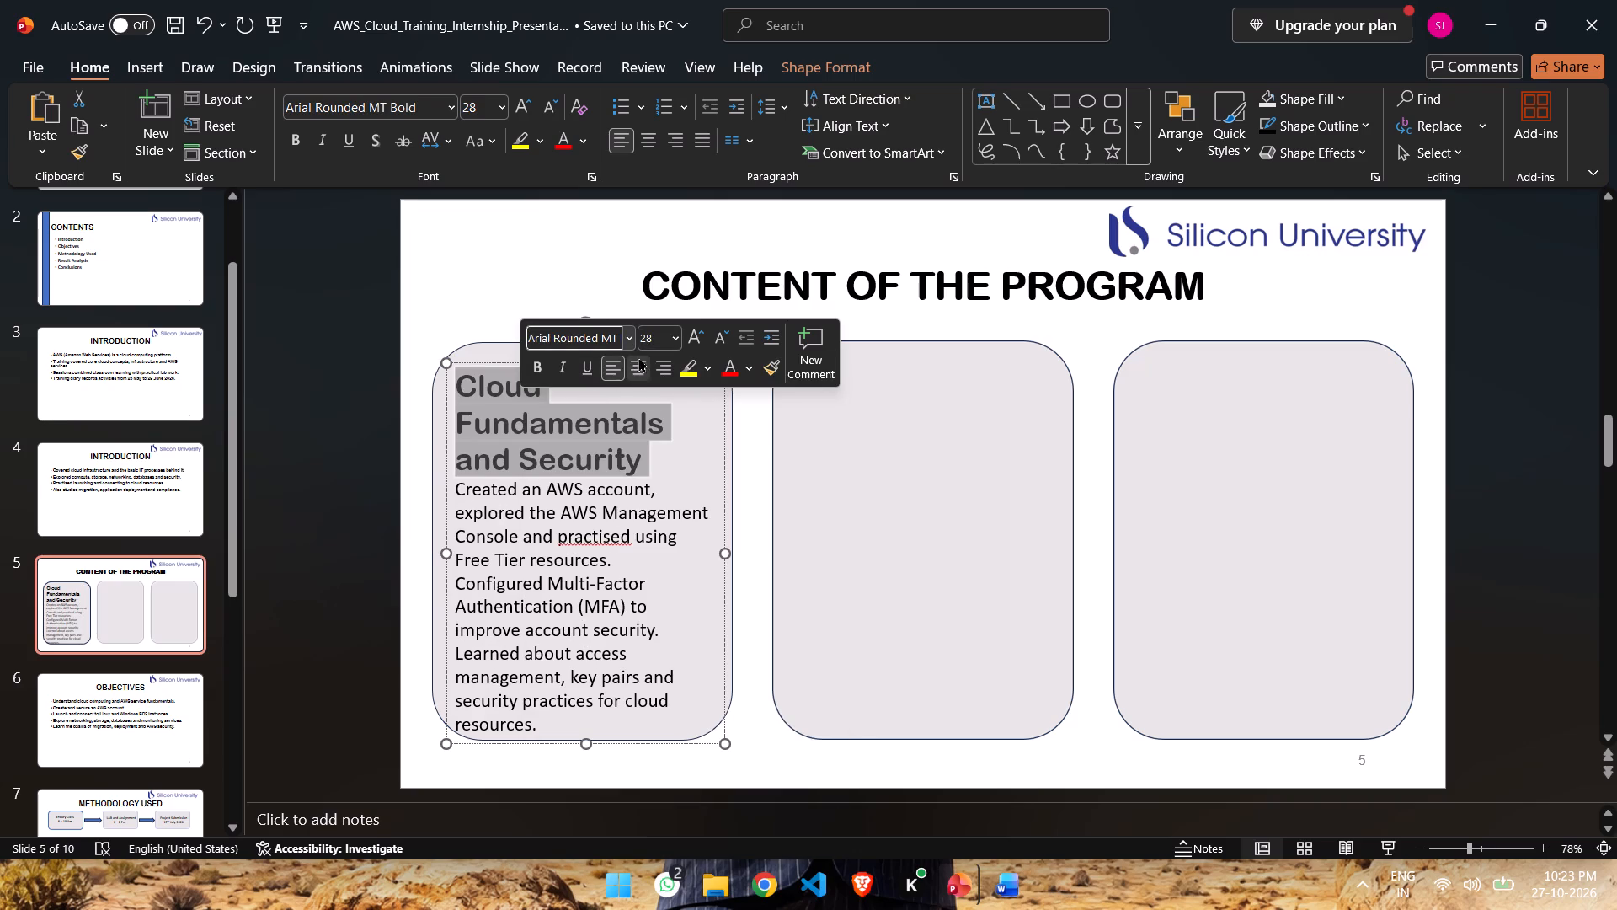
Set the Cloud Fundamentals and Security heading's font size to 24.
{"action": "left_click", "coordinate": [675, 342]}
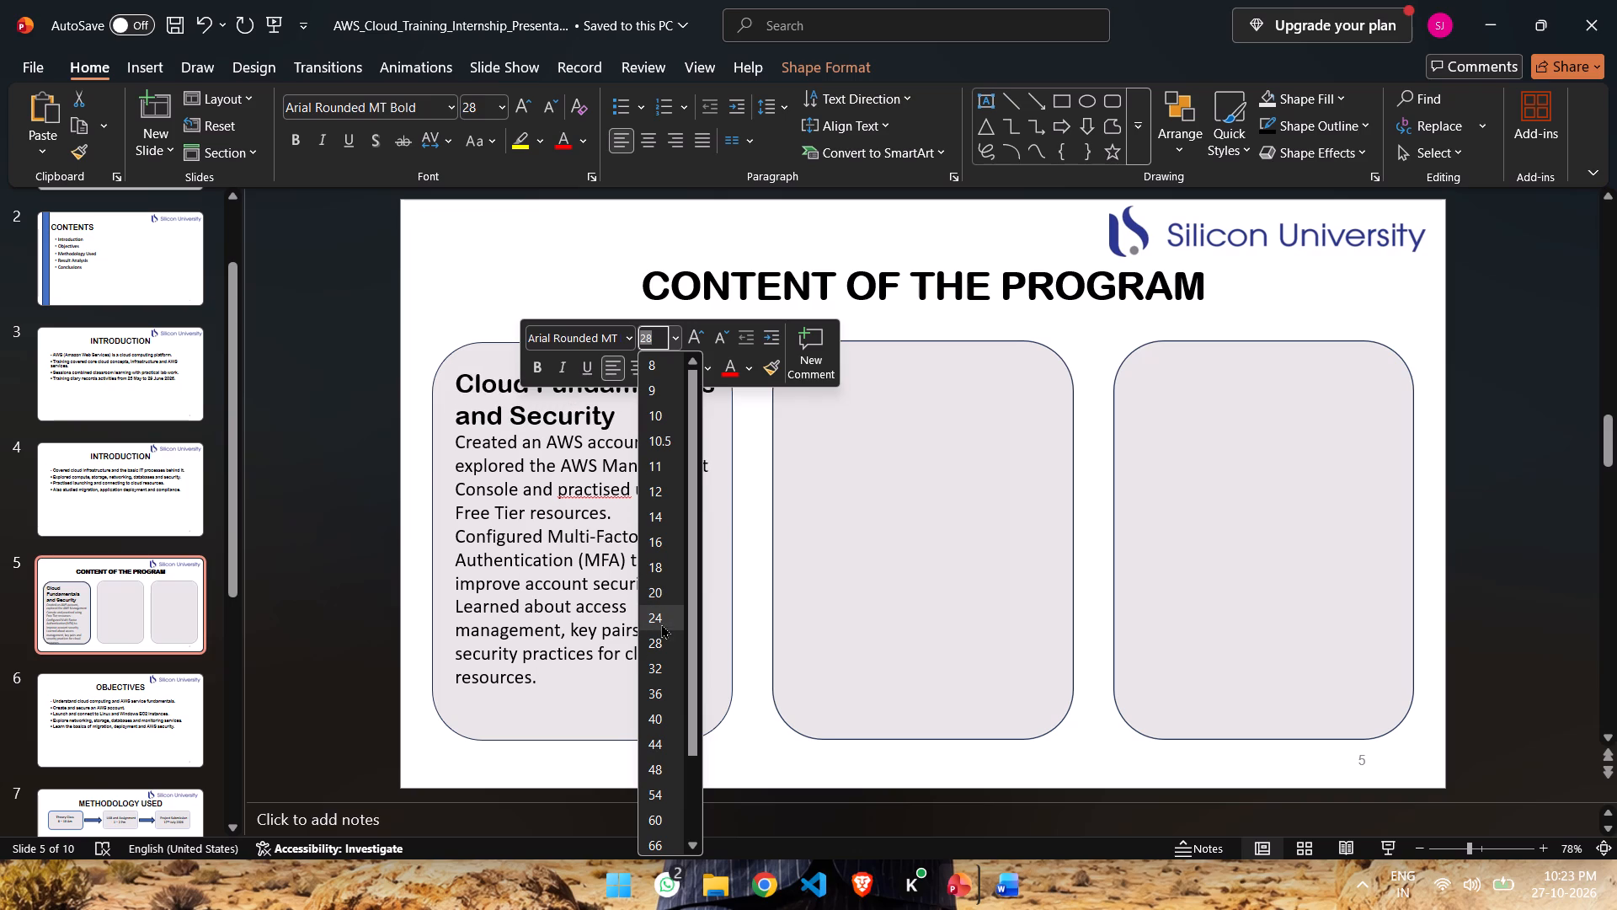
{"action": "left_click", "coordinate": [661, 624]}
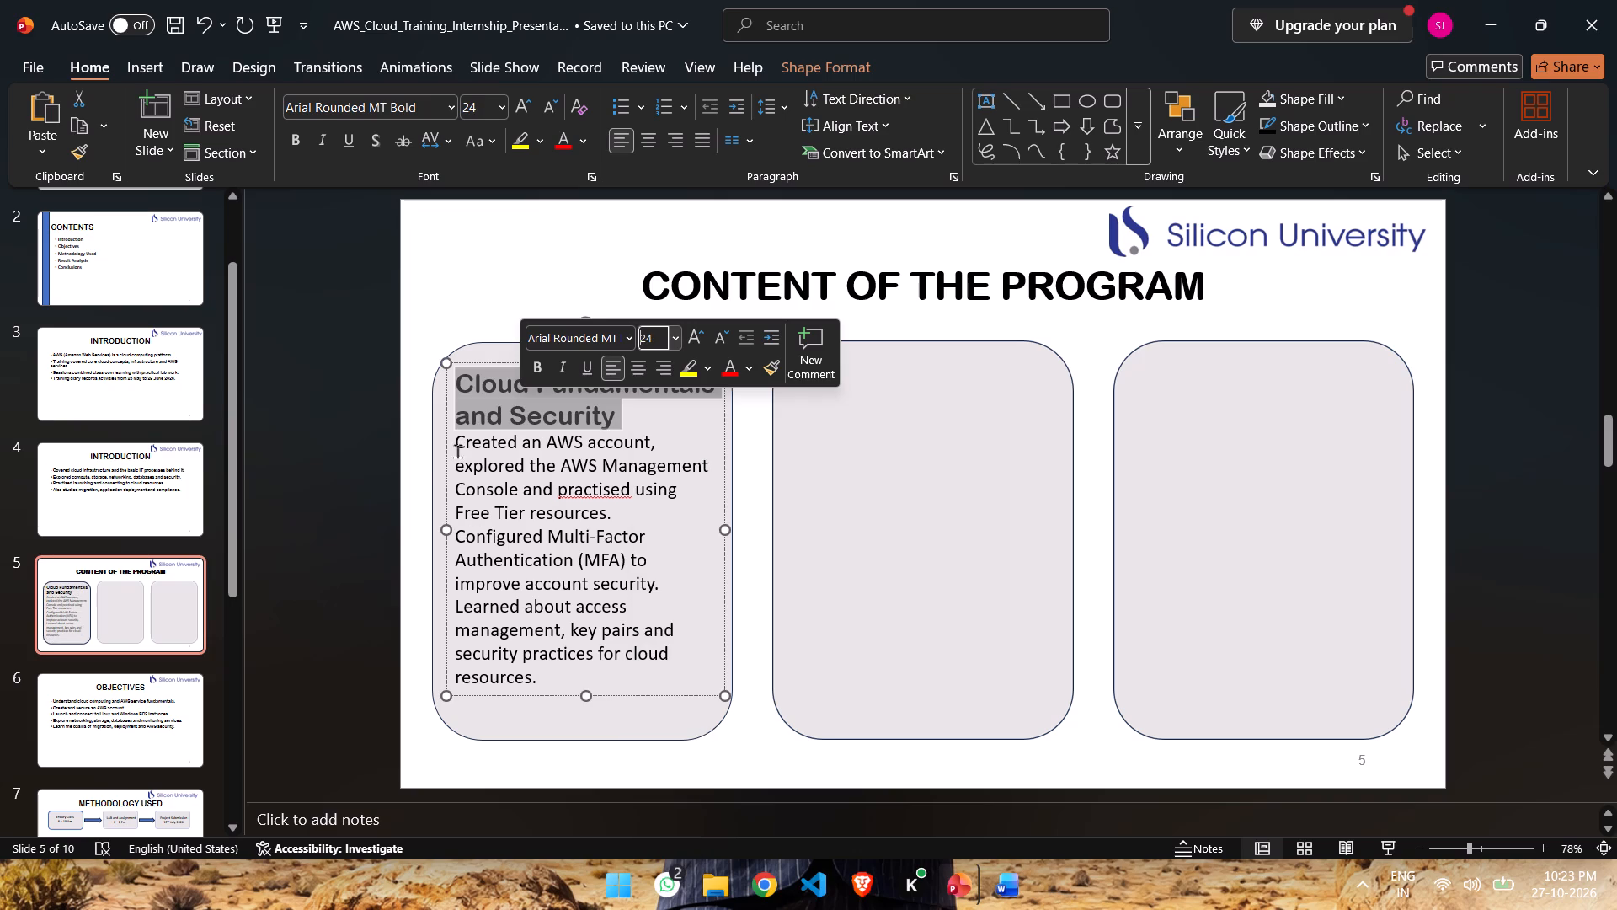
Make the "Created an AWS account" paragraph under the Cloud Fundamentals and Security heading a round bullet point.
{"action": "left_click", "coordinate": [459, 449]}
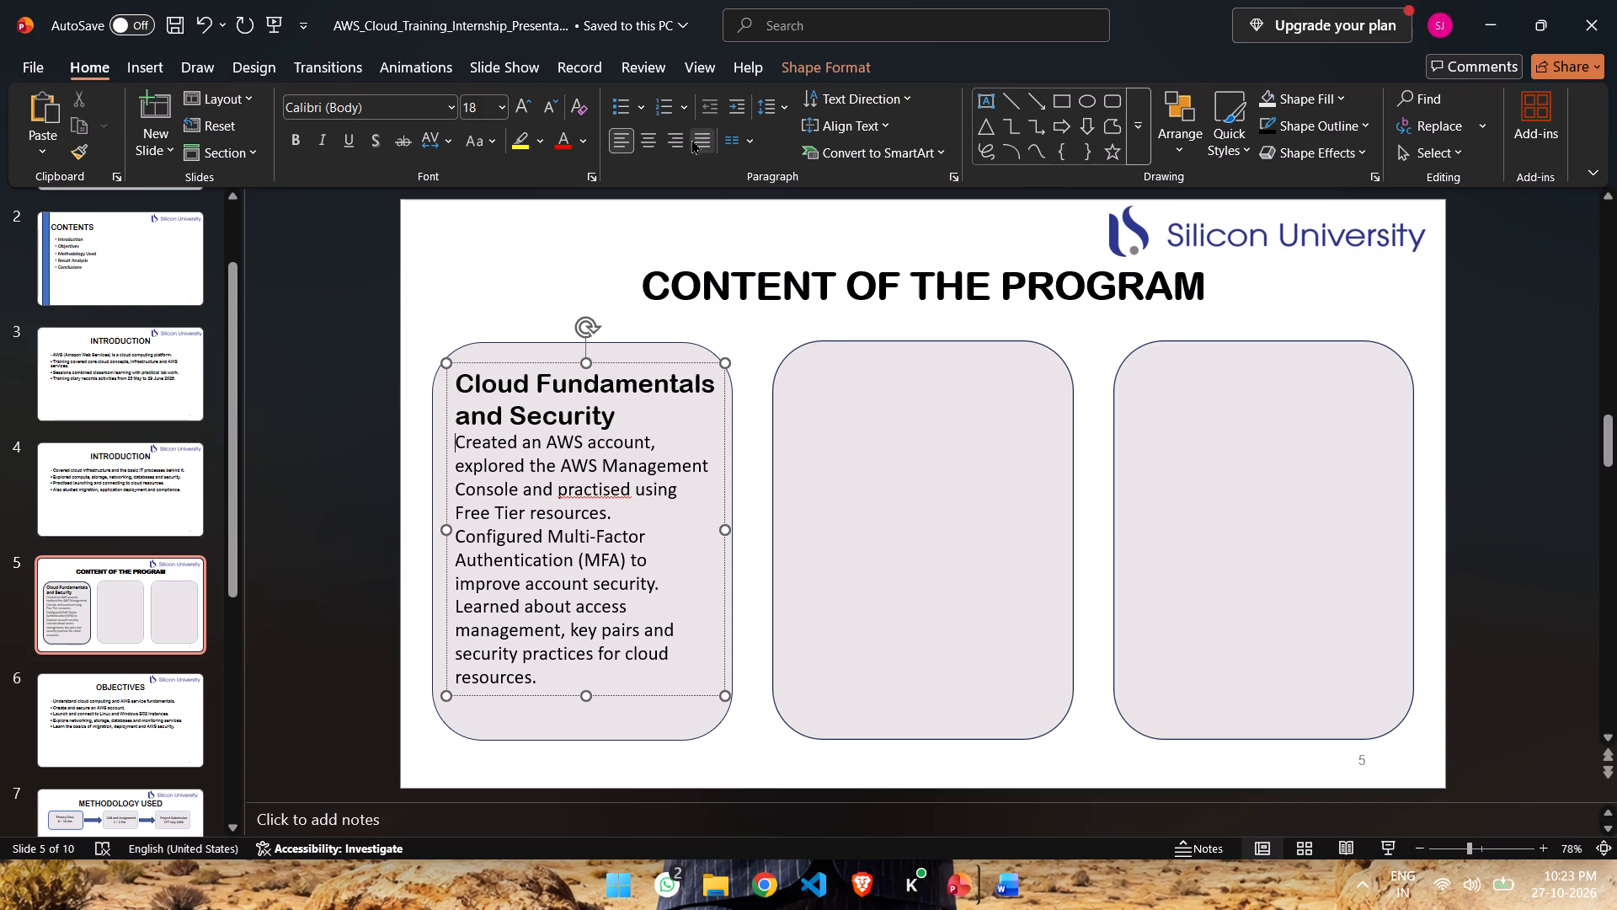
{"action": "left_click", "coordinate": [632, 114]}
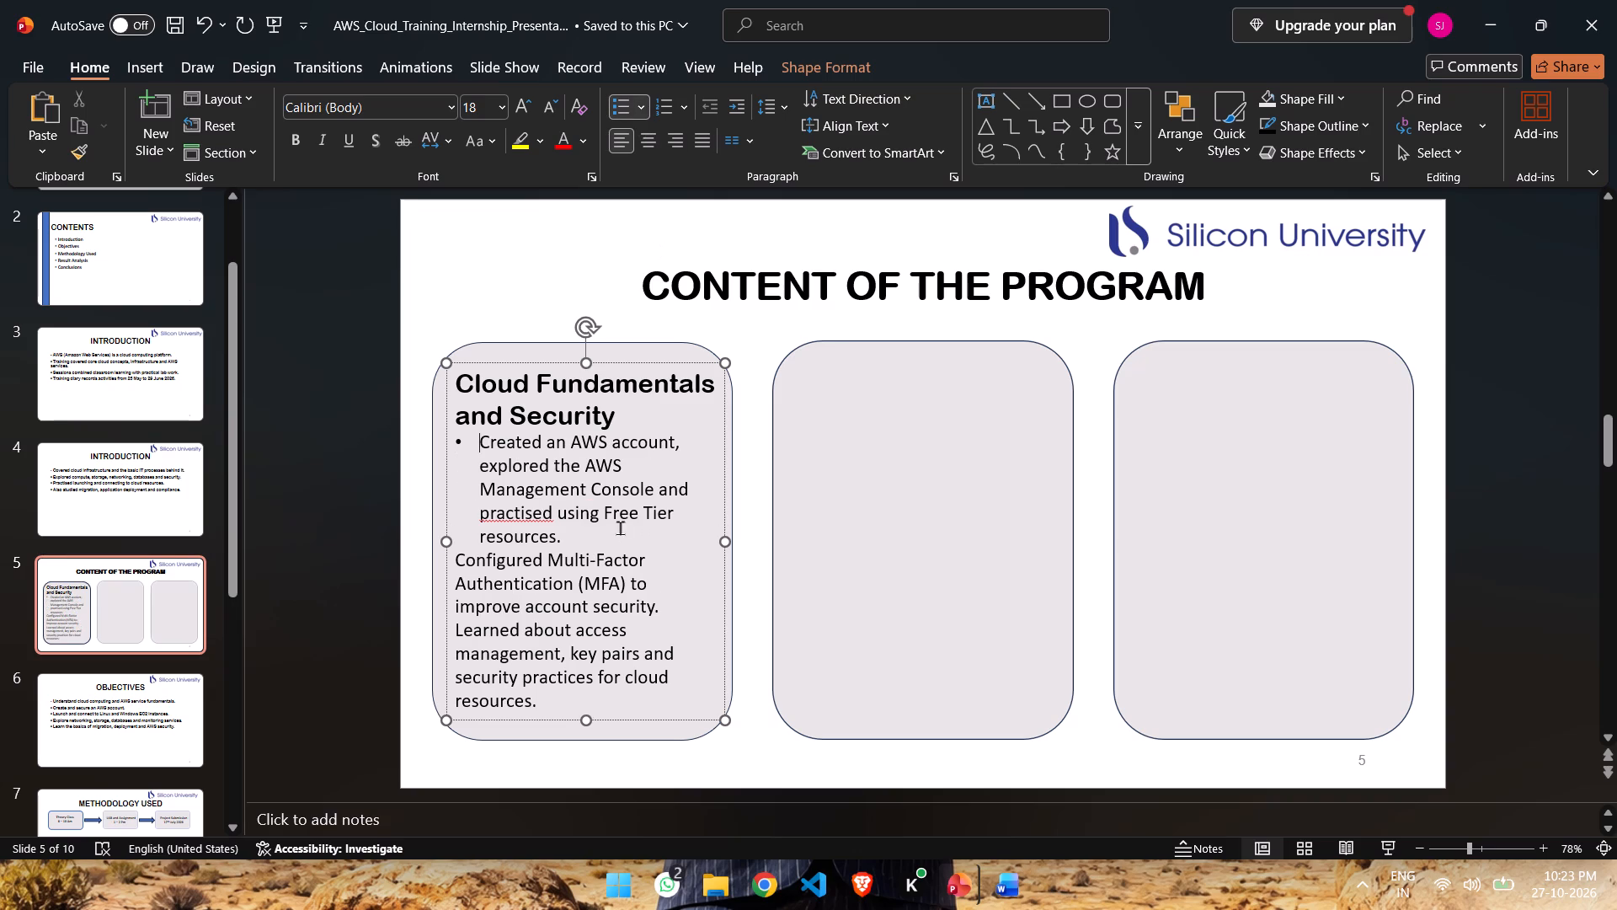
{"action": "left_click", "coordinate": [474, 486]}
{"action": "left_click", "coordinate": [616, 96]}
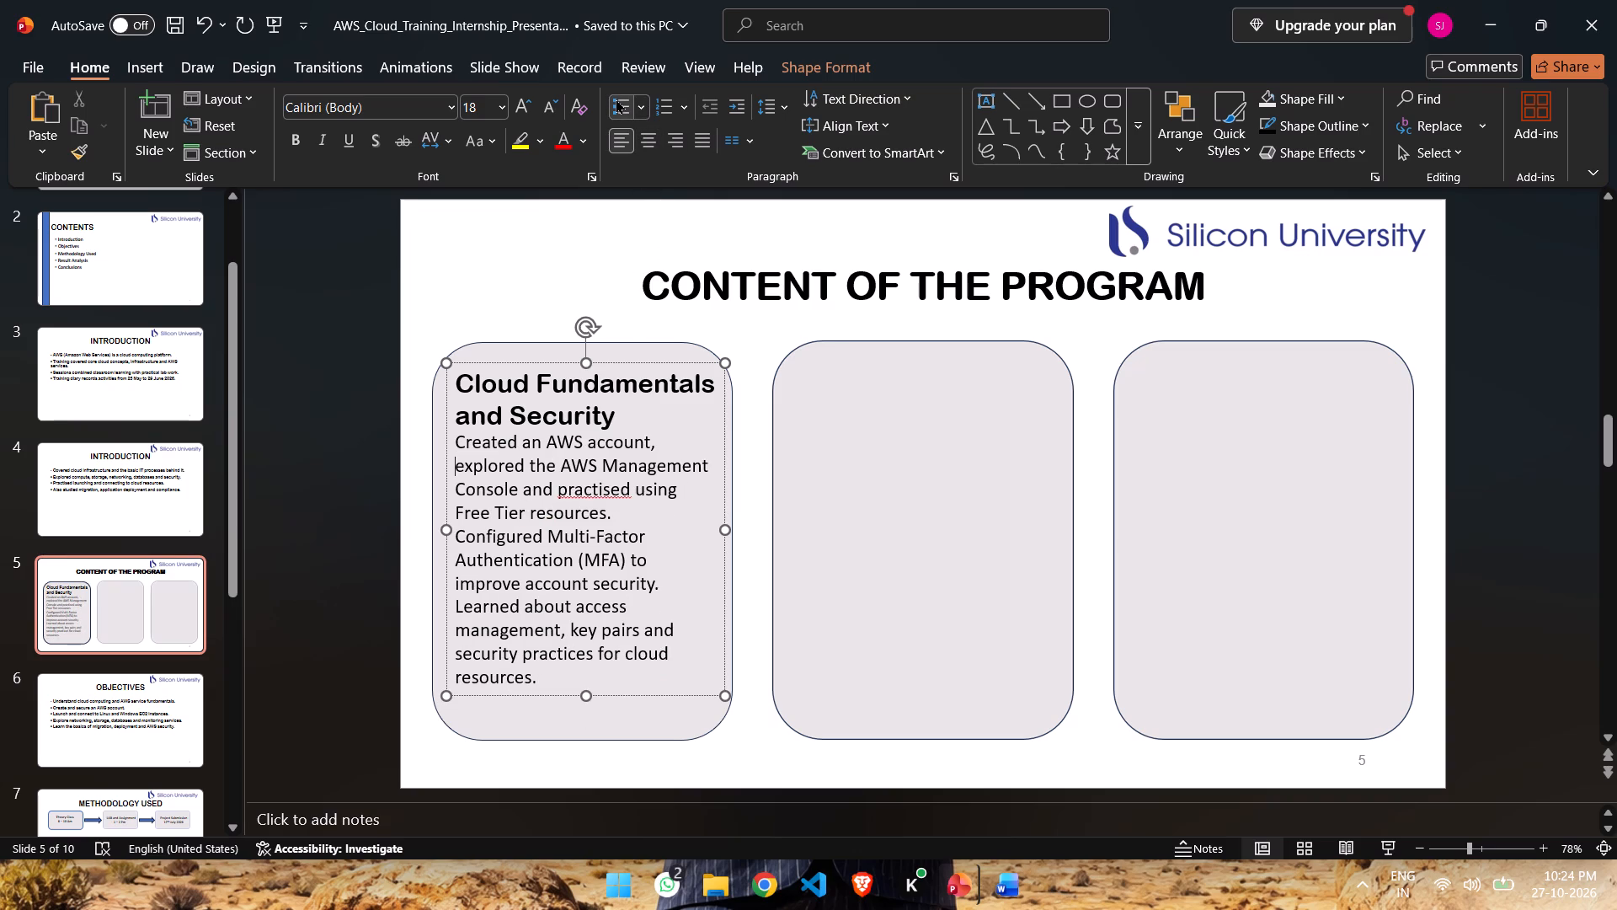
{"action": "left_click", "coordinate": [616, 107]}
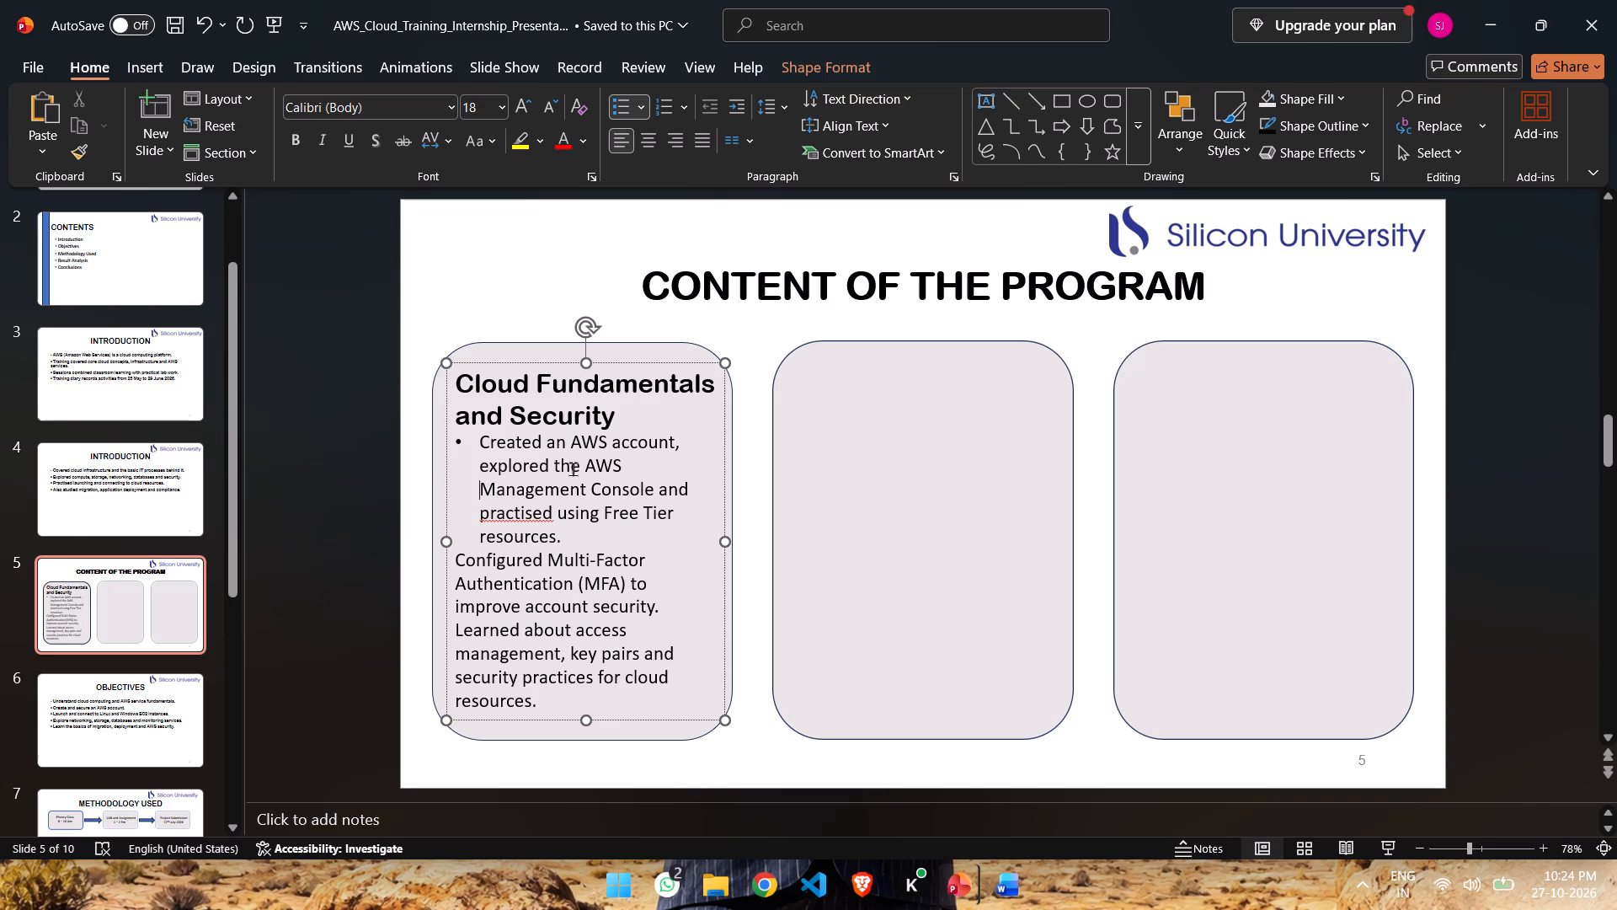
Insert a comma after "explored the AWS" in the first bullet of the Cloud Fundamentals and Security text.
{"action": "left_click", "coordinate": [627, 468]}
{"action": "key", "text": "BackSpace"}
{"action": "key", "text": "period"}
{"action": "key", "text": "BackSpace"}
{"action": "key", "text": "shift+s"}
{"action": "key", "text": "BackSpace"}
{"action": "key", "text": "s"}
{"action": "key", "text": "period"}
{"action": "key", "text": "BackSpace"}
{"action": "key", "text": "comma"}
Make the "Configured Multi-Factor Authentication" and "Learned about access management" paragraphs round bullet points.
{"action": "left_click", "coordinate": [466, 442]}
{"action": "left_click", "coordinate": [456, 558]}
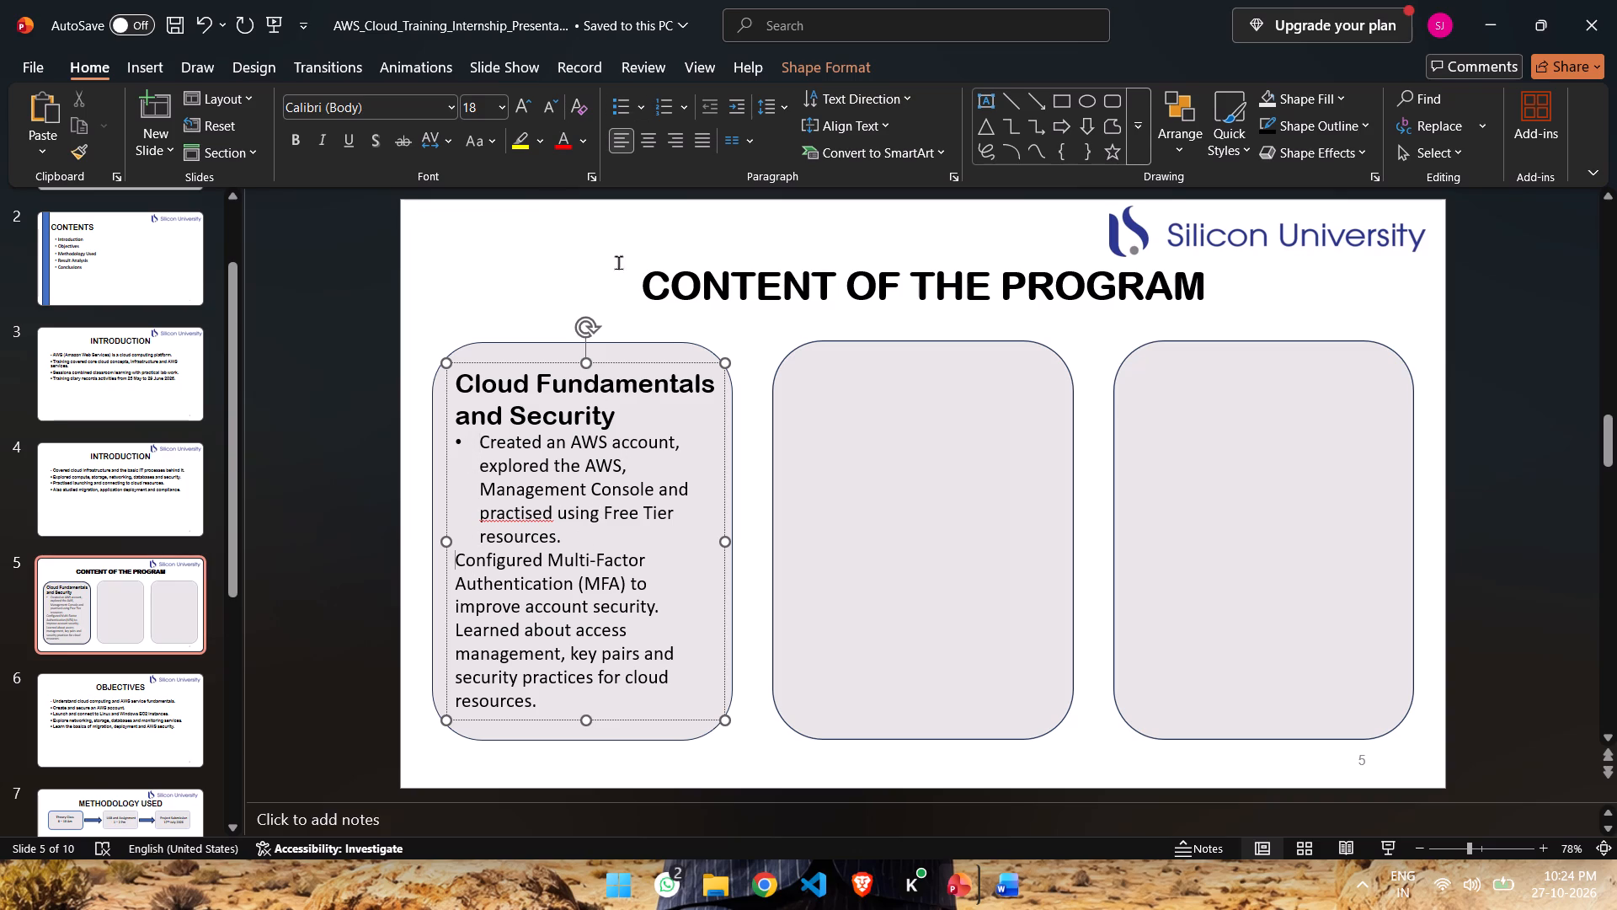
{"action": "left_click", "coordinate": [613, 108]}
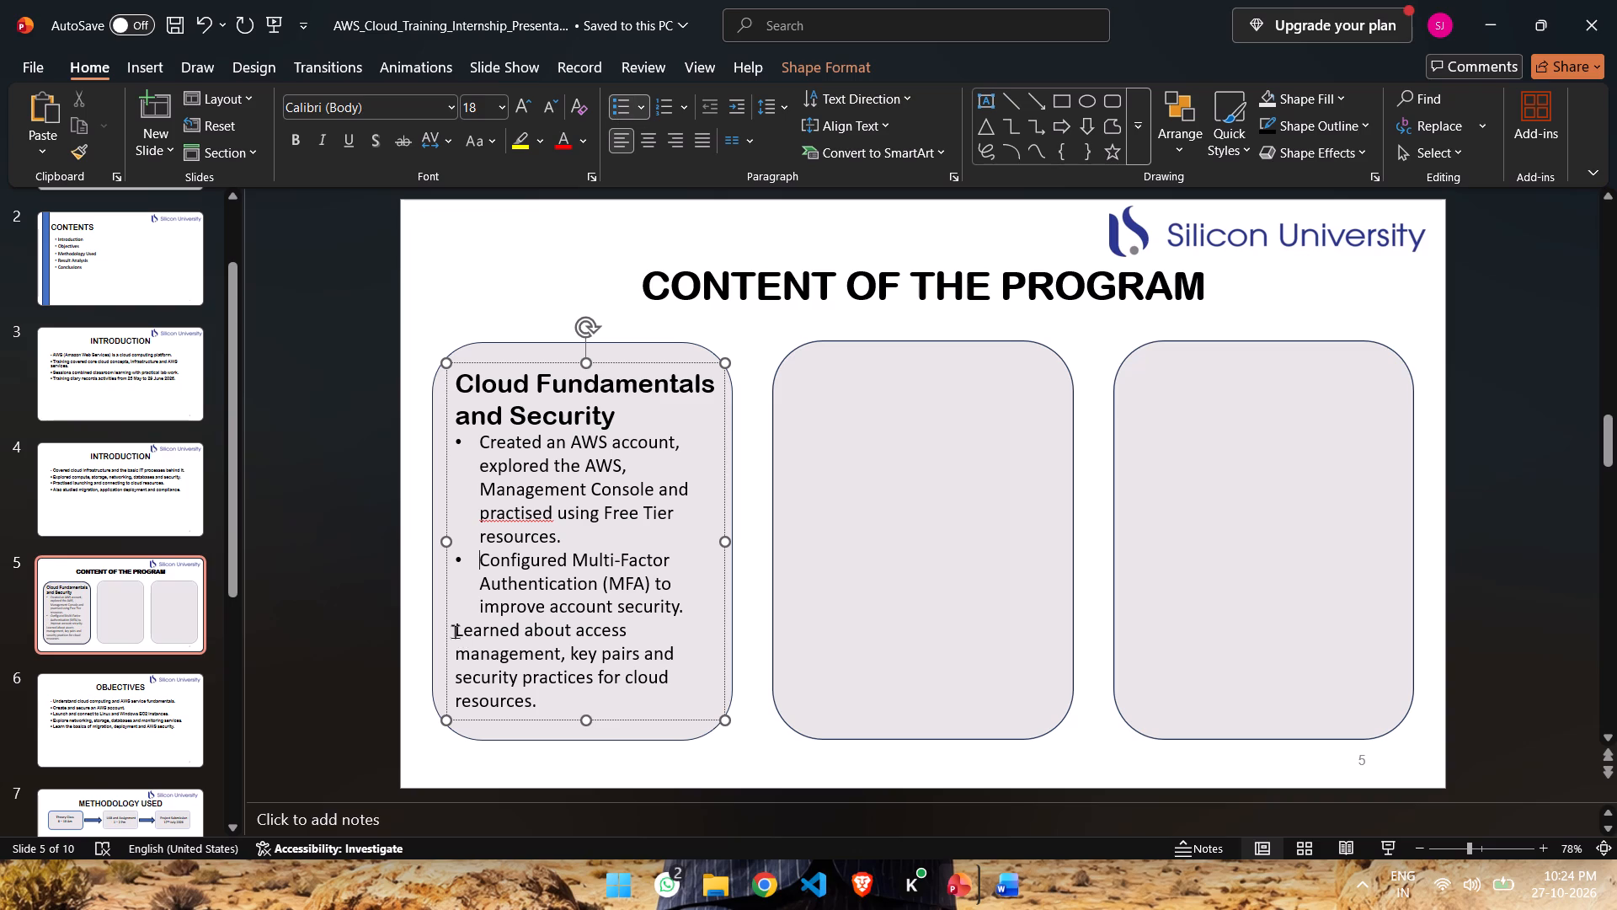
{"action": "left_click", "coordinate": [455, 621]}
{"action": "left_click", "coordinate": [612, 104]}
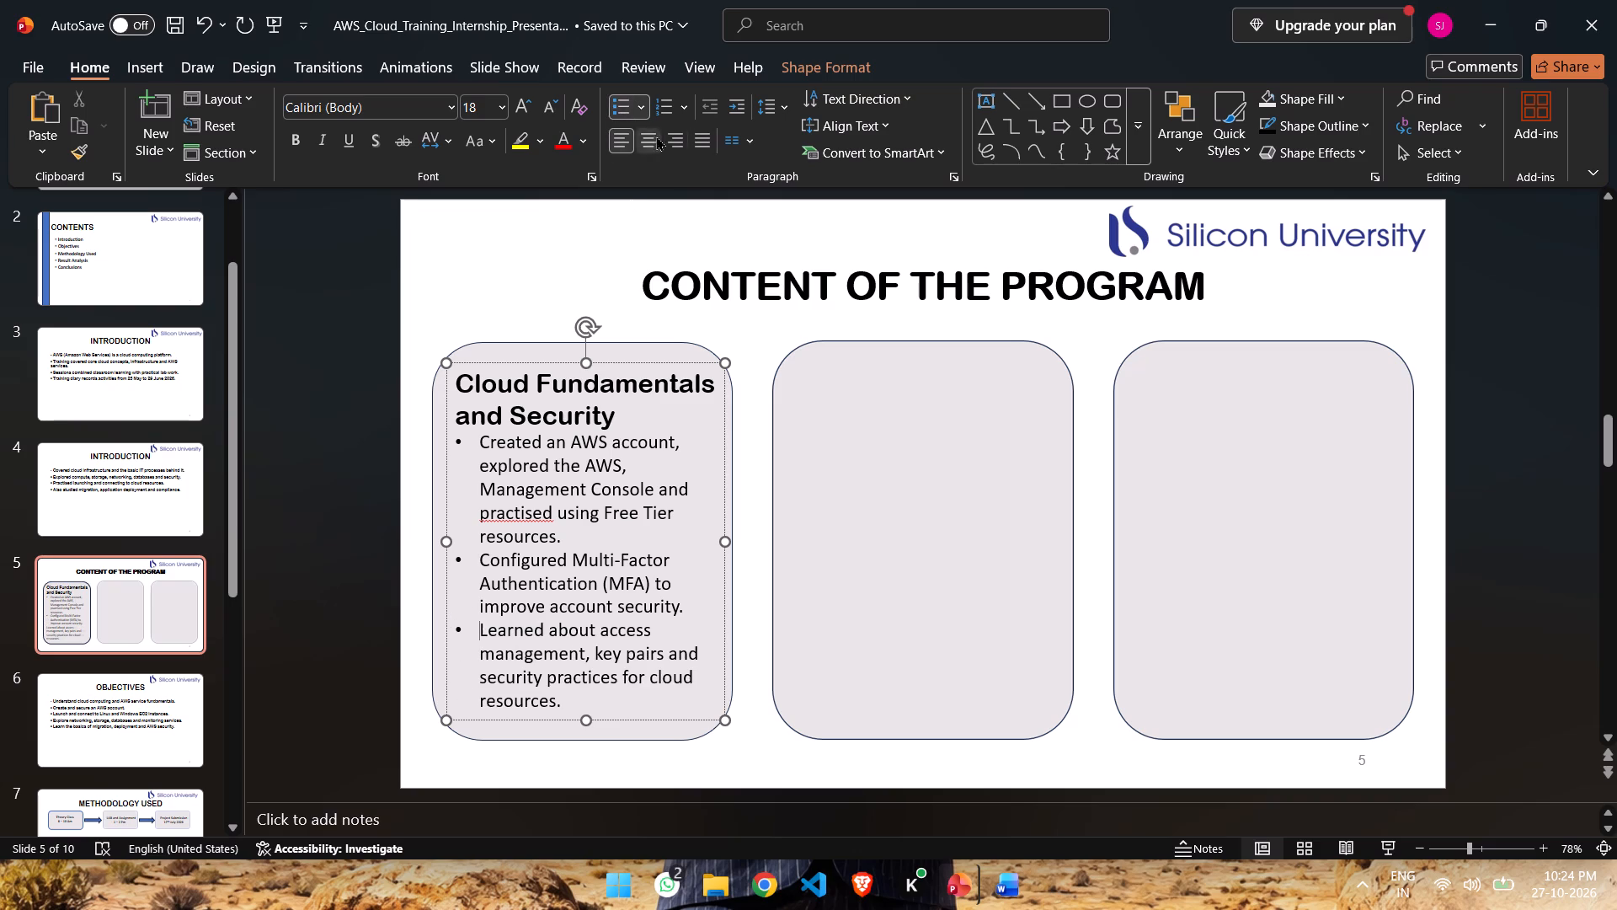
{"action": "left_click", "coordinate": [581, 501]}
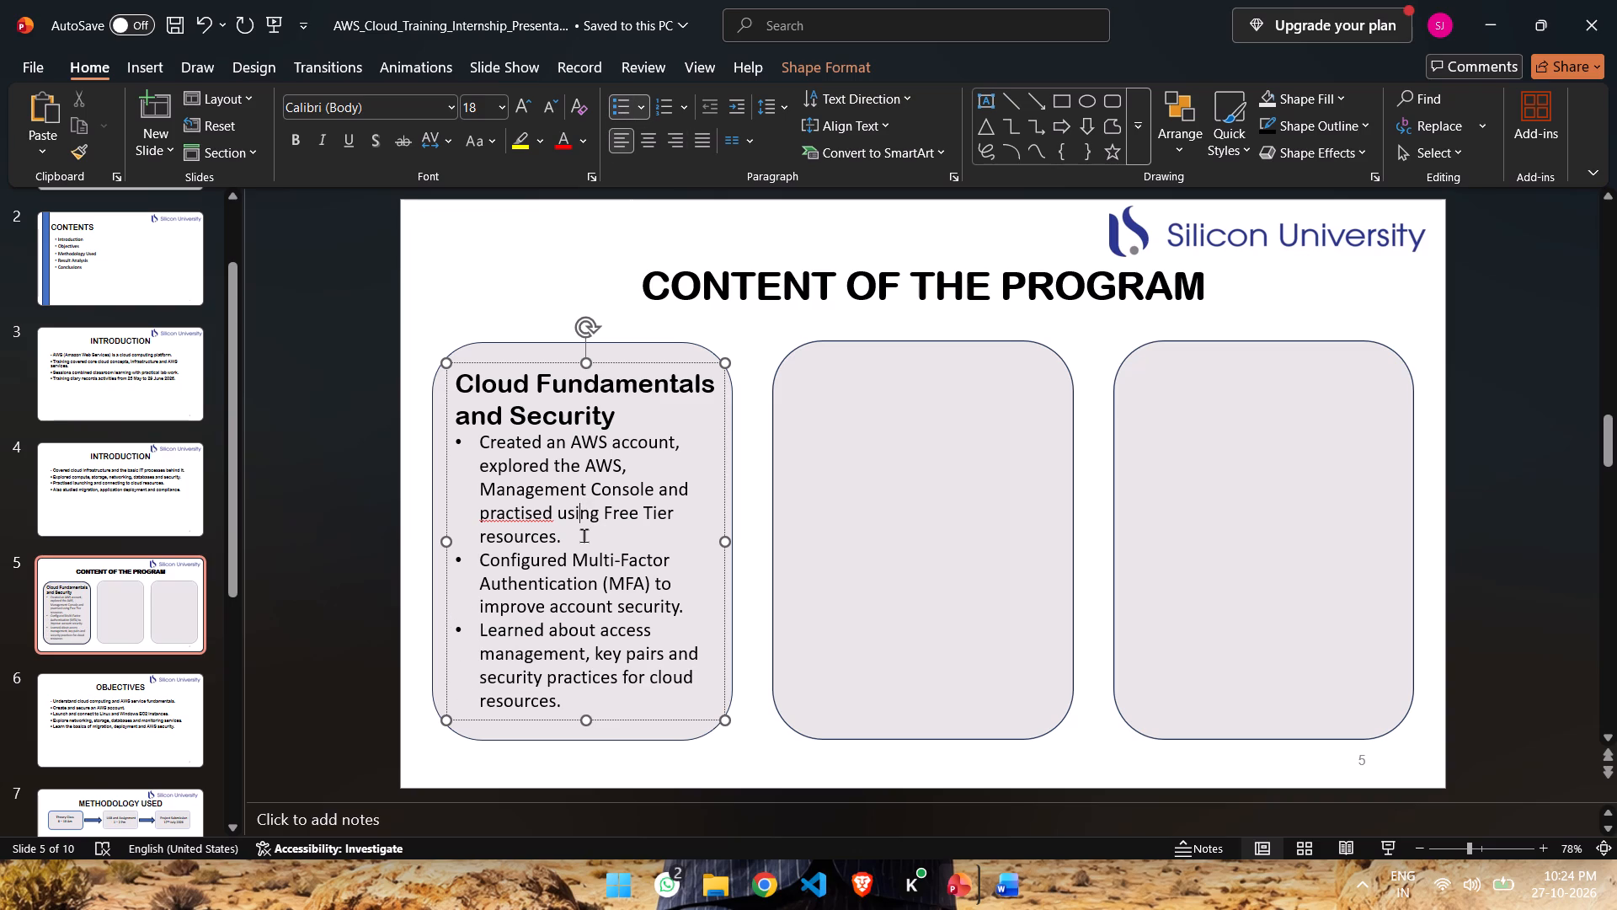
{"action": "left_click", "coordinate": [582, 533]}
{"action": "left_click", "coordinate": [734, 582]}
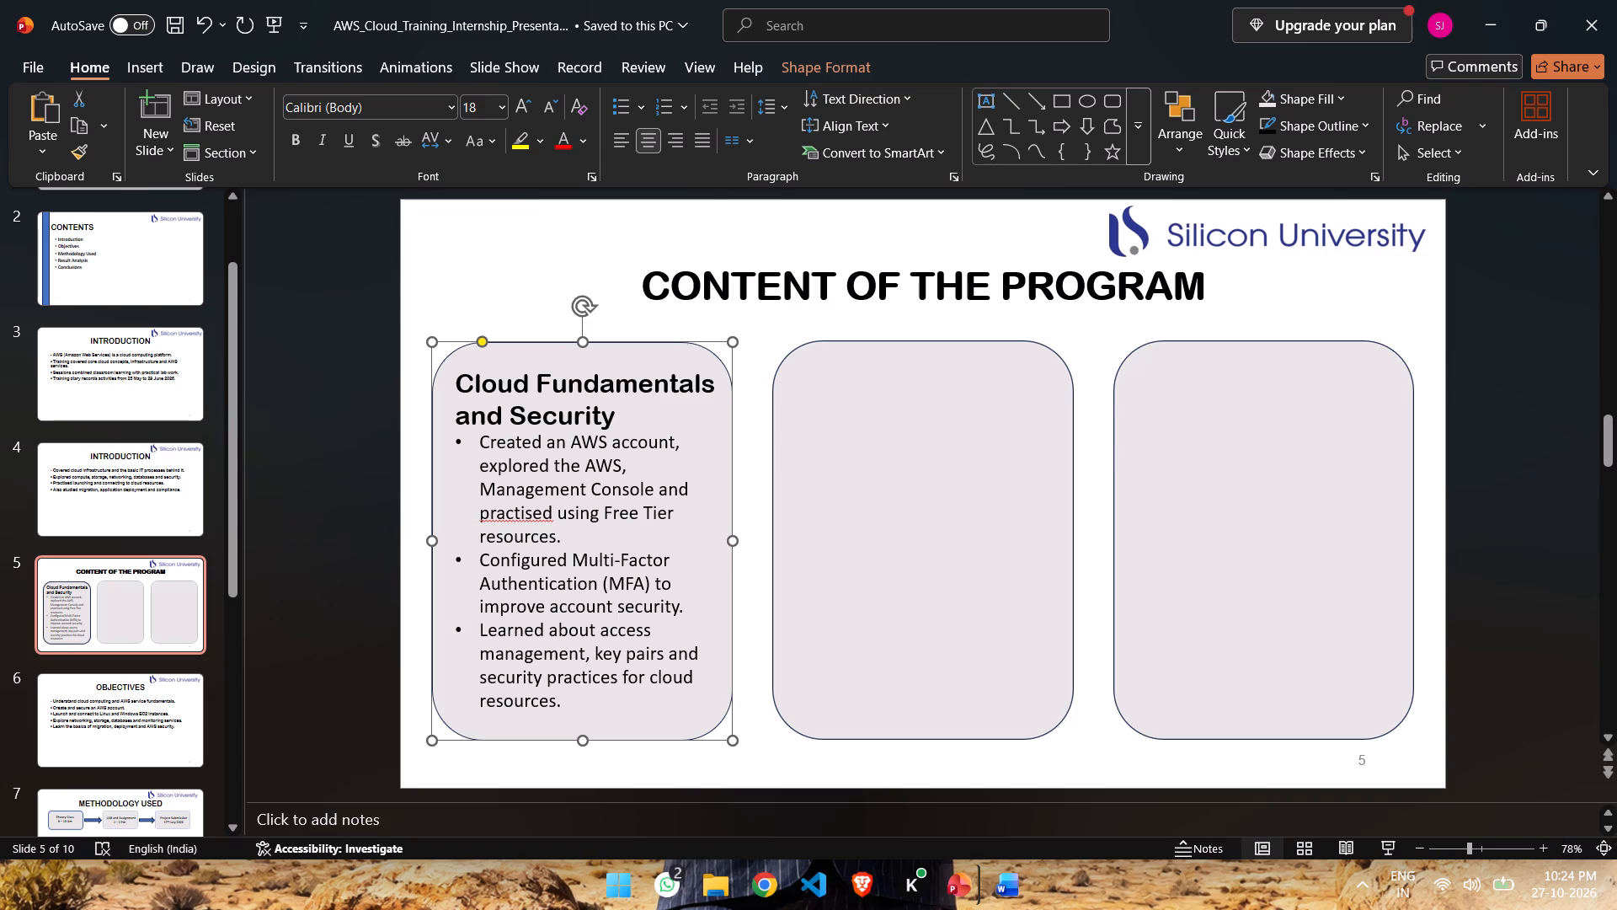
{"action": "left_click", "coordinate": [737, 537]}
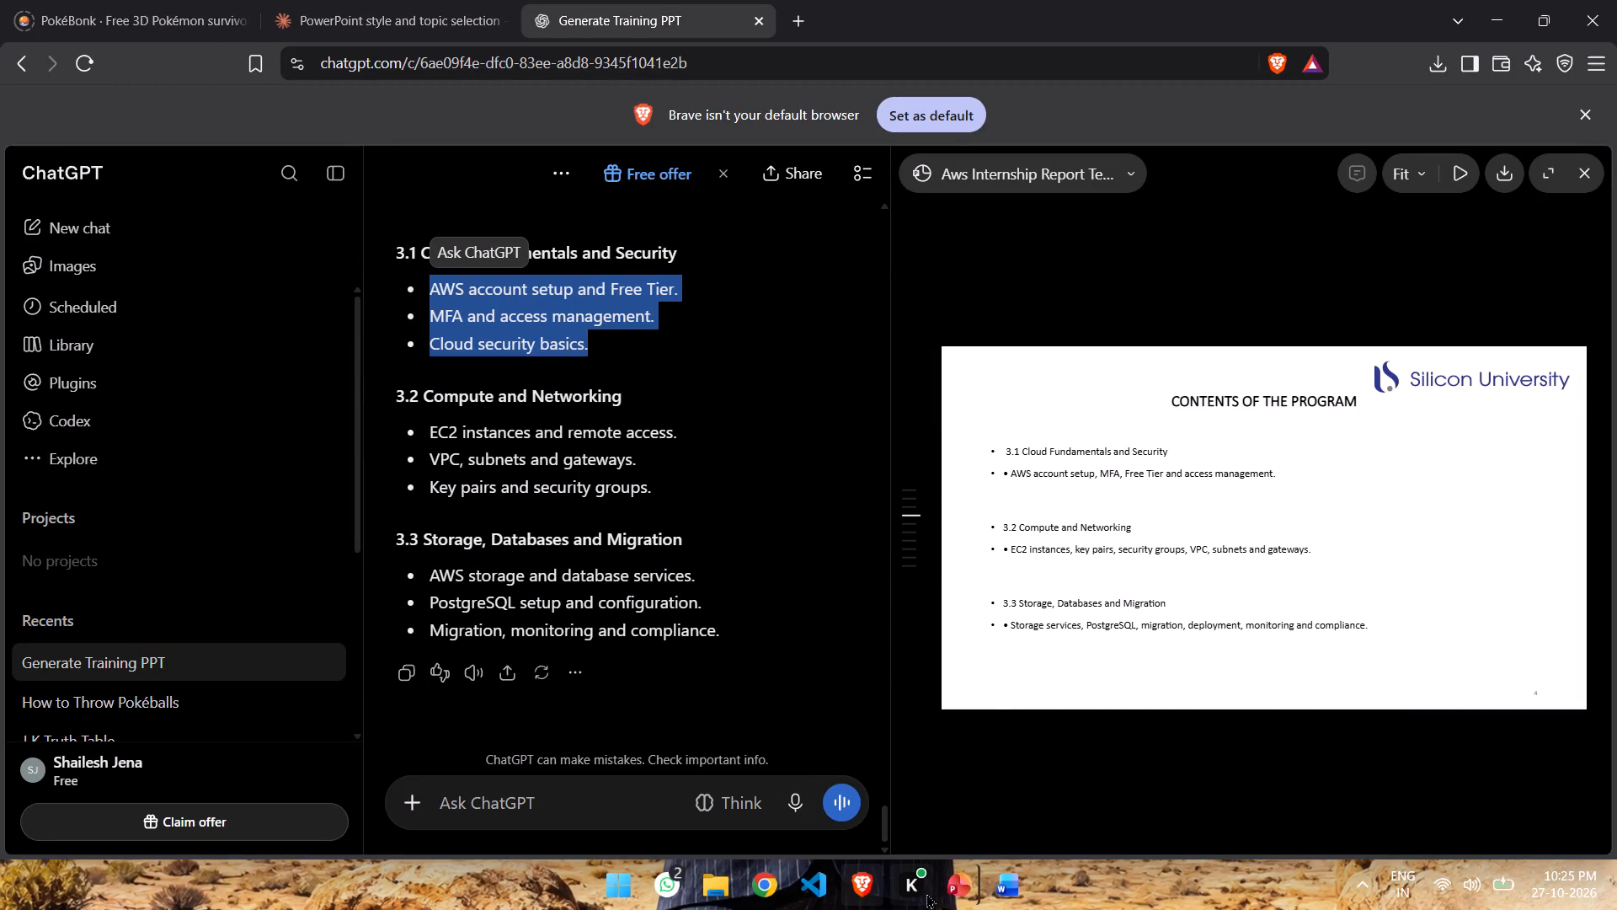
Switch to the AWS_Cloud_Training presentation in PowerPoint and delete all the bullet text under the Cloud Fundamentals and Security heading.
{"action": "left_click", "coordinate": [952, 891]}
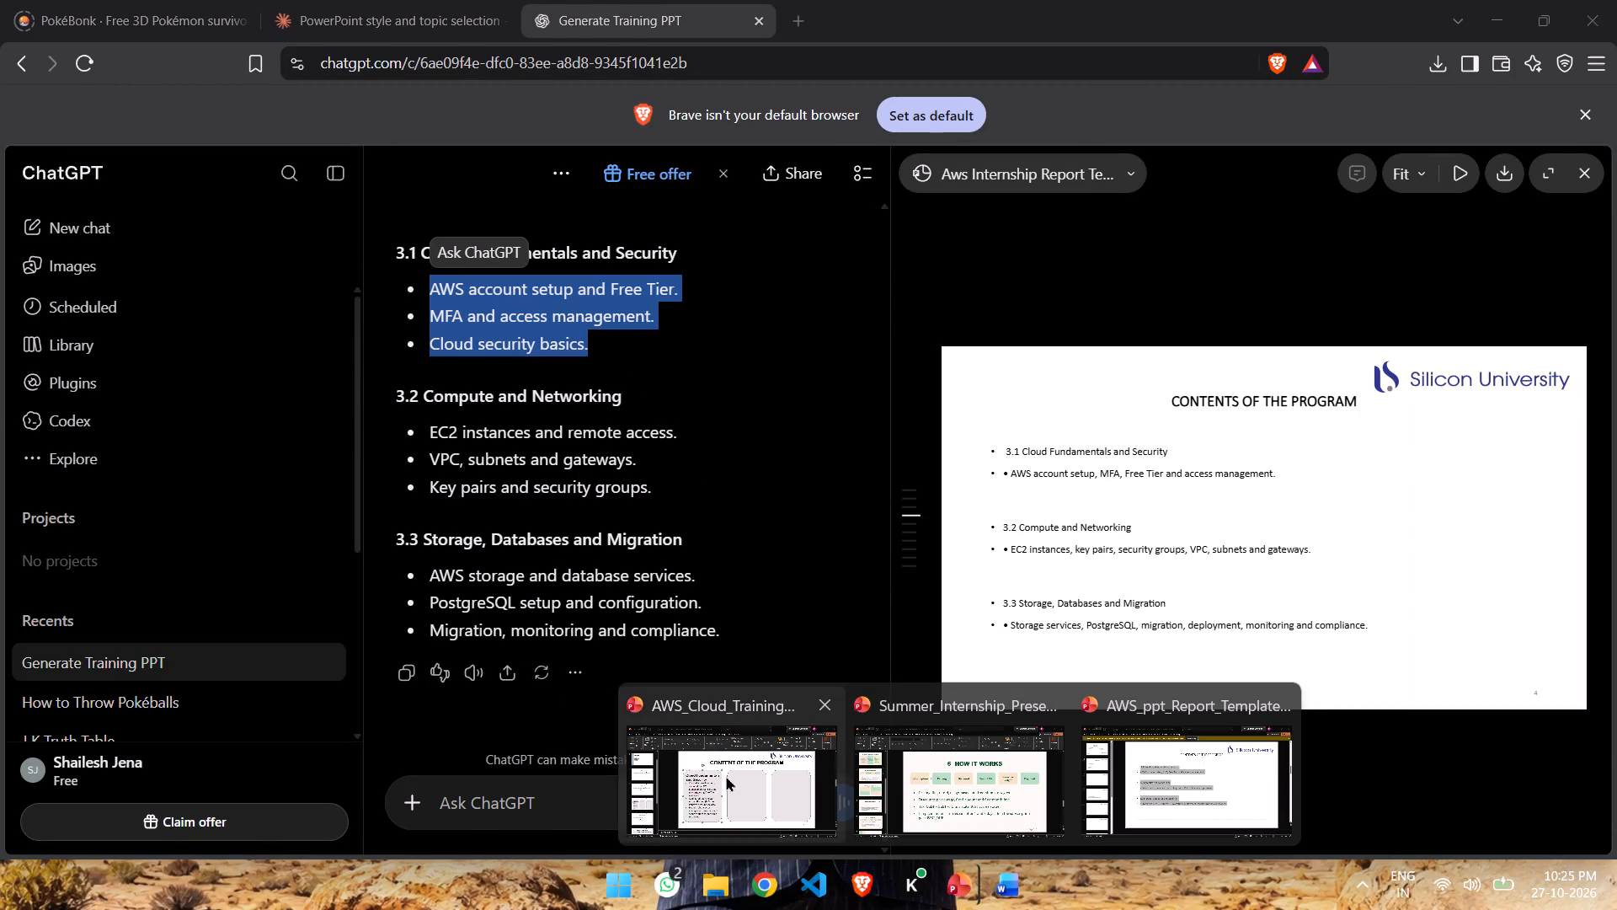
{"action": "left_click", "coordinate": [720, 770]}
{"action": "left_click", "coordinate": [653, 616]}
{"action": "left_click", "coordinate": [567, 679]}
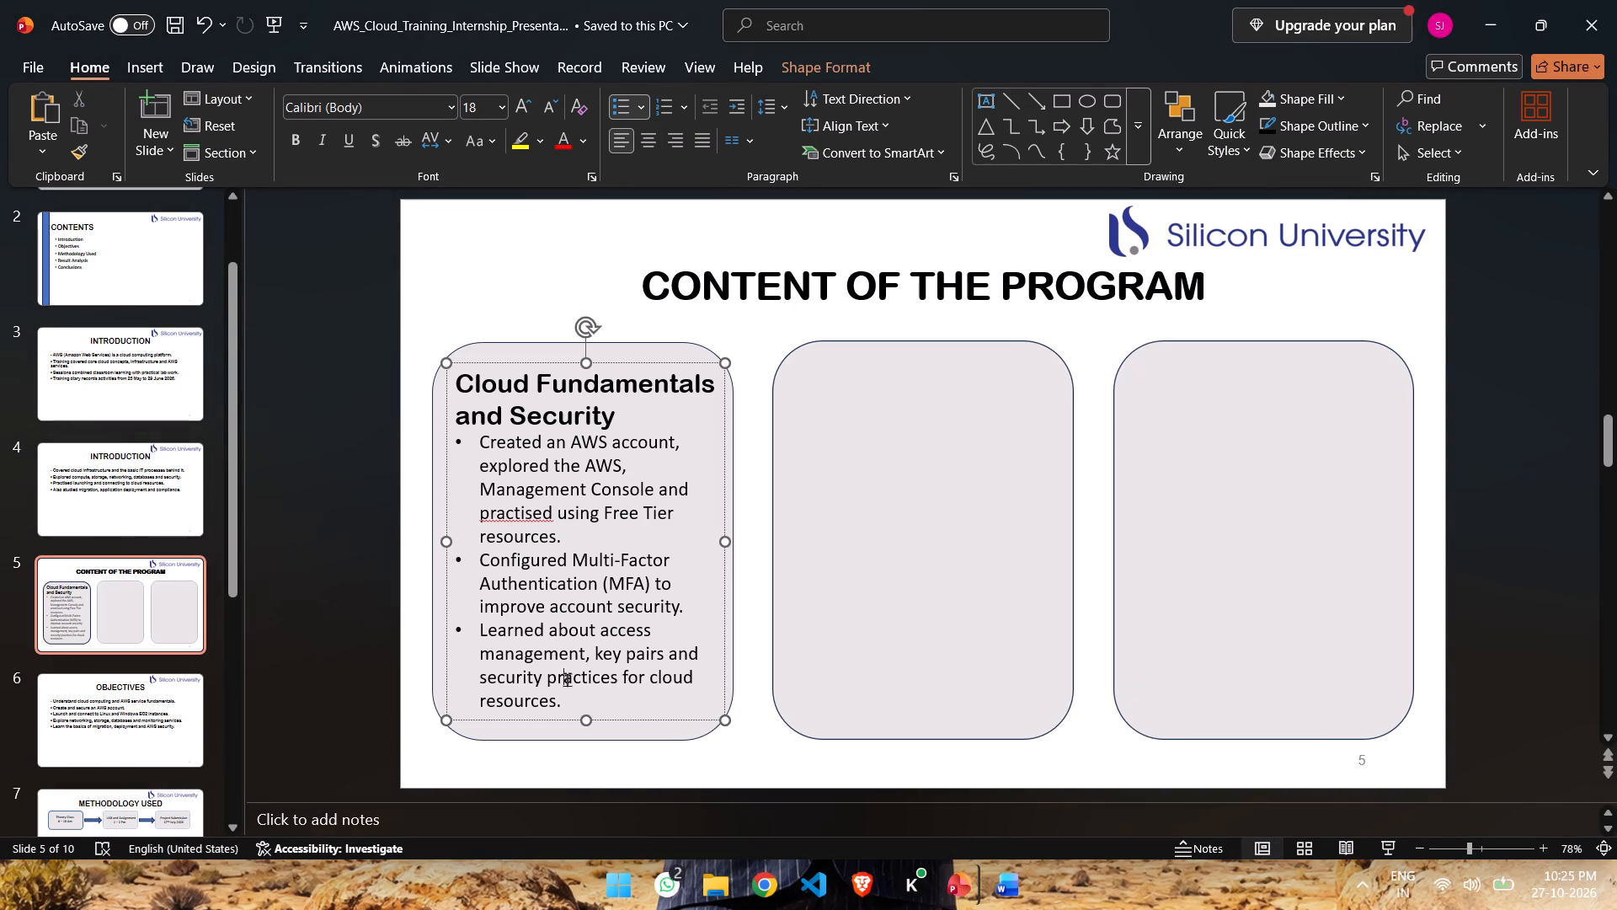
{"action": "left_click", "coordinate": [573, 689]}
{"action": "key", "text": "BackSpace"}
{"action": "key", "text": "BackSpace"}
{"action": "key", "text": "BackSpace"}
{"action": "key", "text": "BackSpace"}
{"action": "key", "text": "BackSpace"}
{"action": "key", "text": "BackSpace"}
{"action": "key", "text": "BackSpace"}
{"action": "key", "text": "BackSpace"}
{"action": "key", "text": "BackSpace"}
{"action": "key", "text": "BackSpace"}
{"action": "key", "text": "BackSpace"}
{"action": "key", "text": "BackSpace"}
{"action": "key", "text": "BackSpace"}
{"action": "key", "text": "BackSpace"}
{"action": "key", "text": "BackSpace"}
{"action": "key", "text": "BackSpace"}
{"action": "key", "text": "BackSpace"}
{"action": "key", "text": "BackSpace"}
{"action": "key", "text": "BackSpace"}
{"action": "key", "text": "BackSpace"}
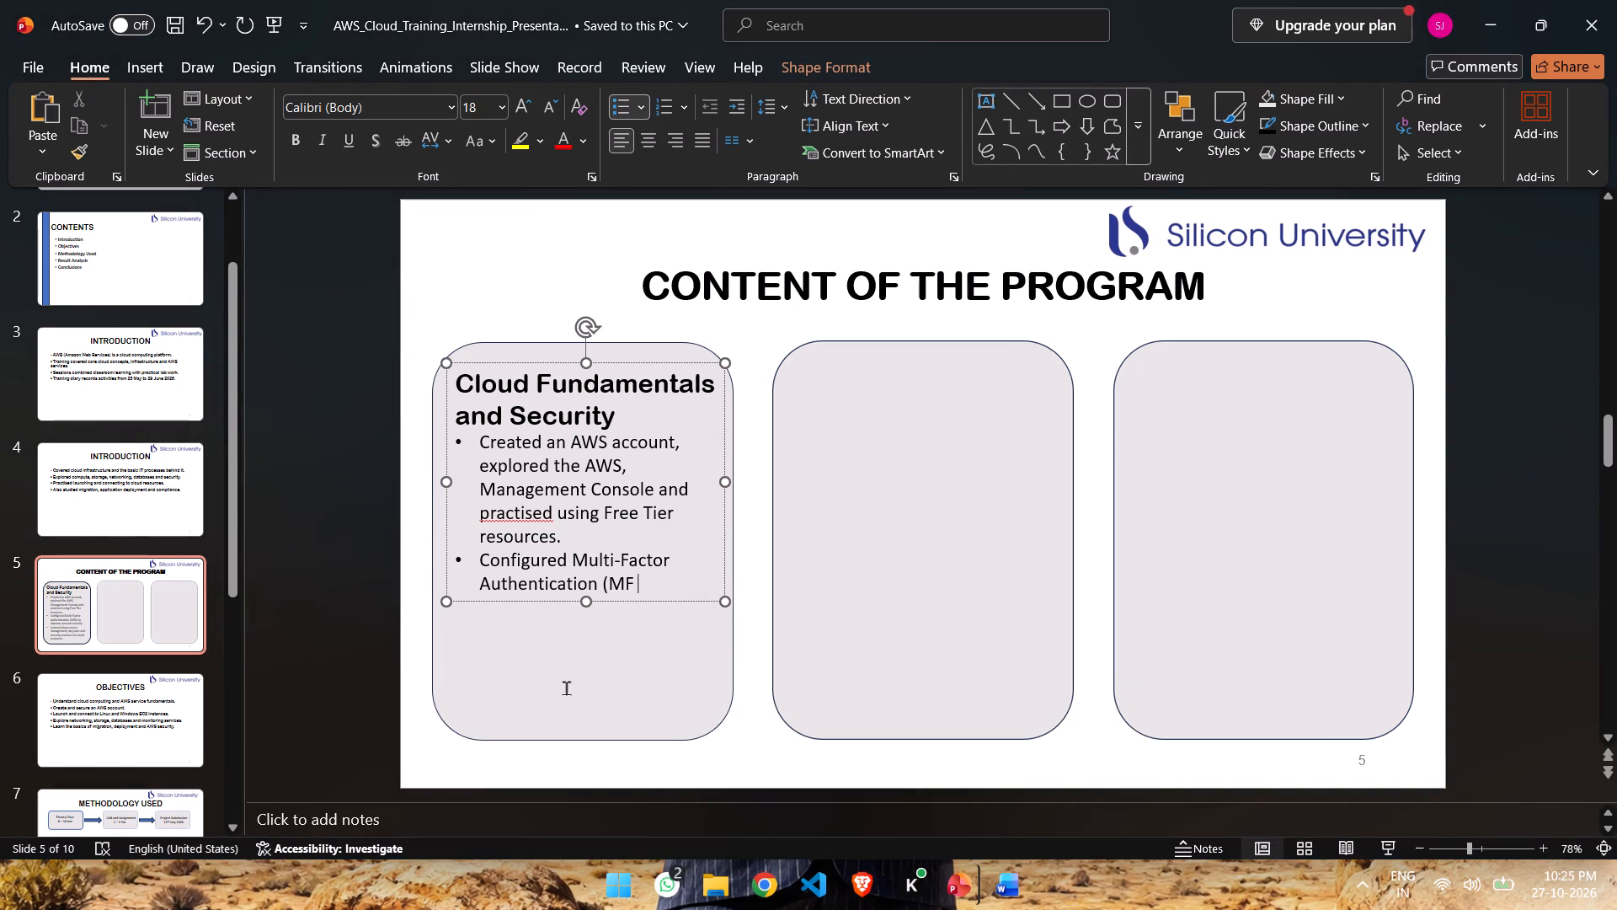
{"action": "key", "text": "BackSpace"}
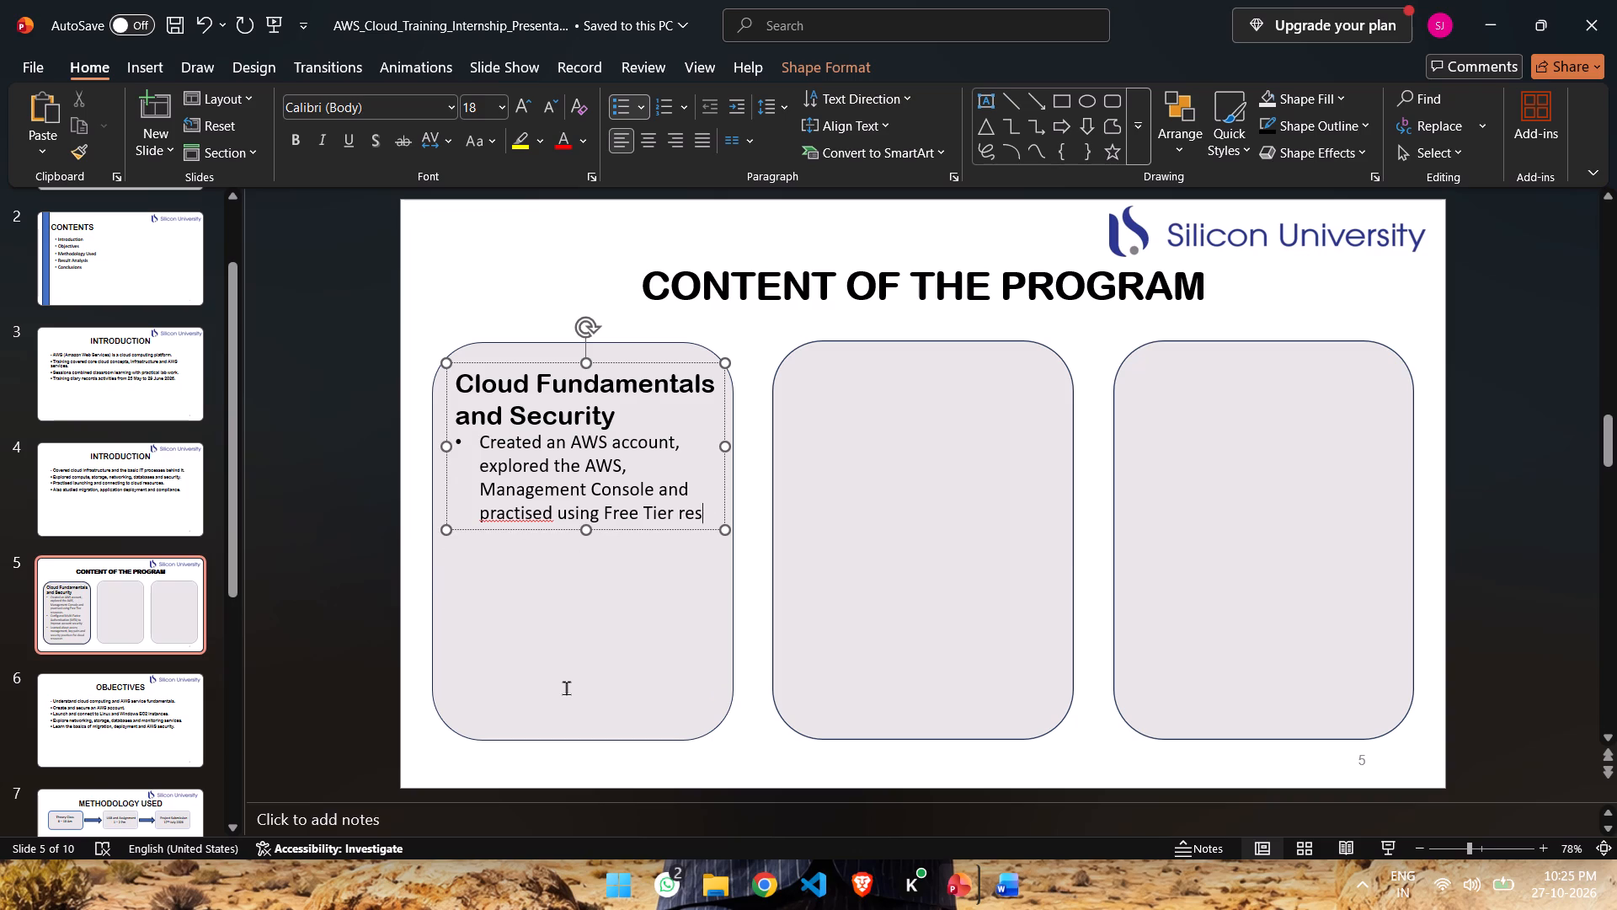
{"action": "key", "text": "BackSpace"}
{"action": "key", "text": "BackSpace"}
{"action": "key", "text": "BackSpace"}
{"action": "key", "text": "BackSpace"}
{"action": "key", "text": "BackSpace"}
{"action": "key", "text": "BackSpace"}
{"action": "key", "text": "BackSpace"}
{"action": "key", "text": "BackSpace"}
{"action": "key", "text": "BackSpace"}
{"action": "key", "text": "BackSpace"}
{"action": "key", "text": "BackSpace"}
{"action": "key", "text": "BackSpace"}
{"action": "key", "text": "BackSpace"}
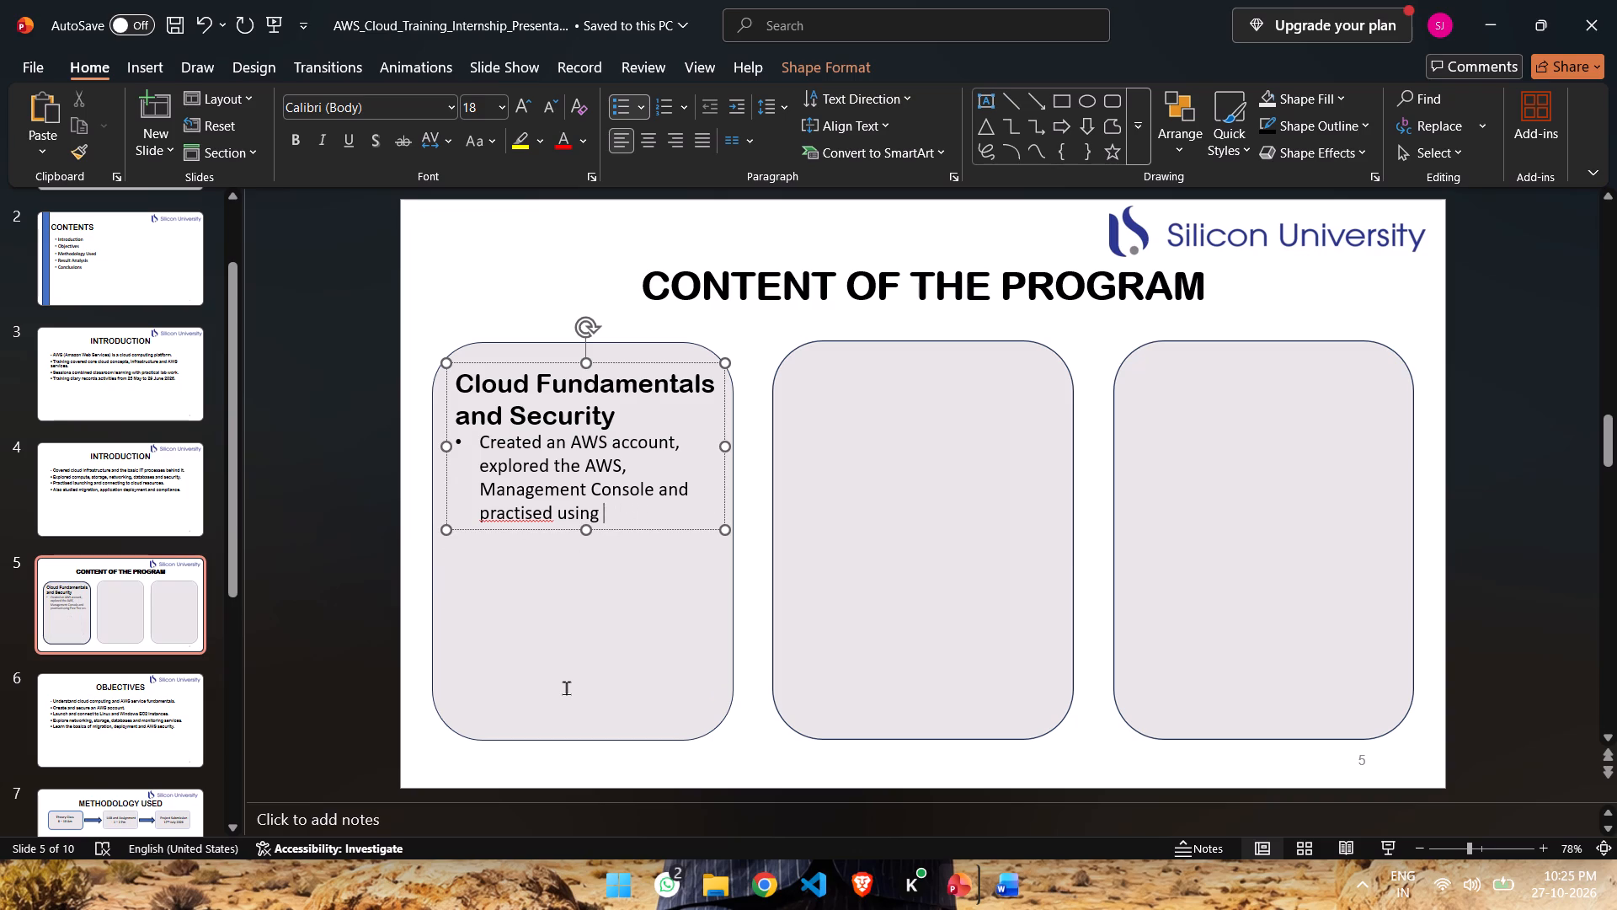
{"action": "key", "text": "BackSpace"}
{"action": "key", "text": "BackSpace"}
{"action": "key", "text": "BackSpace"}
{"action": "key", "text": "BackSpace"}
{"action": "key", "text": "BackSpace"}
{"action": "key", "text": "BackSpace"}
{"action": "key", "text": "BackSpace"}
{"action": "key", "text": "BackSpace"}
{"action": "key", "text": "BackSpace"}
{"action": "key", "text": "BackSpace"}
{"action": "key", "text": "BackSpace"}
{"action": "key", "text": "BackSpace"}
{"action": "key", "text": "BackSpace"}
{"action": "key", "text": "BackSpace"}
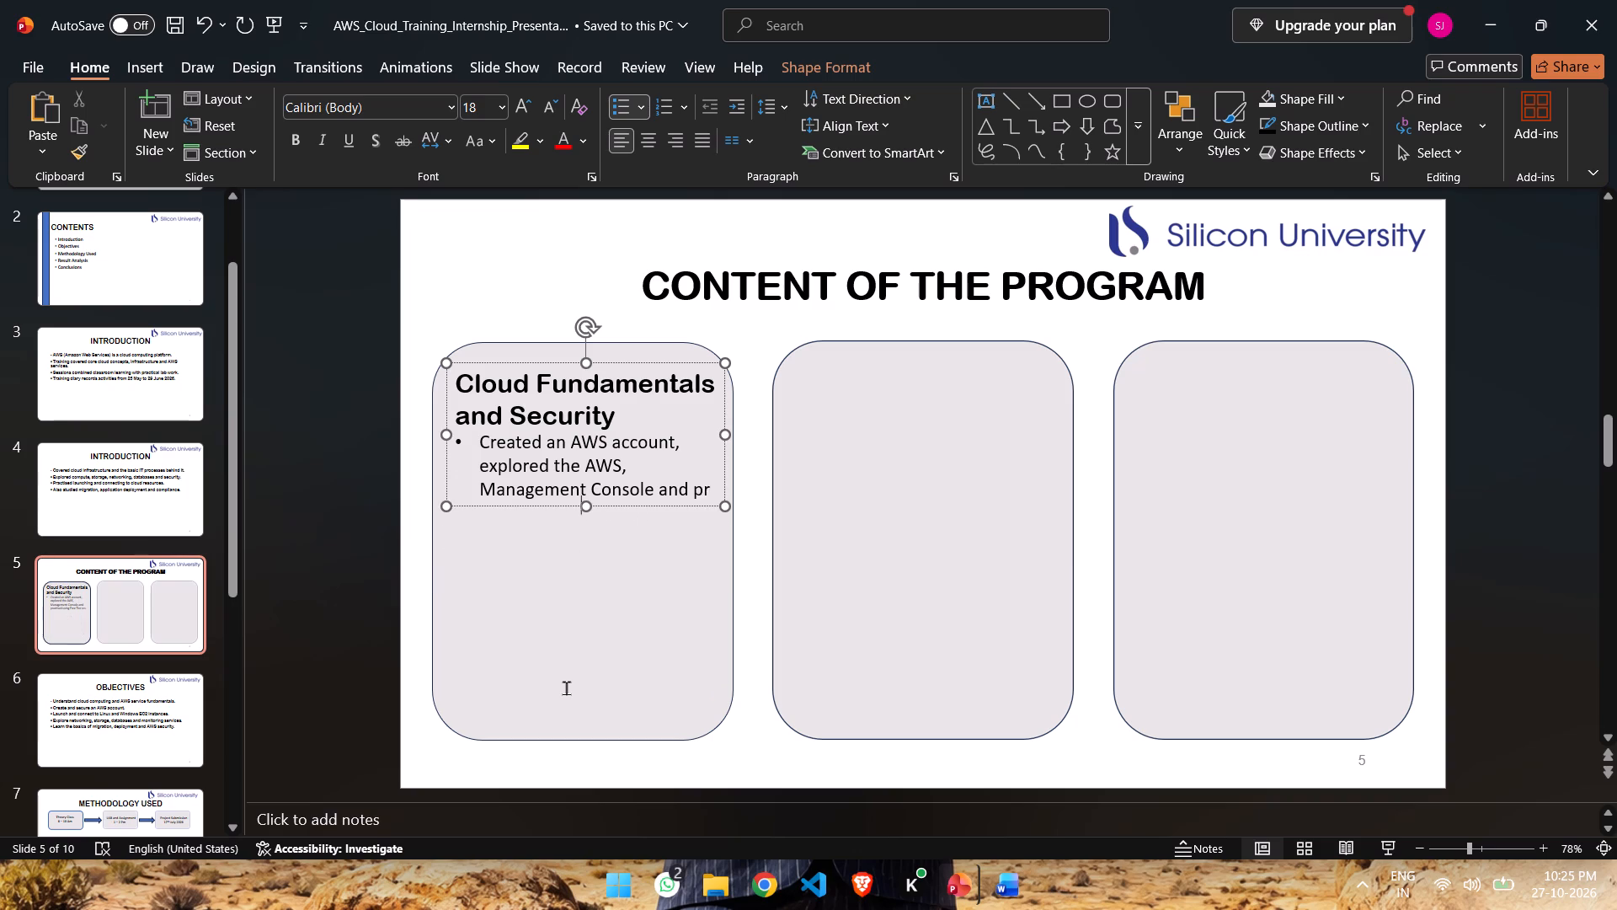
{"action": "key", "text": "BackSpace"}
{"action": "key", "text": "BackSpace"}
{"action": "key", "text": "BackSpace"}
{"action": "key", "text": "BackSpace"}
{"action": "key", "text": "BackSpace"}
{"action": "key", "text": "BackSpace"}
{"action": "key", "text": "BackSpace"}
{"action": "key", "text": "BackSpace"}
{"action": "key", "text": "BackSpace"}
{"action": "key", "text": "BackSpace"}
{"action": "key", "text": "BackSpace"}
{"action": "key", "text": "BackSpace"}
{"action": "key", "text": "BackSpace"}
{"action": "key", "text": "BackSpace"}
{"action": "key", "text": "BackSpace"}
{"action": "key", "text": "BackSpace"}
{"action": "key", "text": "BackSpace"}
{"action": "key", "text": "BackSpace"}
{"action": "key", "text": "BackSpace"}
{"action": "key", "text": "BackSpace"}
{"action": "key", "text": "BackSpace"}
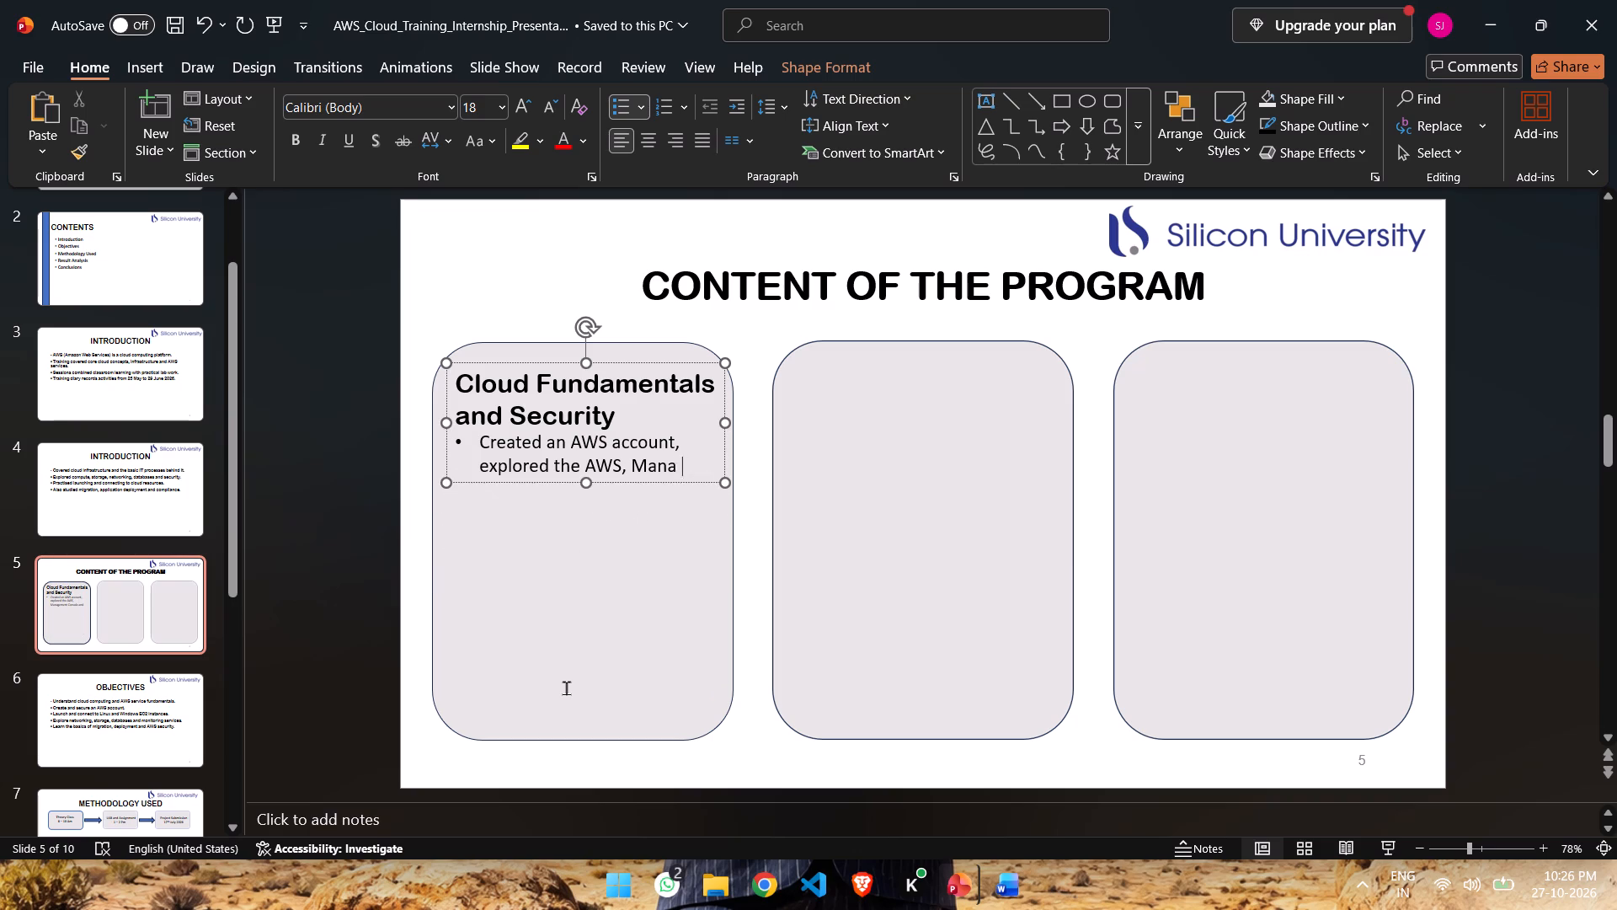
{"action": "key", "text": "BackSpace"}
{"action": "key", "text": "BackSpace"}
{"action": "key", "text": "BackSpace"}
{"action": "key", "text": "BackSpace"}
{"action": "key", "text": "BackSpace"}
{"action": "key", "text": "BackSpace"}
{"action": "key", "text": "BackSpace"}
{"action": "key", "text": "BackSpace"}
{"action": "key", "text": "BackSpace"}
{"action": "key", "text": "BackSpace"}
{"action": "key", "text": "BackSpace"}
{"action": "key", "text": "BackSpace"}
{"action": "key", "text": "BackSpace"}
{"action": "key", "text": "BackSpace"}
{"action": "key", "text": "BackSpace"}
{"action": "key", "text": "BackSpace"}
{"action": "key", "text": "BackSpace"}
{"action": "key", "text": "BackSpace"}
{"action": "key", "text": "BackSpace"}
{"action": "key", "text": "BackSpace"}
{"action": "key", "text": "BackSpace"}
{"action": "key", "text": "BackSpace"}
{"action": "key", "text": "BackSpace"}
{"action": "key", "text": "BackSpace"}
{"action": "key", "text": "BackSpace"}
{"action": "key", "text": "BackSpace"}
{"action": "key", "text": "BackSpace"}
{"action": "key", "text": "BackSpace"}
{"action": "key", "text": "BackSpace"}
{"action": "key", "text": "BackSpace"}
{"action": "key", "text": "BackSpace"}
{"action": "key", "text": "BackSpace"}
{"action": "key", "text": "BackSpace"}
{"action": "key", "text": "BackSpace"}
{"action": "key", "text": "BackSpace"}
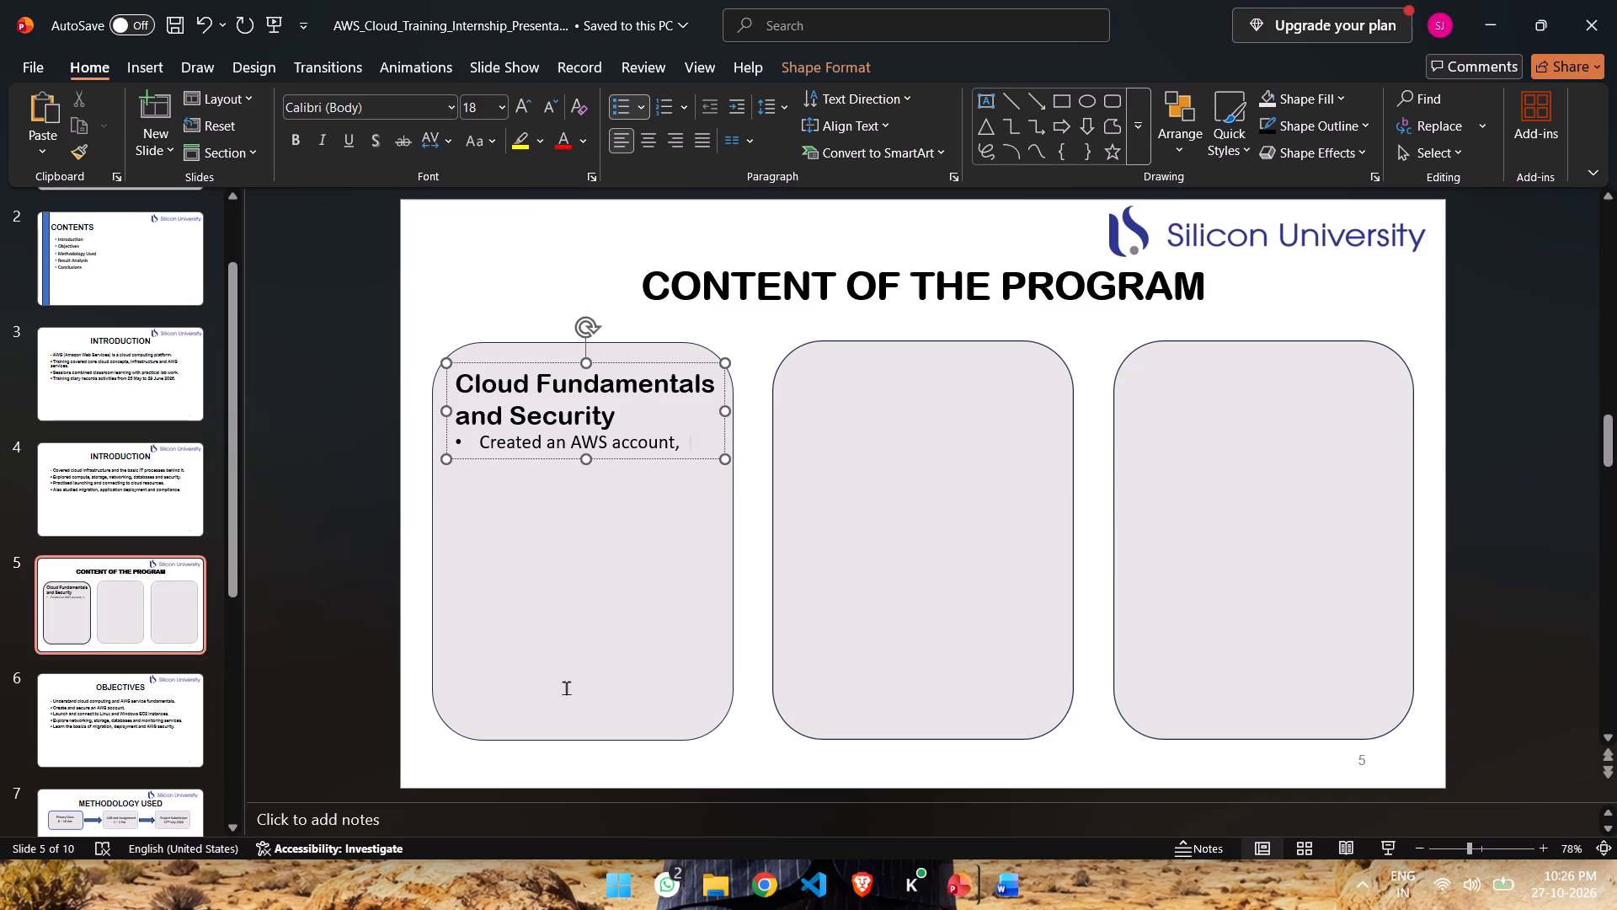
{"action": "key", "text": "BackSpace"}
{"action": "key", "text": "BackSpace"}
{"action": "key", "text": "BackSpace"}
{"action": "key", "text": "BackSpace"}
{"action": "key", "text": "BackSpace"}
{"action": "key", "text": "BackSpace"}
{"action": "key", "text": "BackSpace"}
{"action": "key", "text": "BackSpace"}
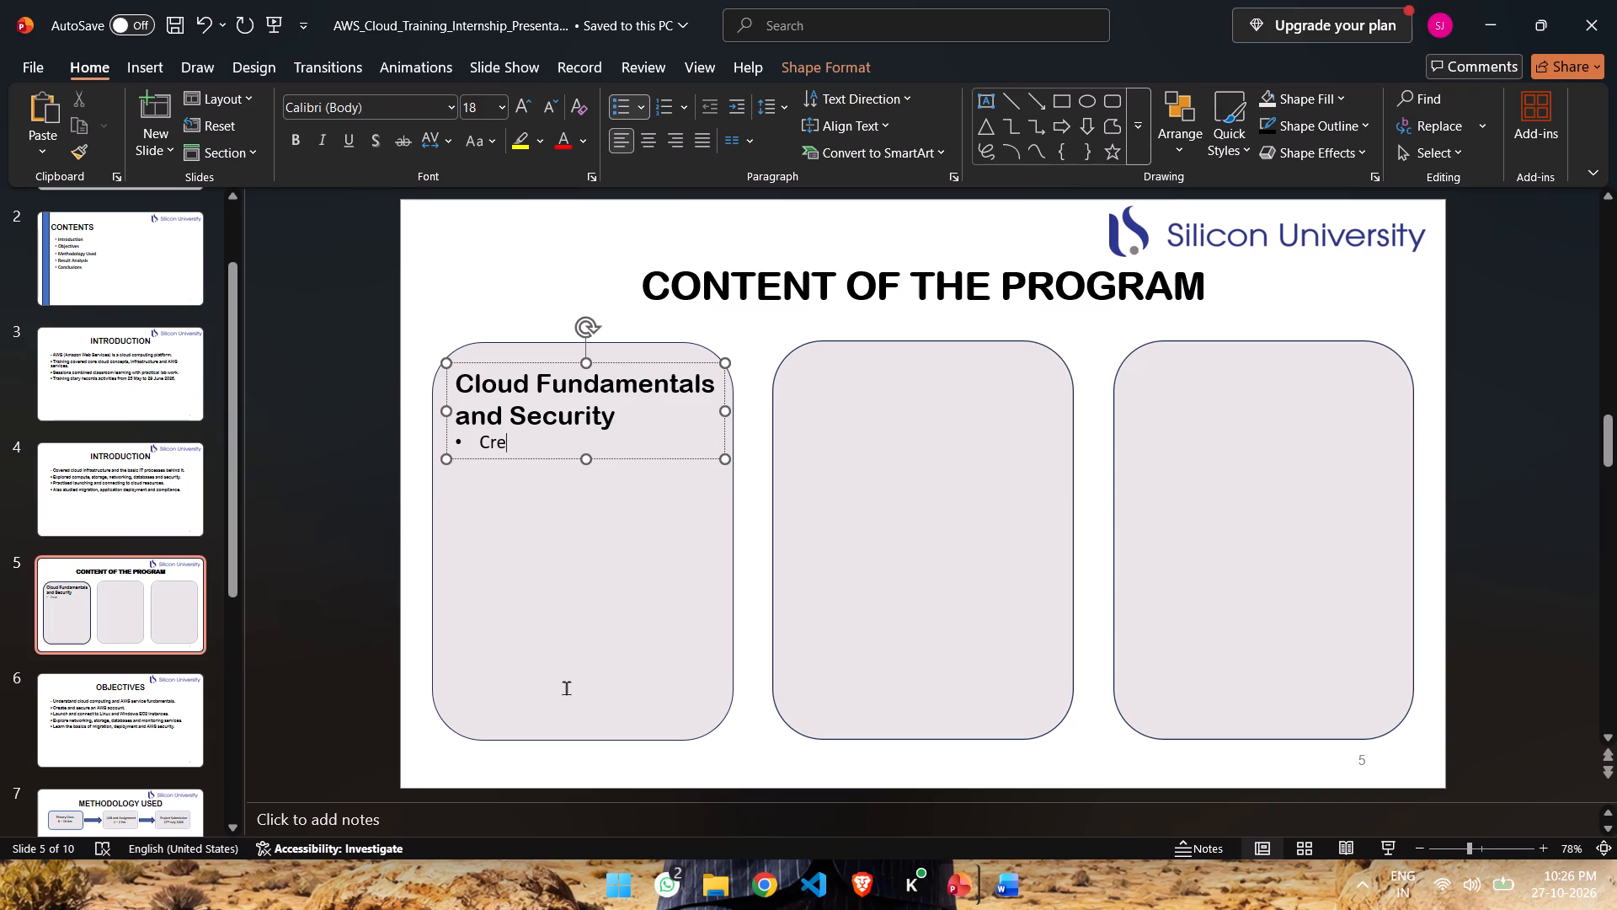
{"action": "key", "text": "BackSpace"}
{"action": "key", "text": "BackSpace"}
{"action": "key", "text": "BackSpace"}
{"action": "key", "text": "BackSpace"}
Paste the copied AWS account setup, MFA and cloud security lines as text only under the Cloud Fundamentals and Security heading.
{"action": "right_click", "coordinate": [463, 442]}
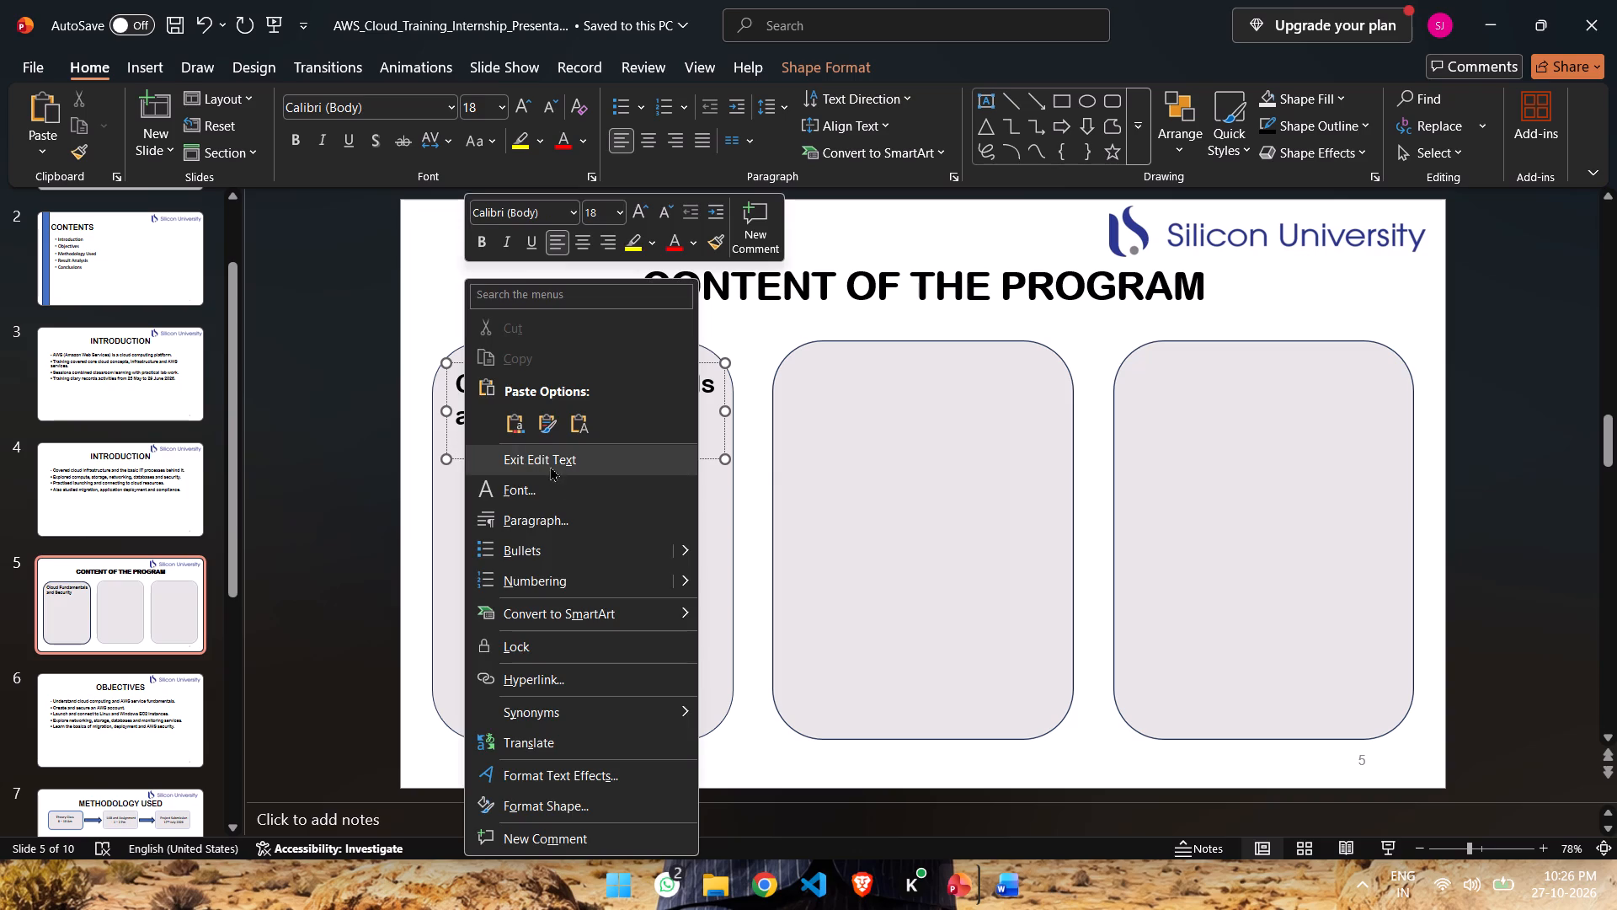
{"action": "left_click", "coordinate": [581, 426]}
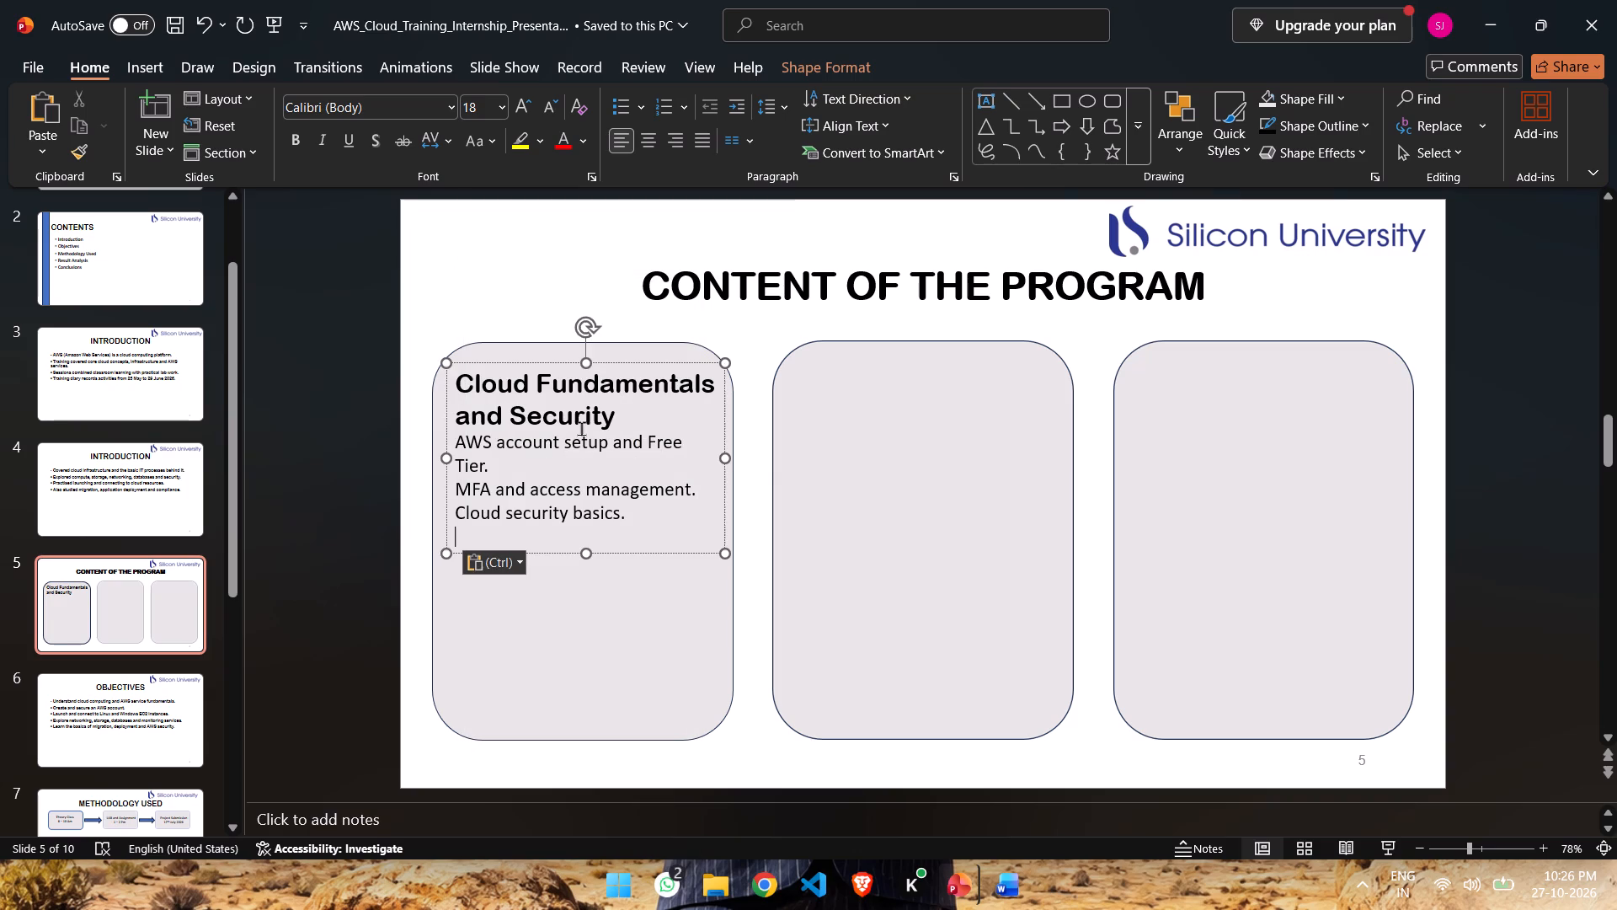
Make the AWS account setup, MFA and access management, and Cloud security basics lines round bullet points.
{"action": "left_click", "coordinate": [454, 443]}
{"action": "left_click", "coordinate": [463, 441]}
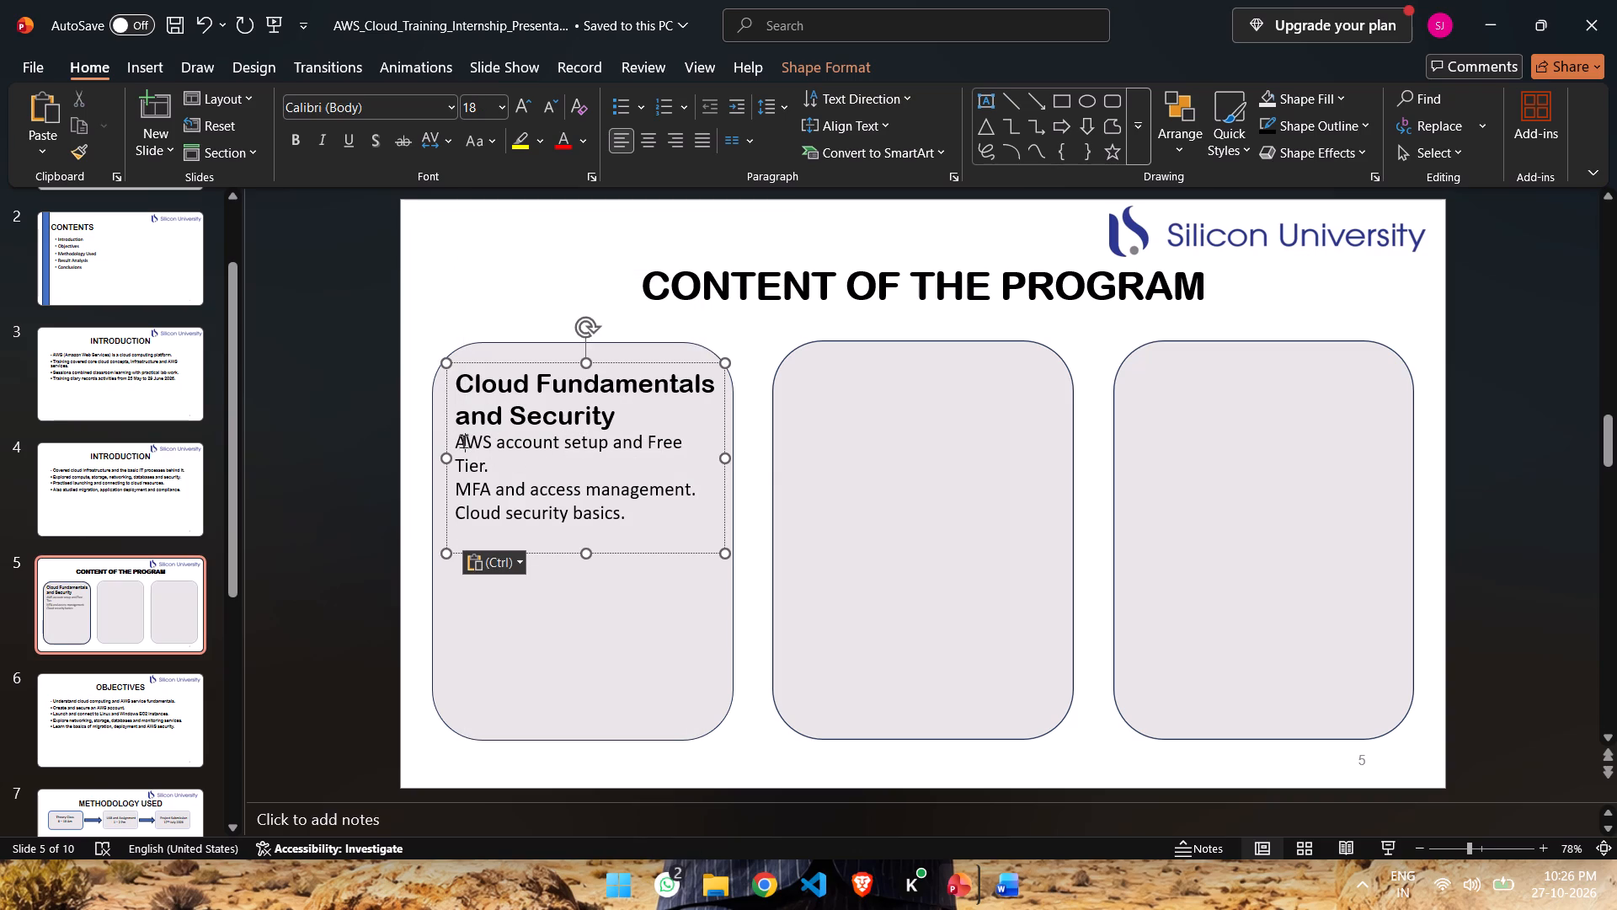
{"action": "key", "text": "Left"}
{"action": "left_click", "coordinate": [632, 97]}
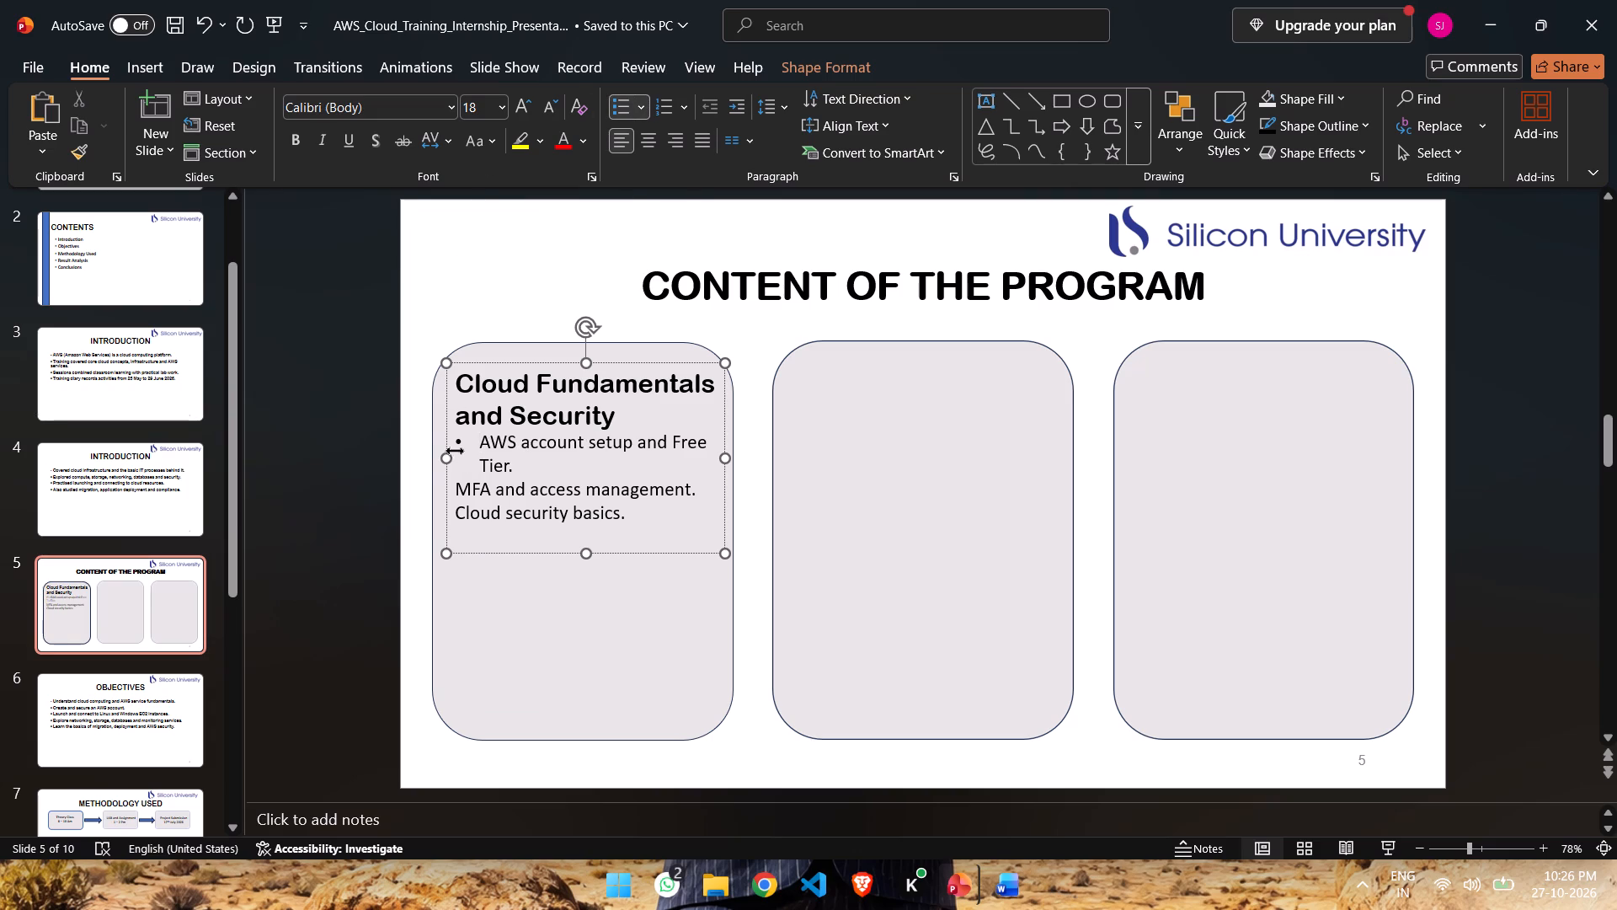
{"action": "left_click", "coordinate": [460, 487]}
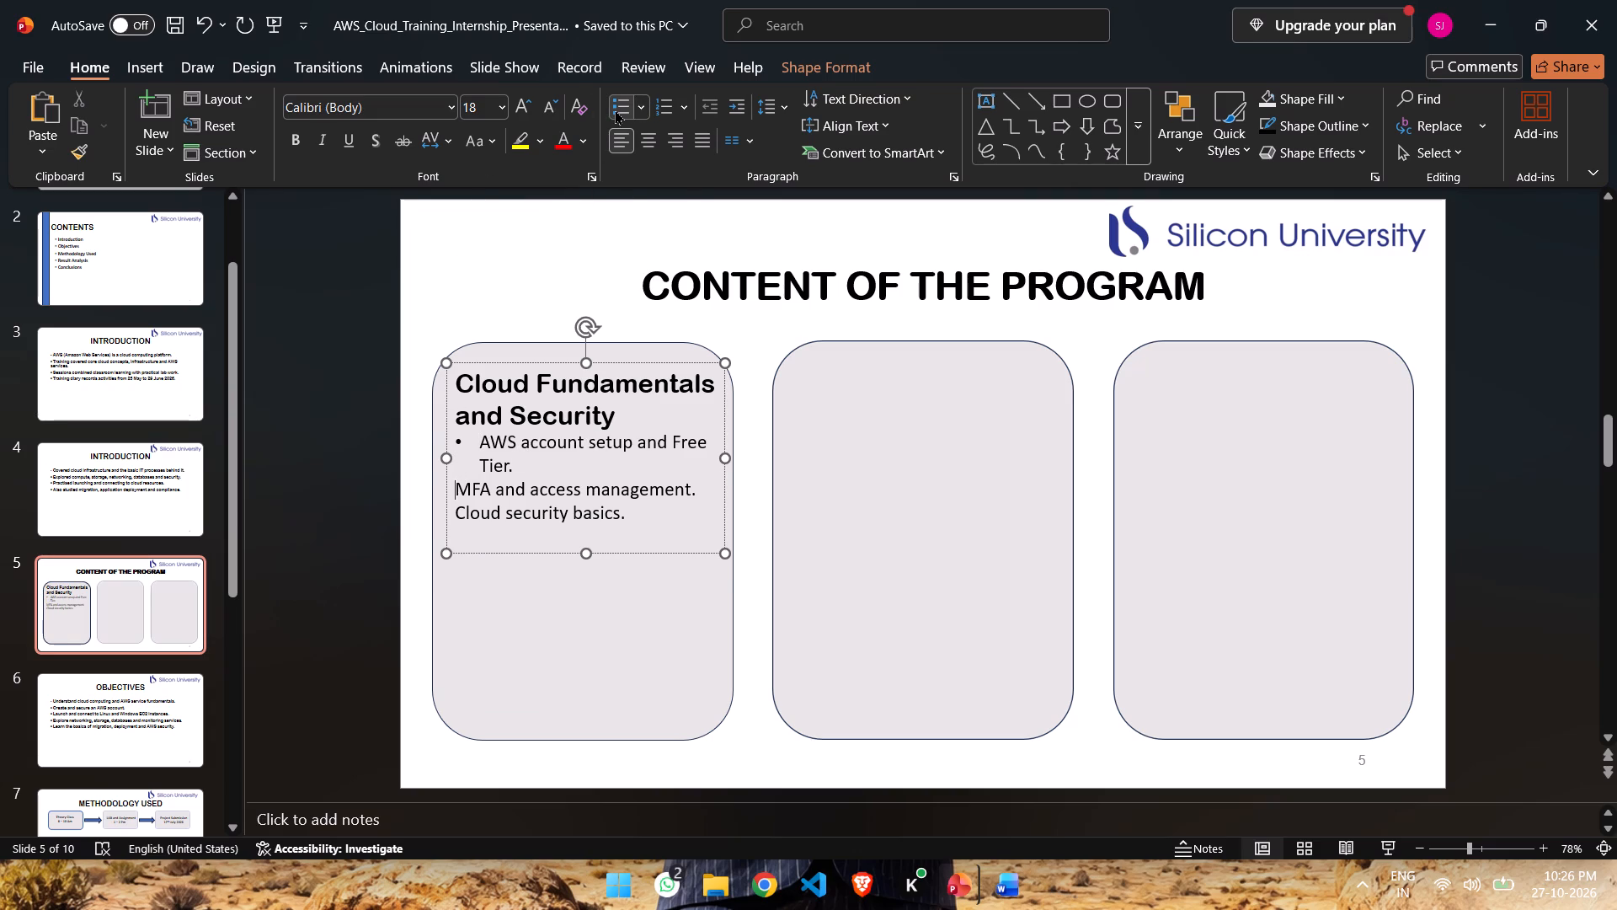
{"action": "left_click", "coordinate": [615, 110]}
{"action": "left_click", "coordinate": [459, 534]}
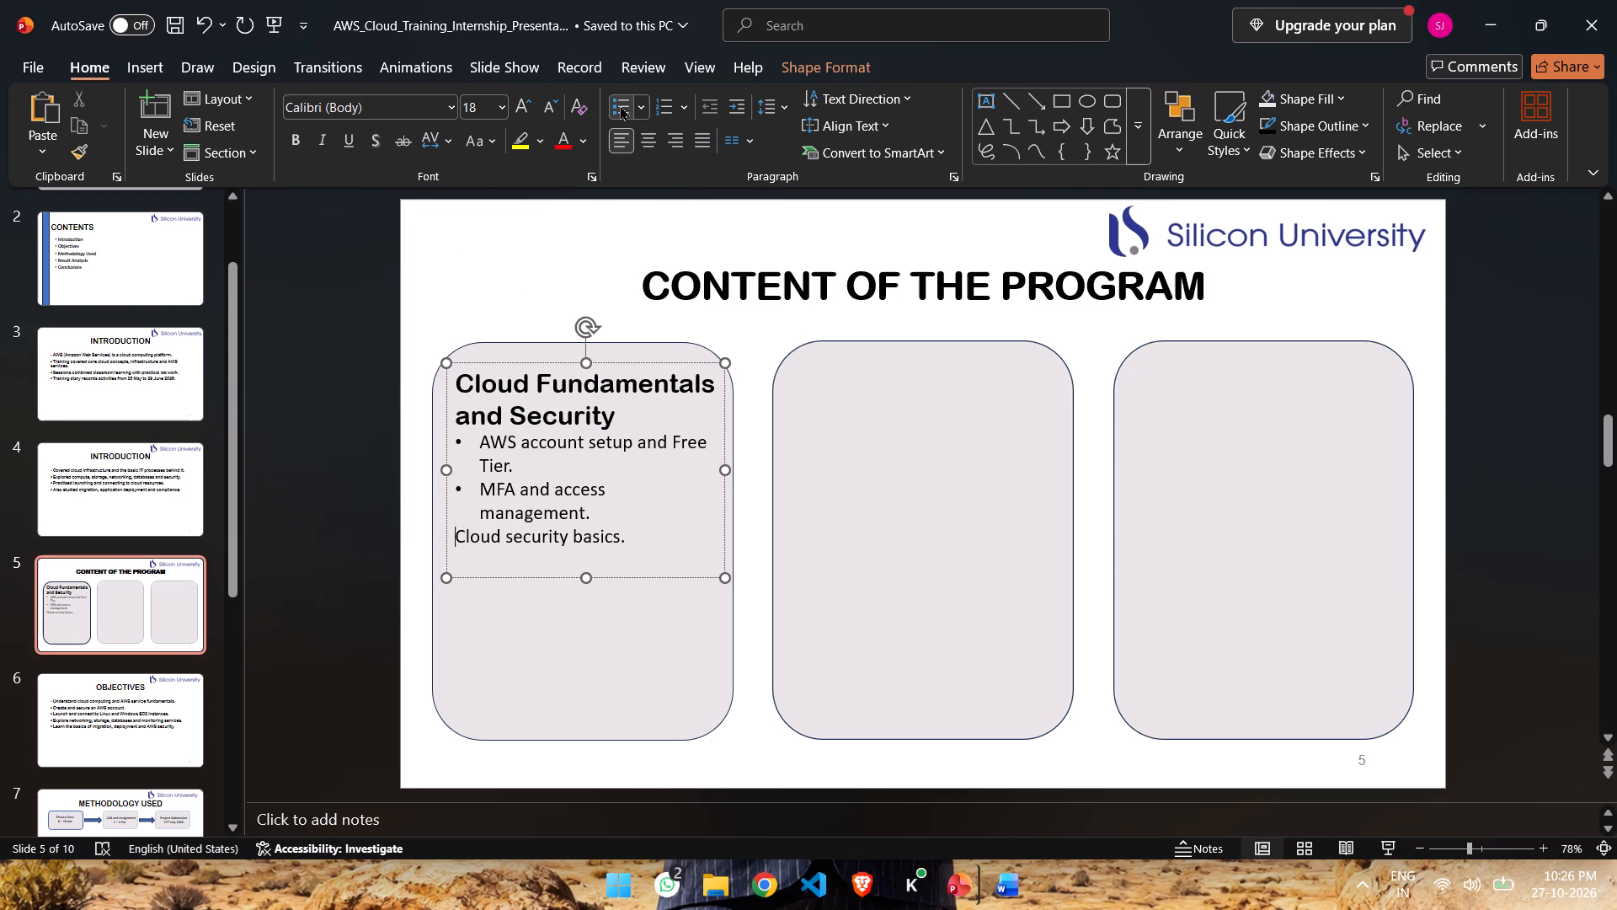
{"action": "left_click", "coordinate": [620, 104]}
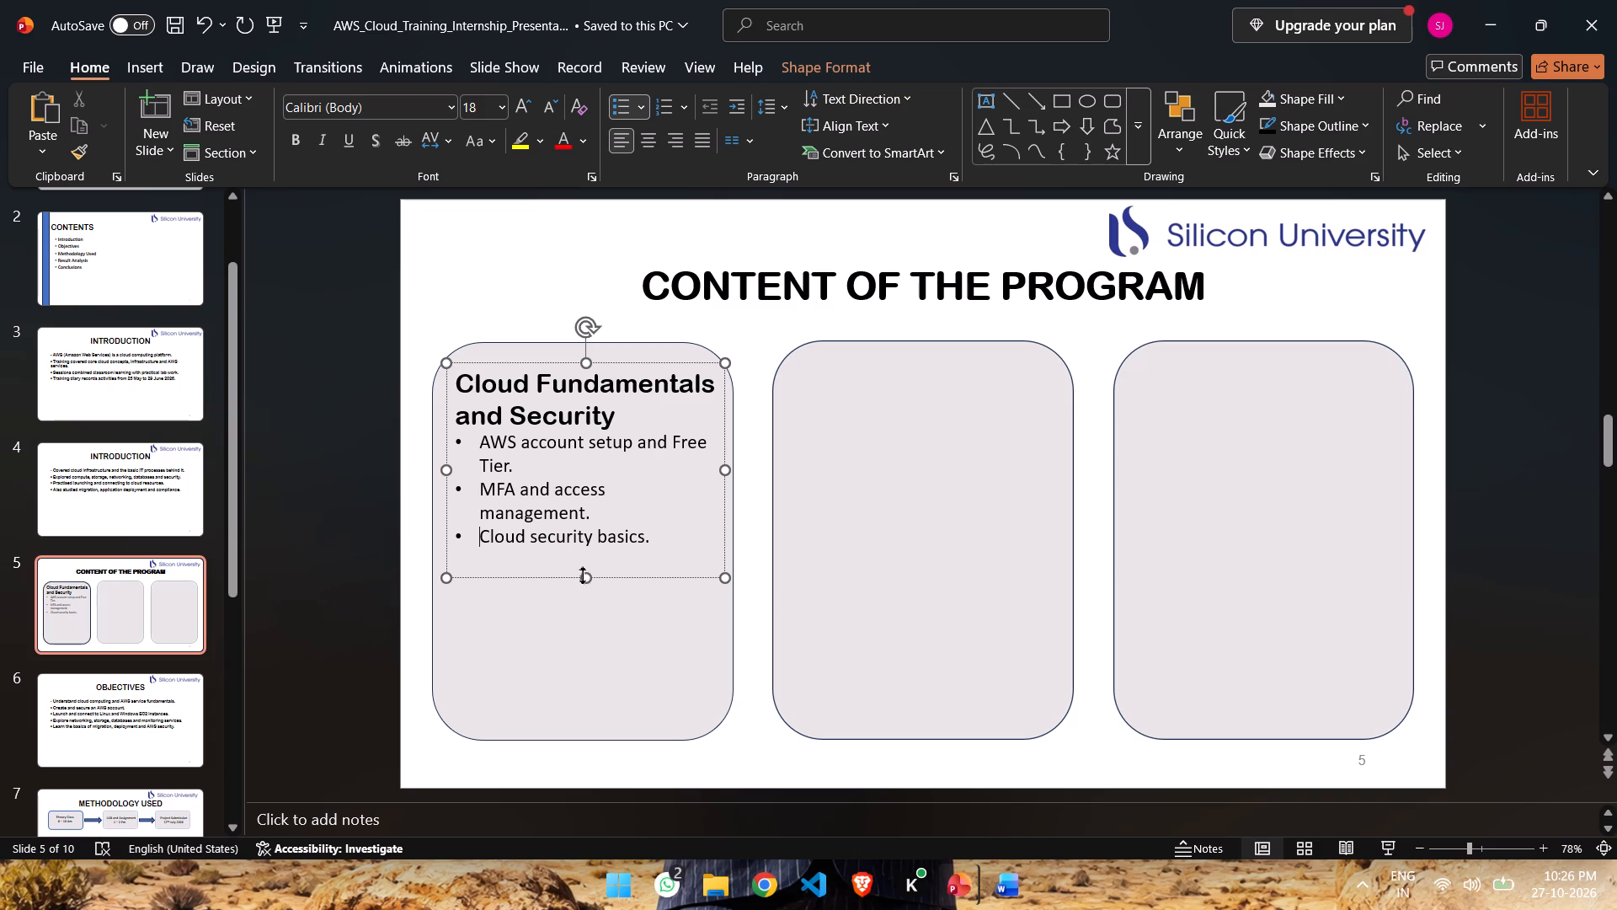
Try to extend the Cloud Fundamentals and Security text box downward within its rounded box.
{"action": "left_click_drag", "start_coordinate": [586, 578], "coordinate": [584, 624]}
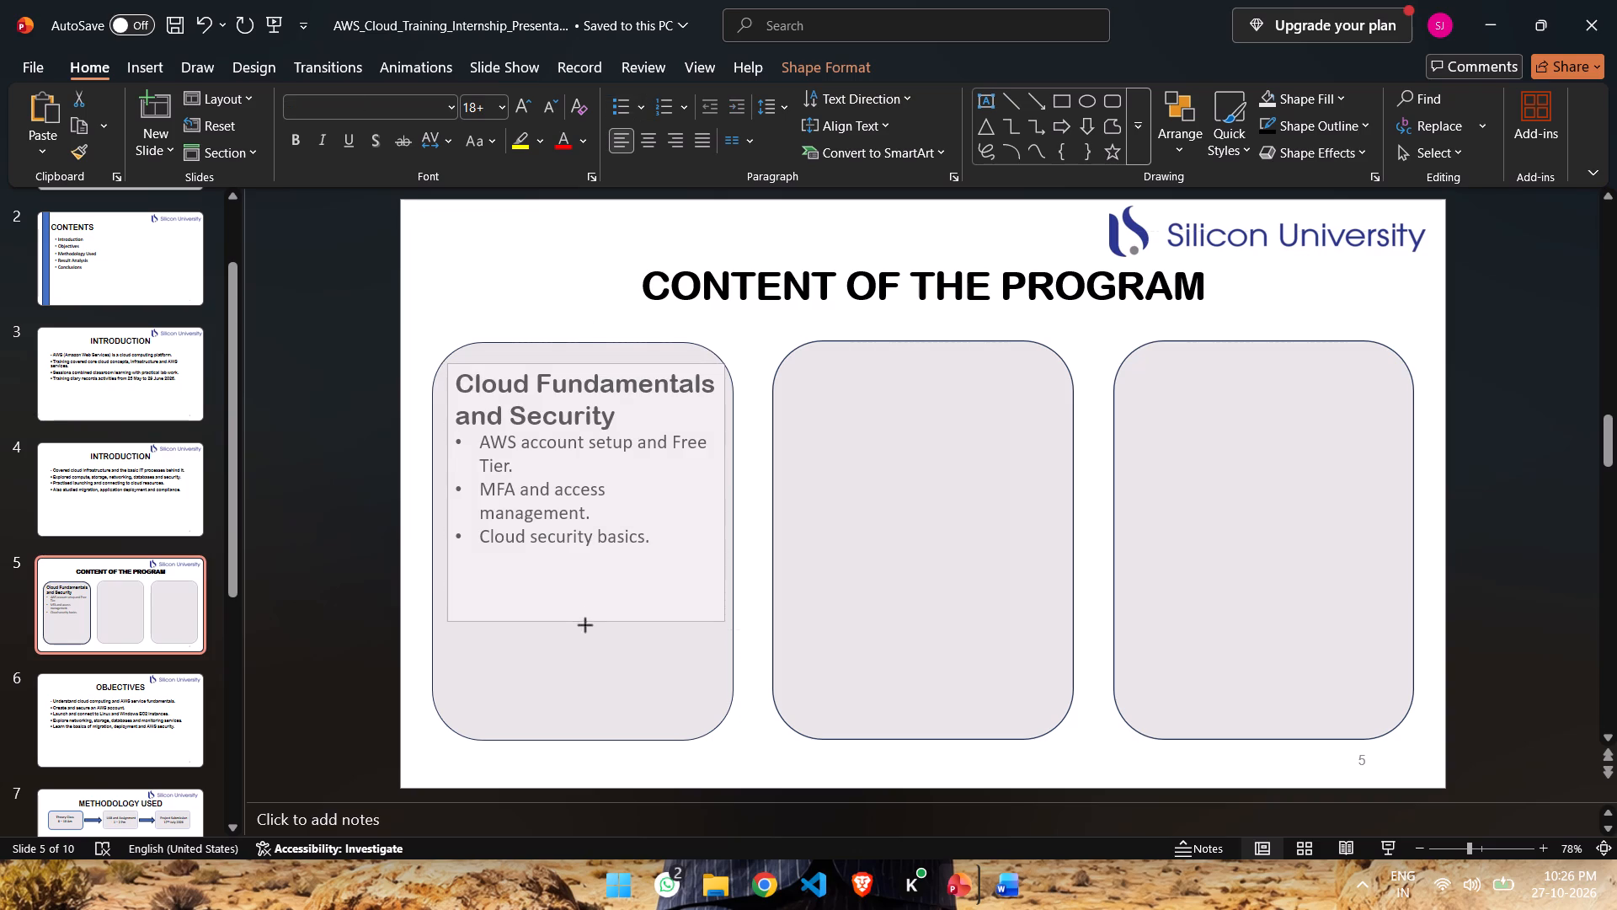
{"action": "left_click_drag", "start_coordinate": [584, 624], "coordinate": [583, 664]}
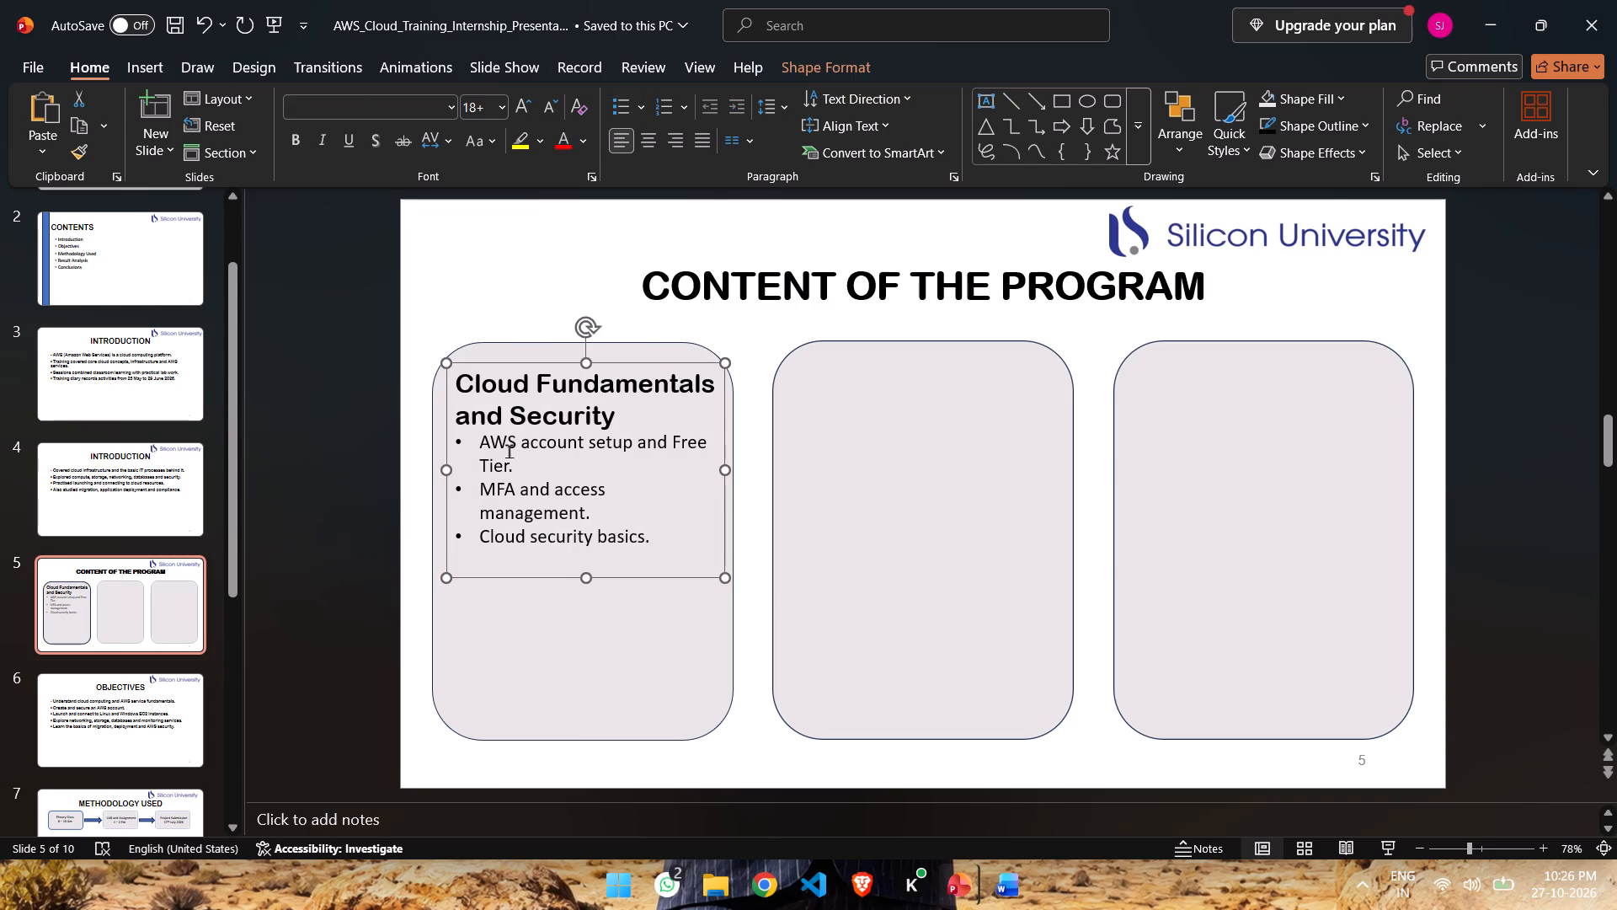
Set the font size of the three bullets under Cloud Fundamentals and Security to 20.
{"action": "left_click_drag", "start_coordinate": [481, 441], "coordinate": [671, 560]}
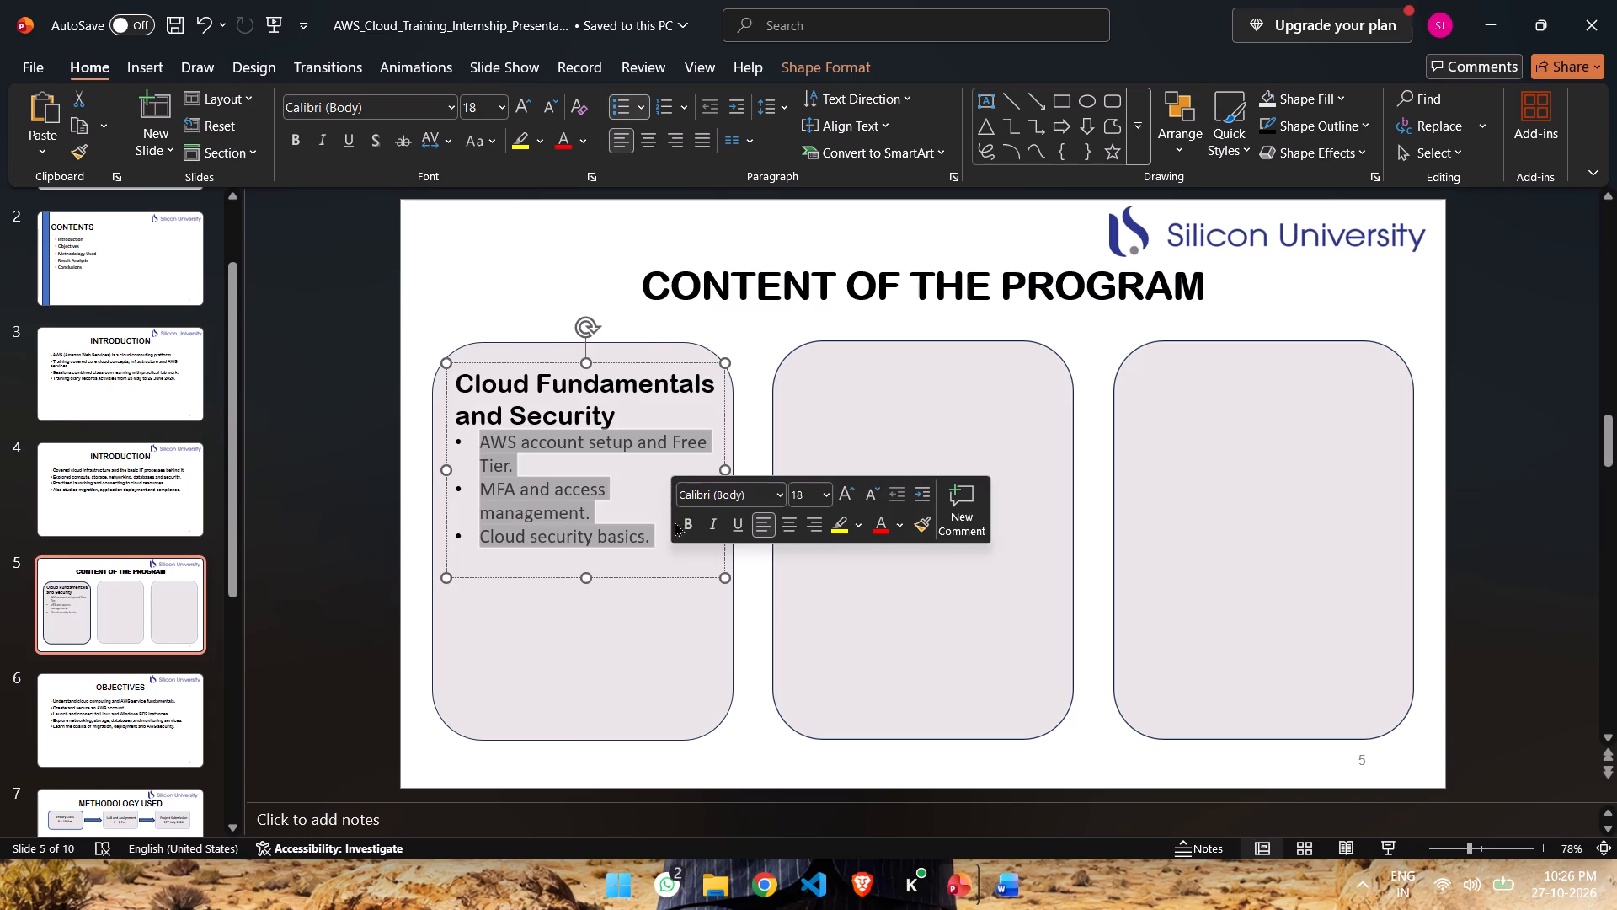
{"action": "left_click", "coordinate": [821, 493]}
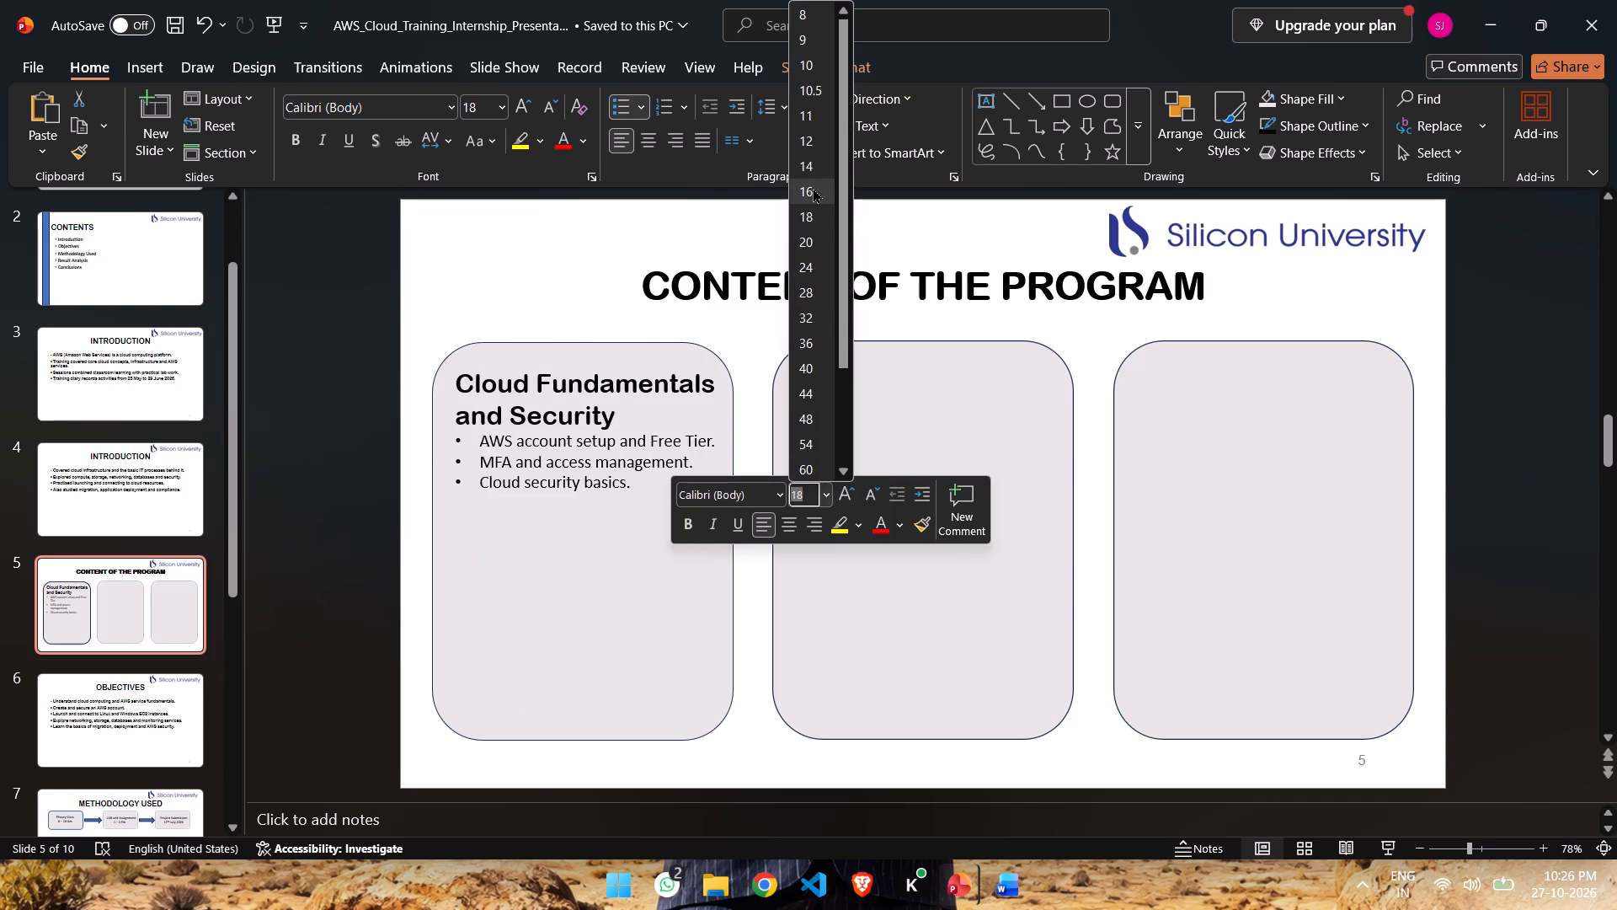
{"action": "left_click", "coordinate": [811, 248]}
{"action": "left_click", "coordinate": [606, 760]}
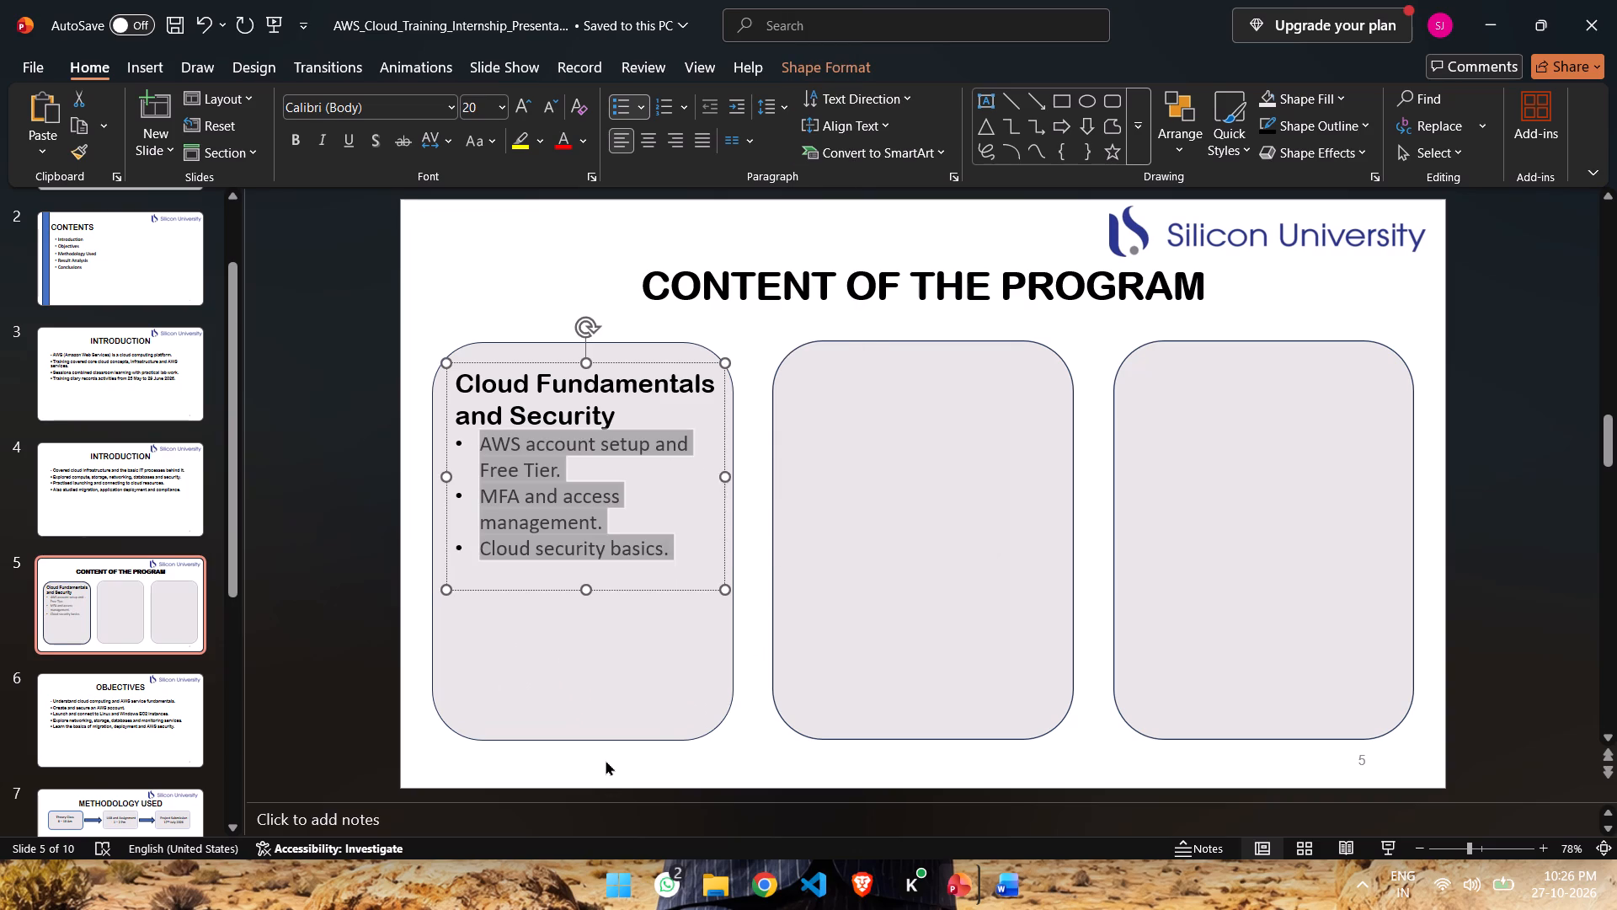
{"action": "left_click", "coordinate": [582, 509]}
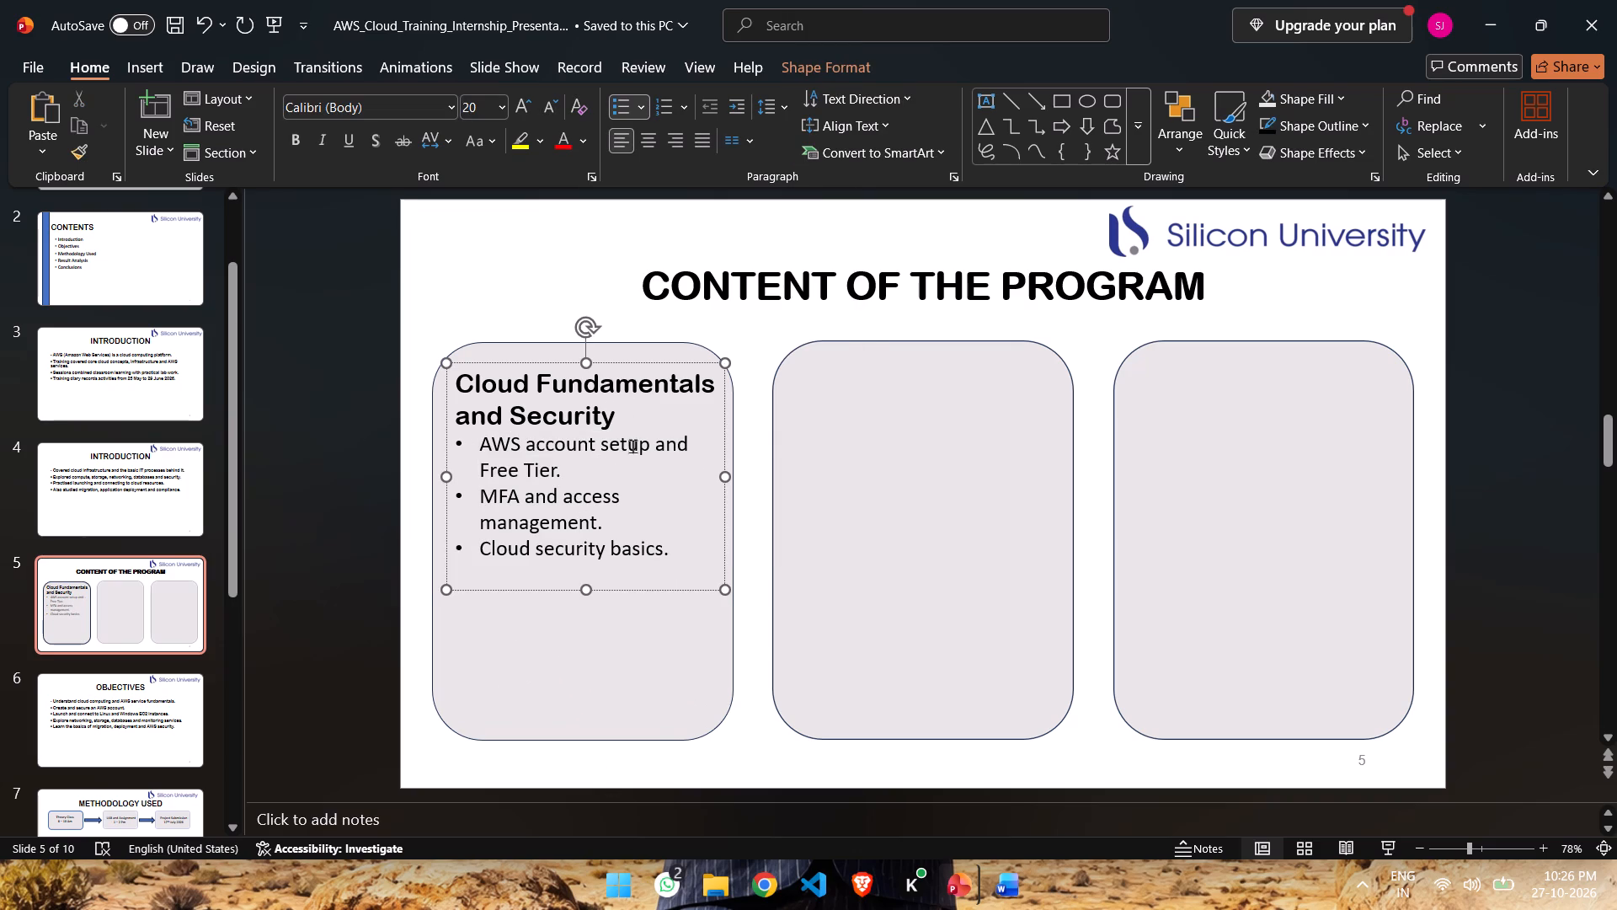
Insert a blank line between the Cloud Fundamentals and Security heading and its first bullet.
{"action": "left_click", "coordinate": [628, 416]}
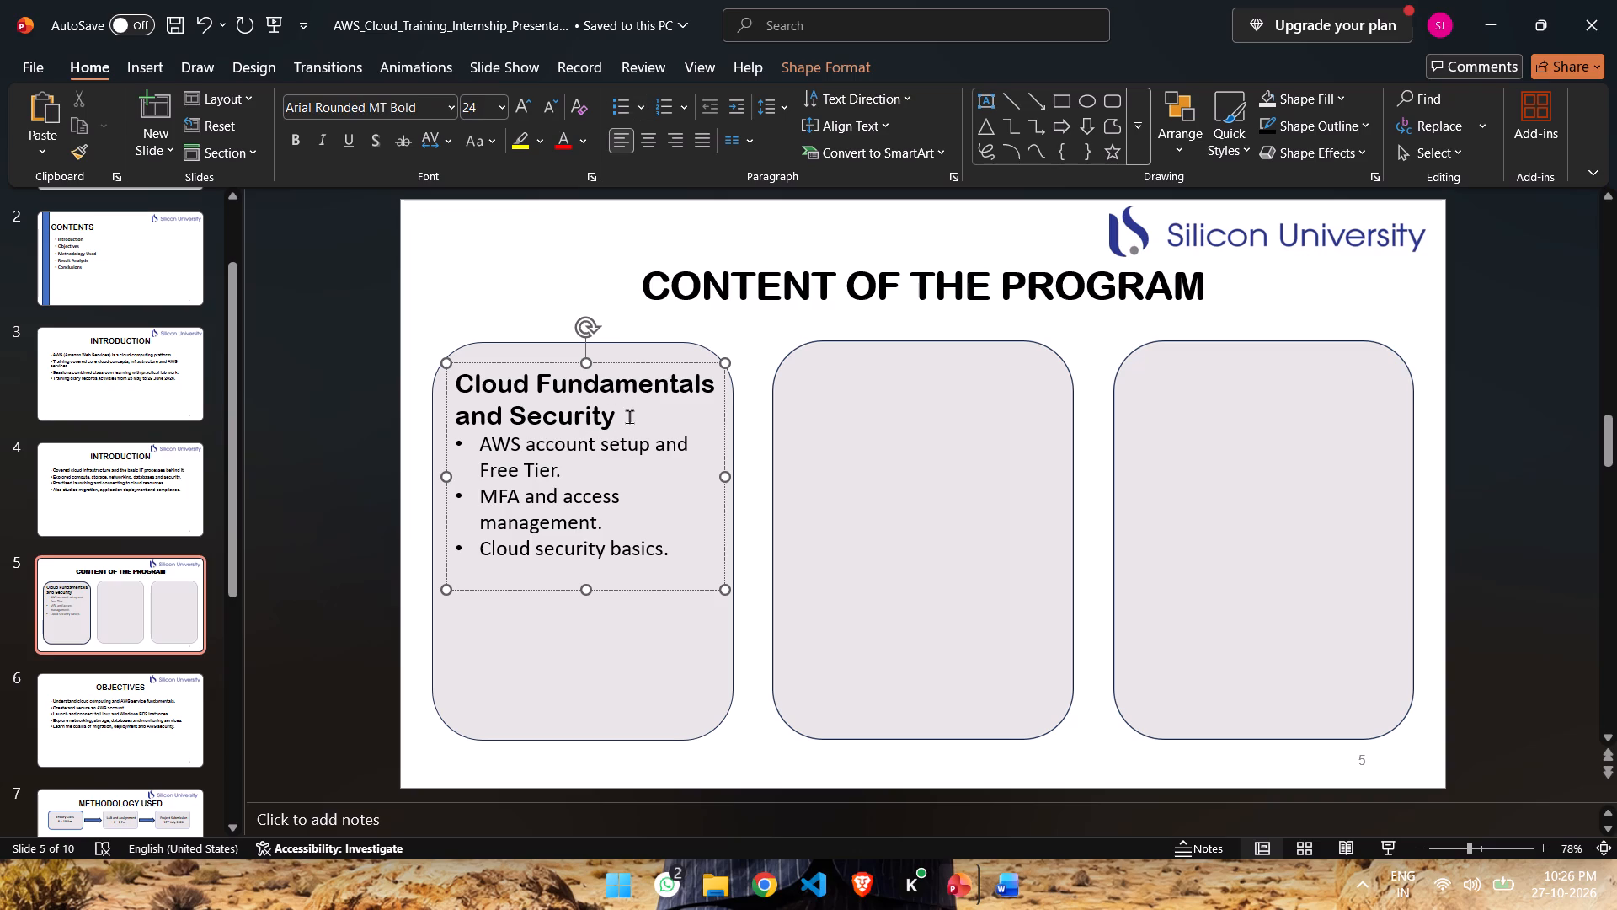
{"action": "key", "text": "Return"}
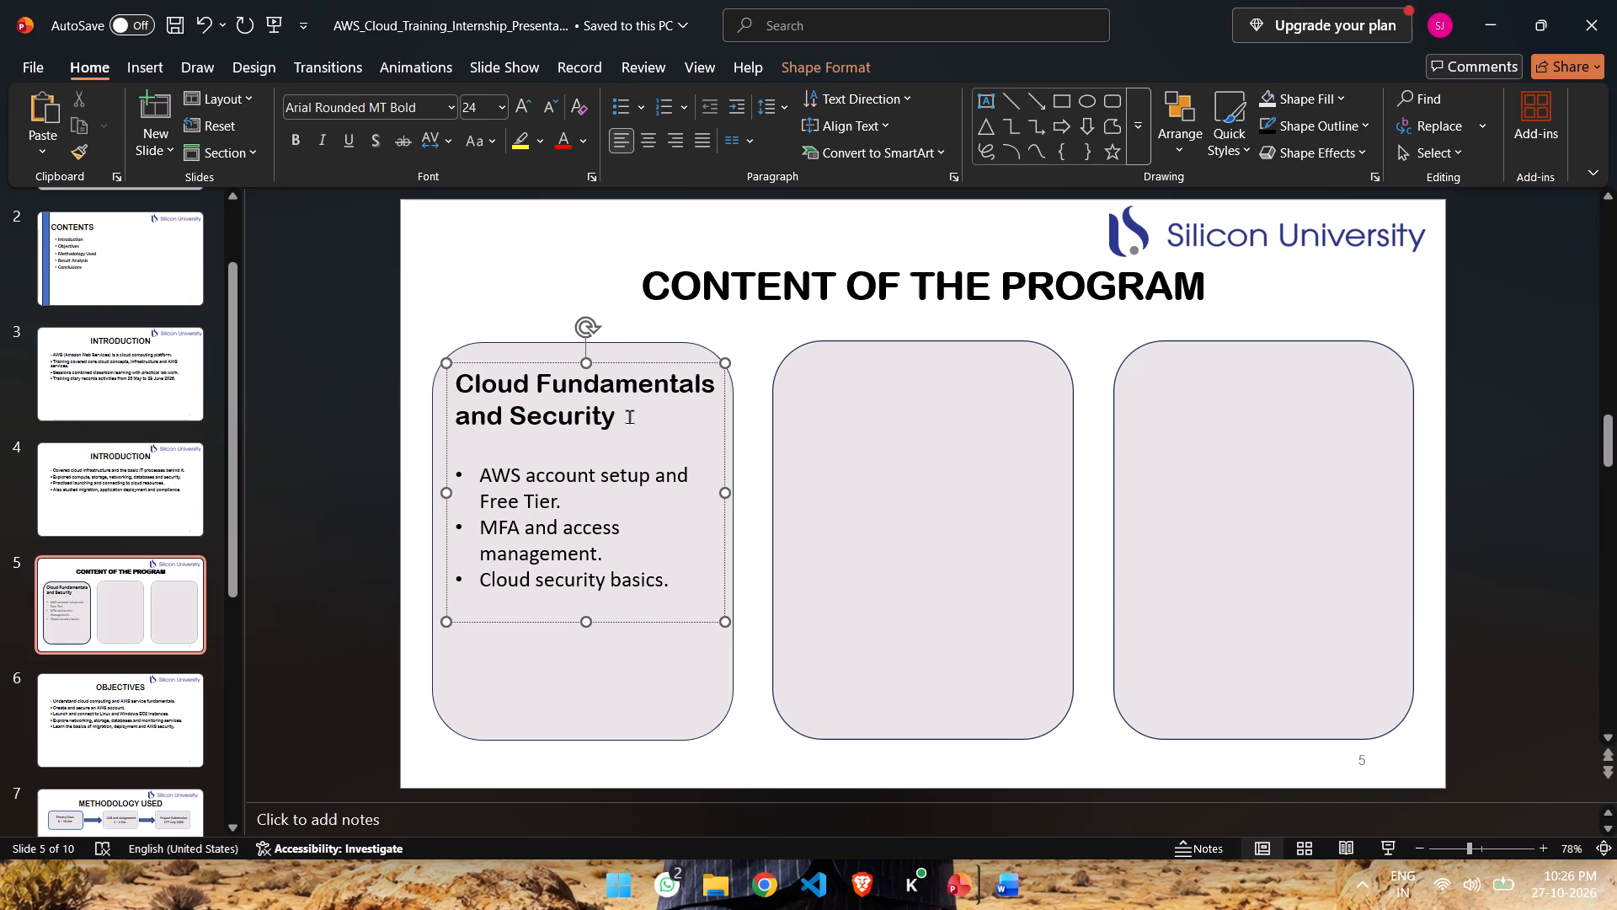
{"action": "left_click", "coordinate": [834, 473]}
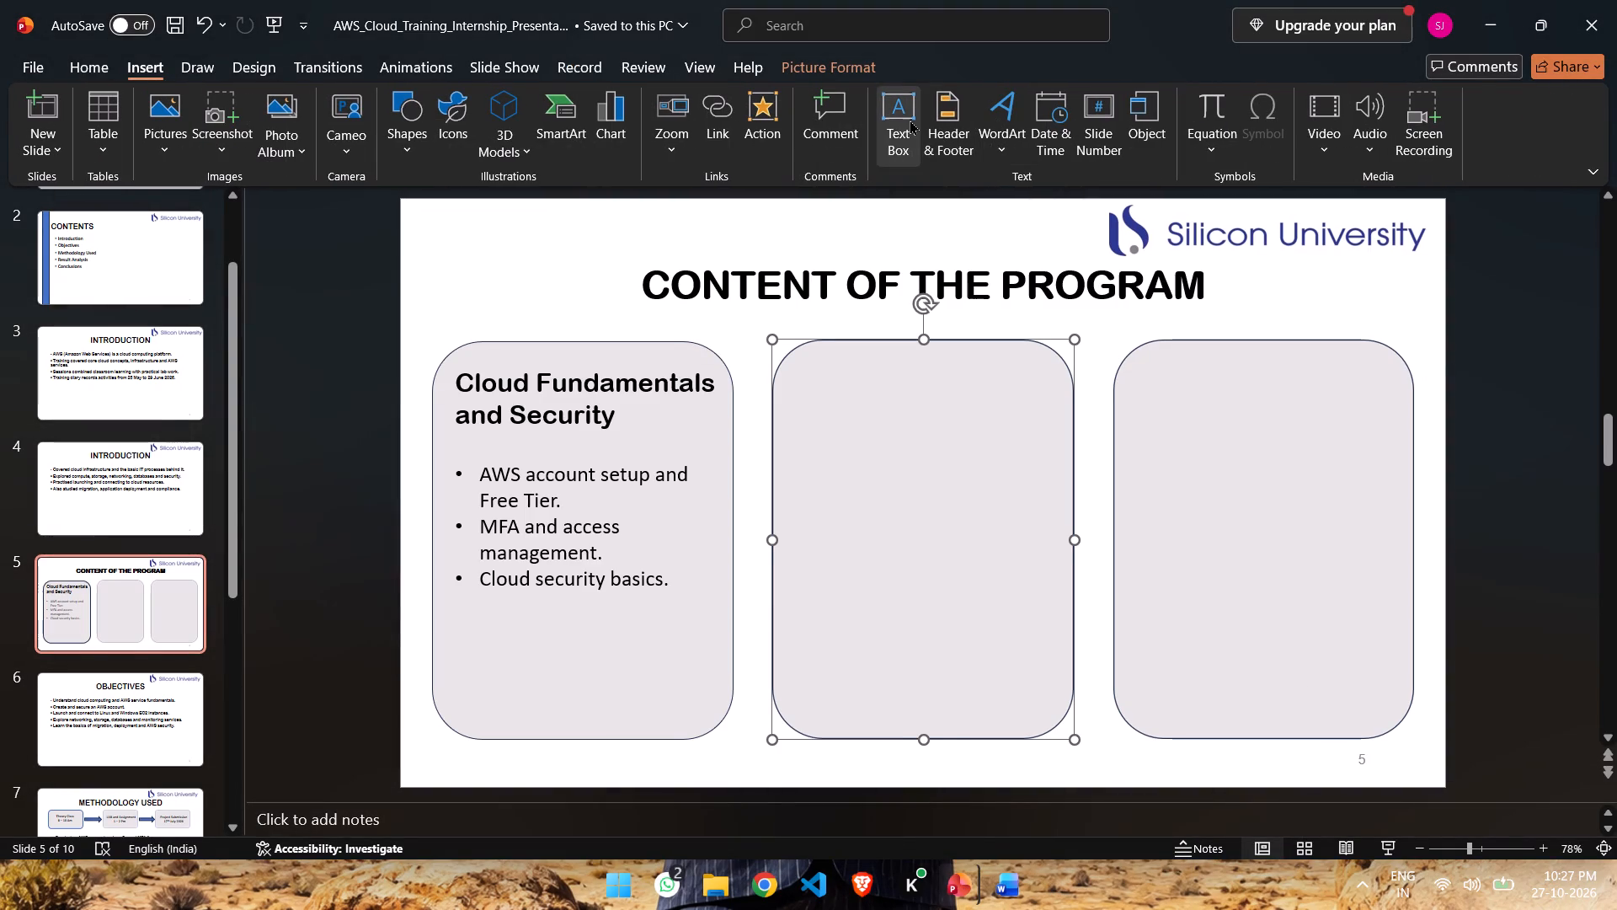
{"action": "left_click", "coordinate": [907, 120]}
{"action": "left_click_drag", "start_coordinate": [801, 387], "coordinate": [839, 421]}
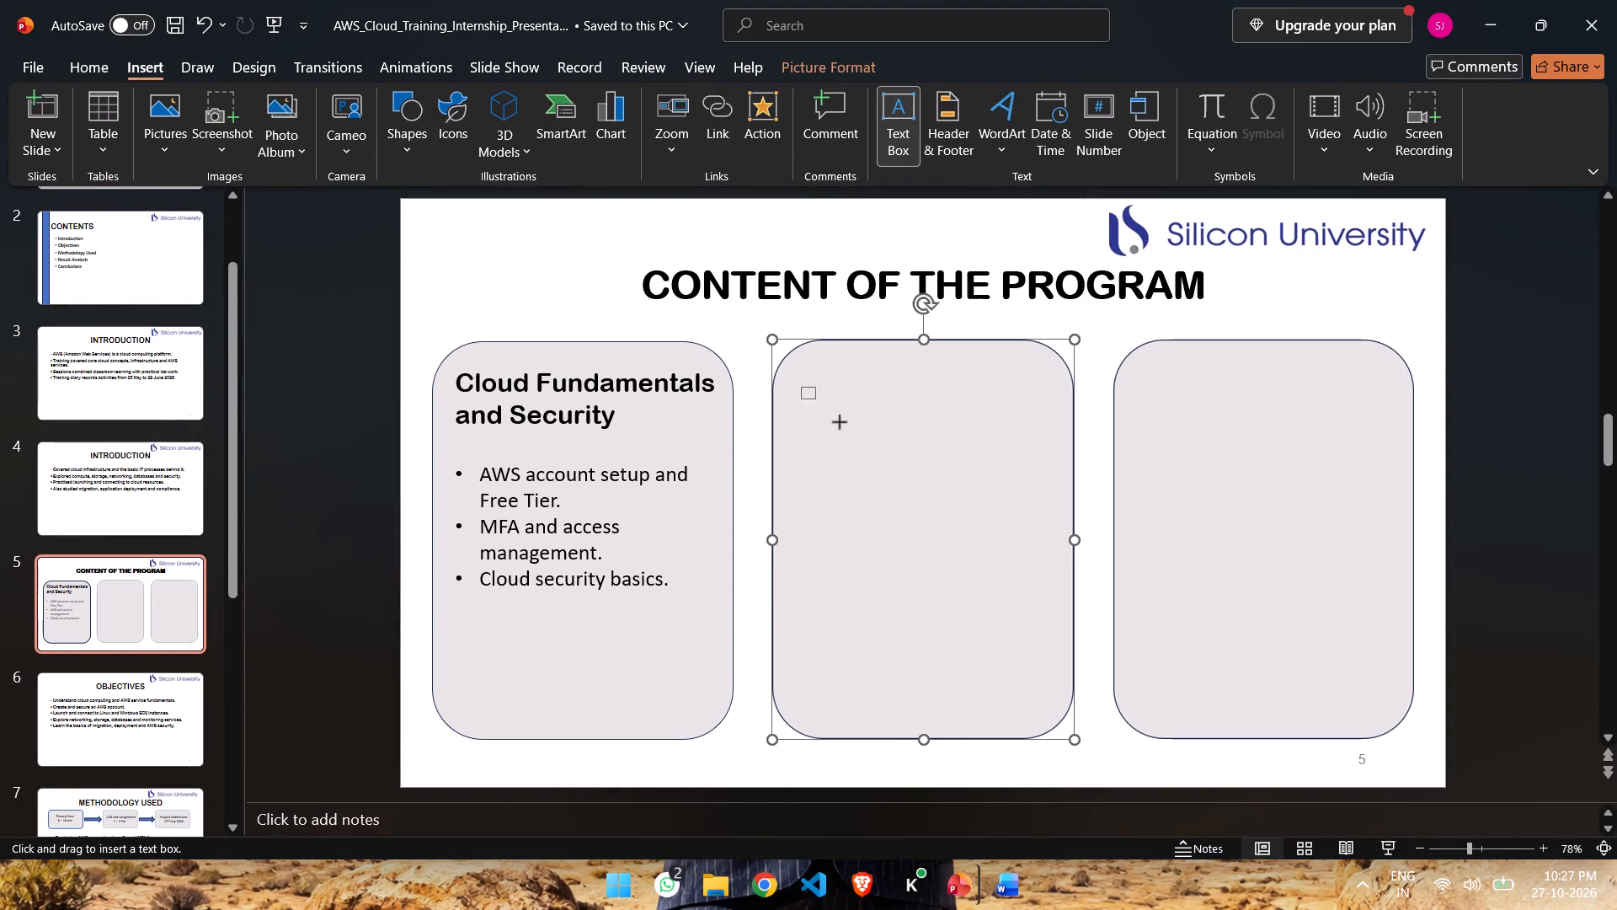
{"action": "left_click_drag", "start_coordinate": [839, 421], "coordinate": [1049, 700]}
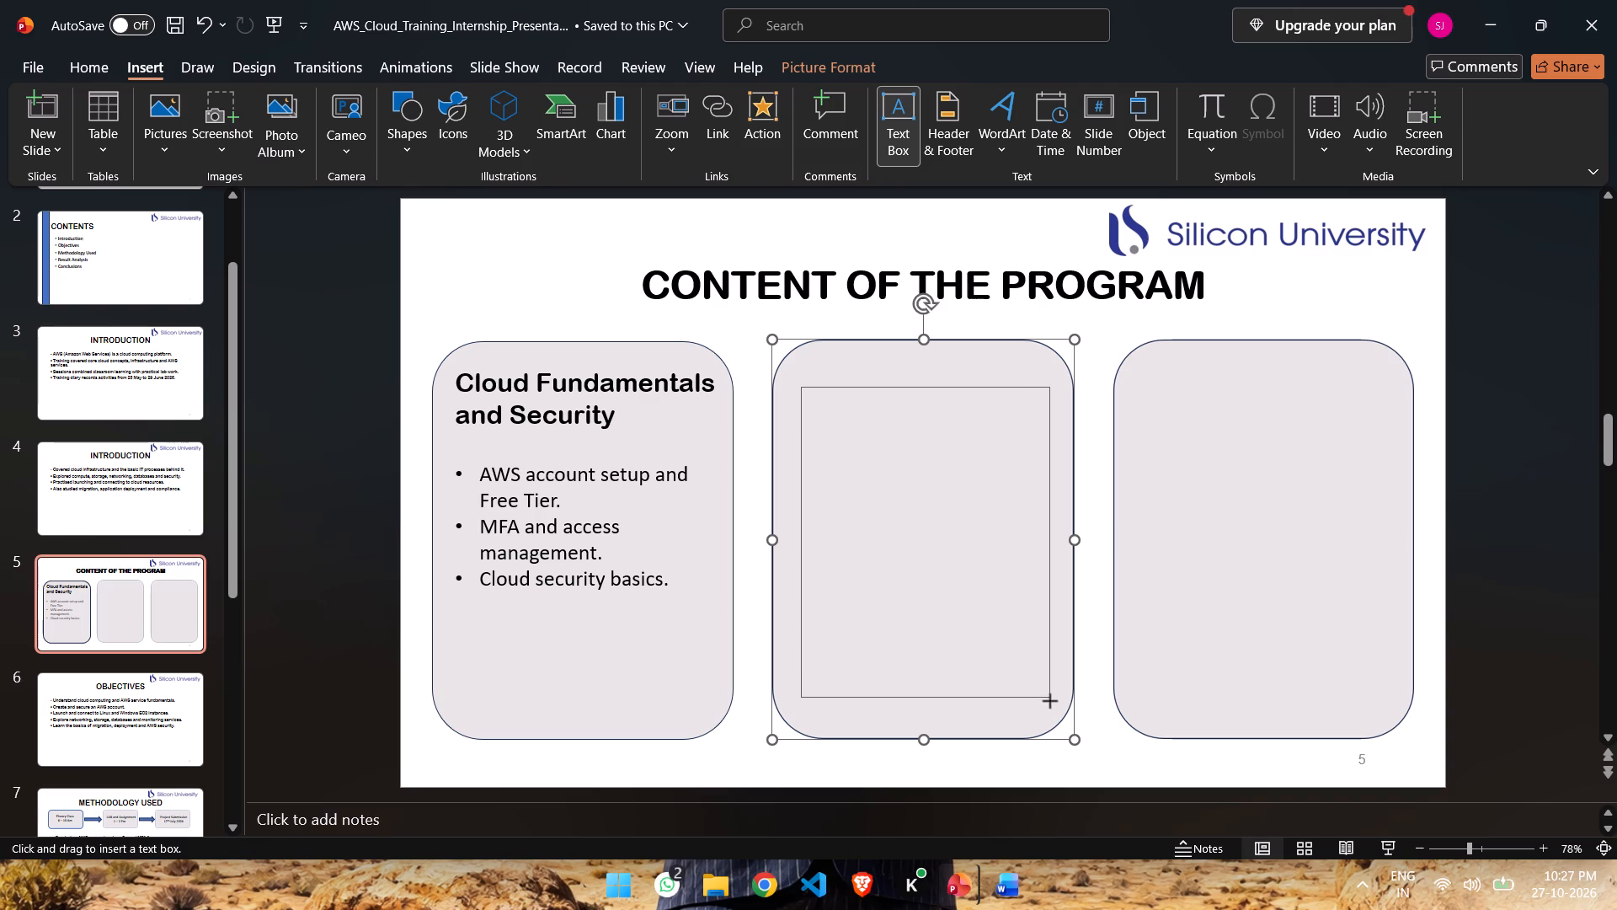
{"action": "left_click_drag", "start_coordinate": [1049, 700], "coordinate": [1049, 707]}
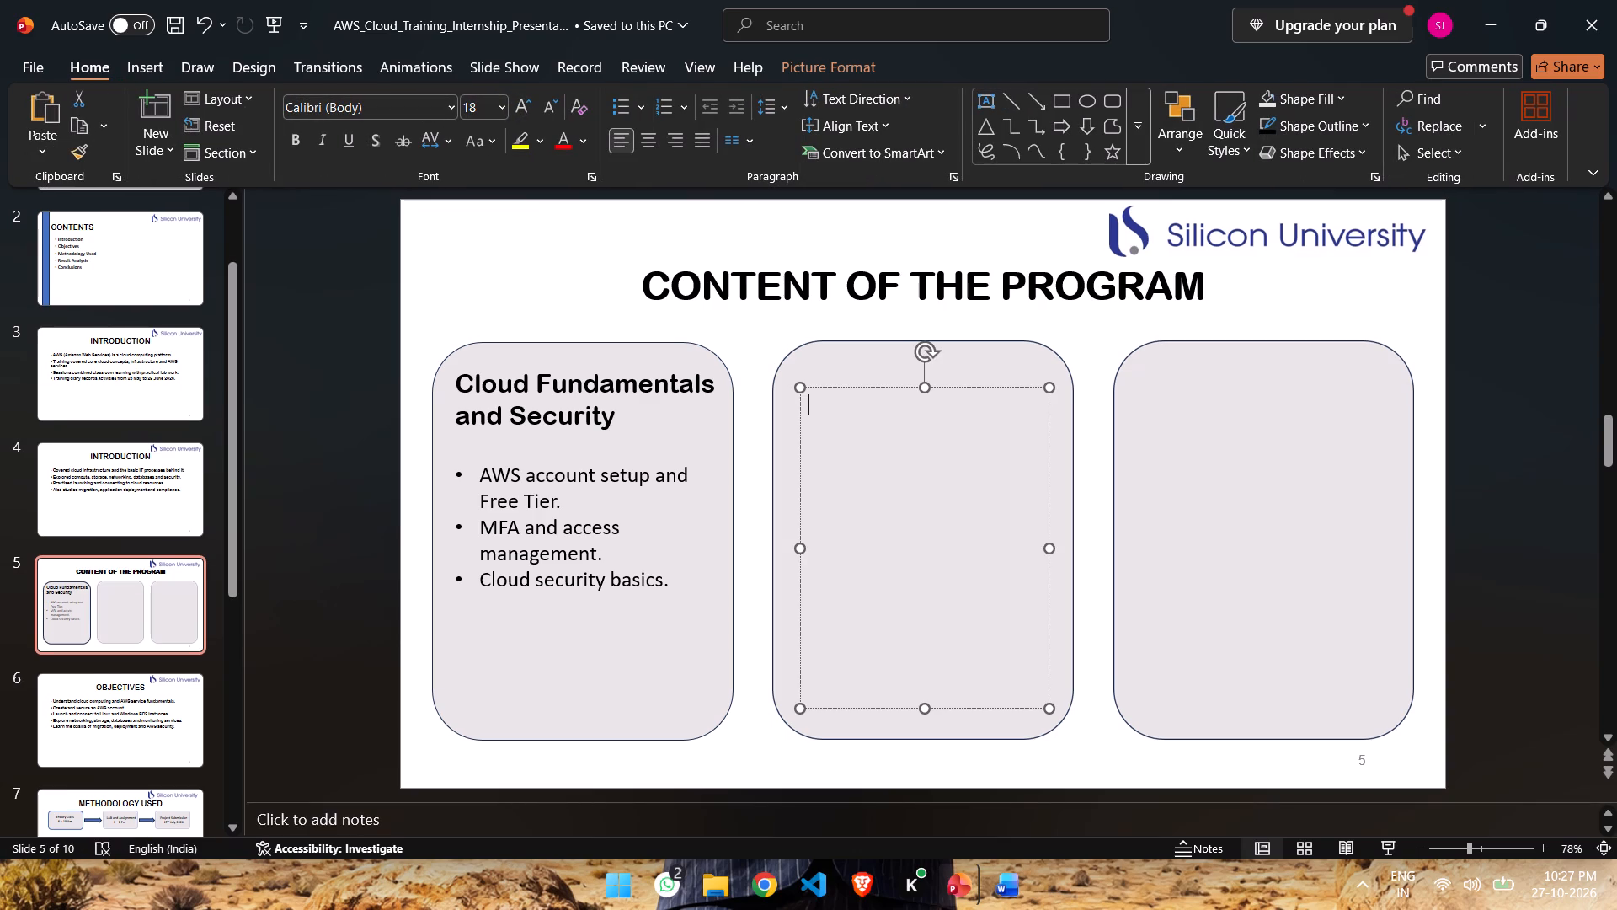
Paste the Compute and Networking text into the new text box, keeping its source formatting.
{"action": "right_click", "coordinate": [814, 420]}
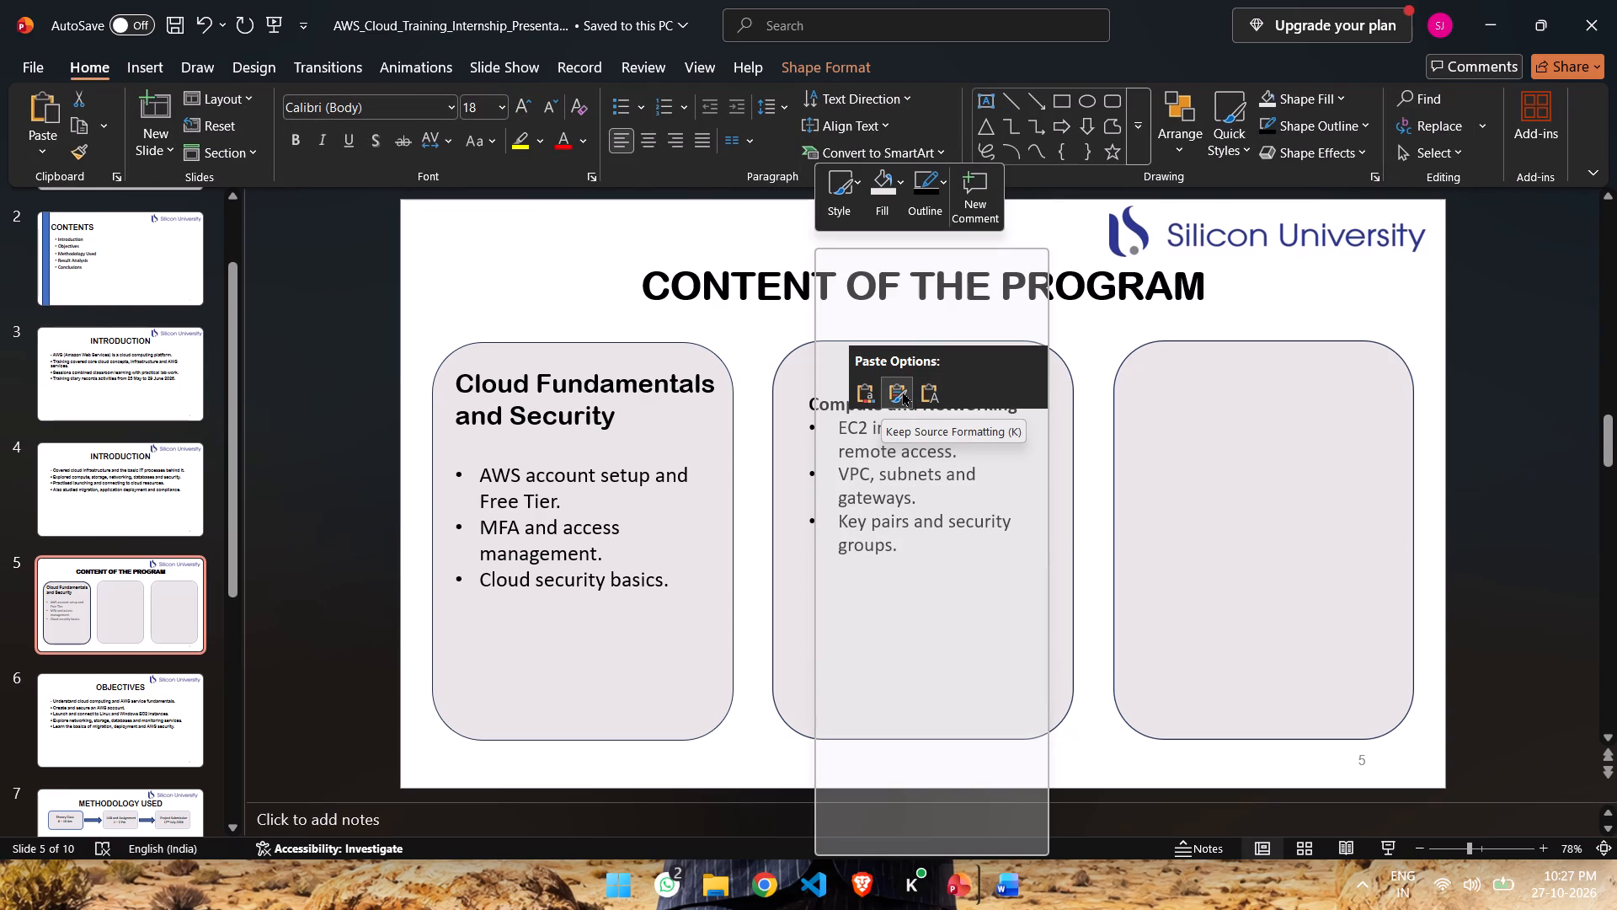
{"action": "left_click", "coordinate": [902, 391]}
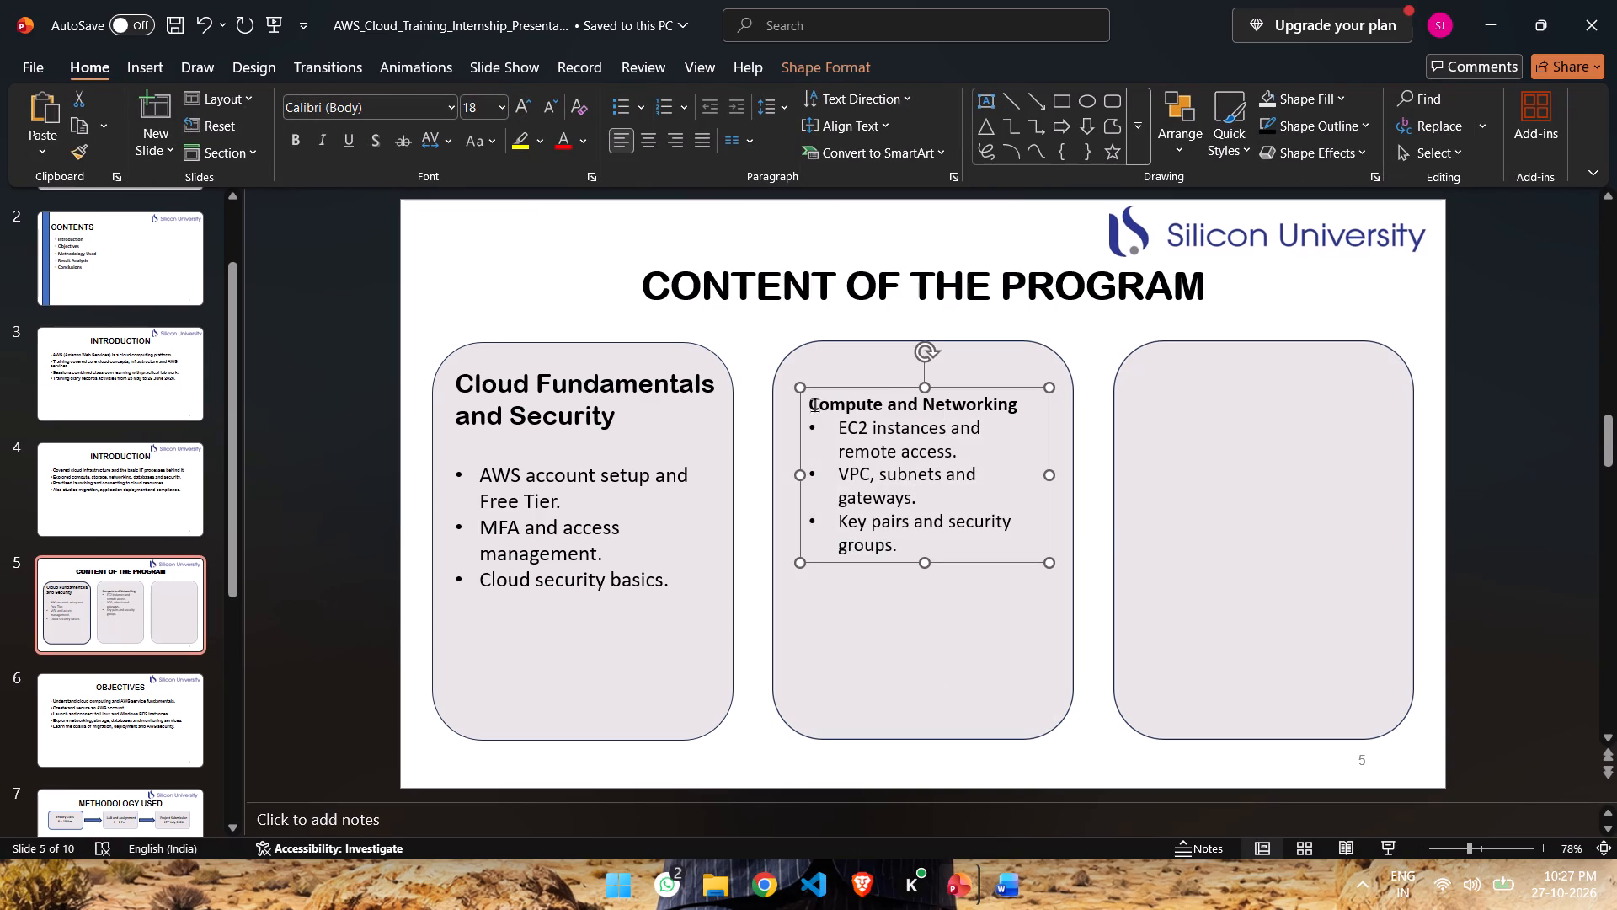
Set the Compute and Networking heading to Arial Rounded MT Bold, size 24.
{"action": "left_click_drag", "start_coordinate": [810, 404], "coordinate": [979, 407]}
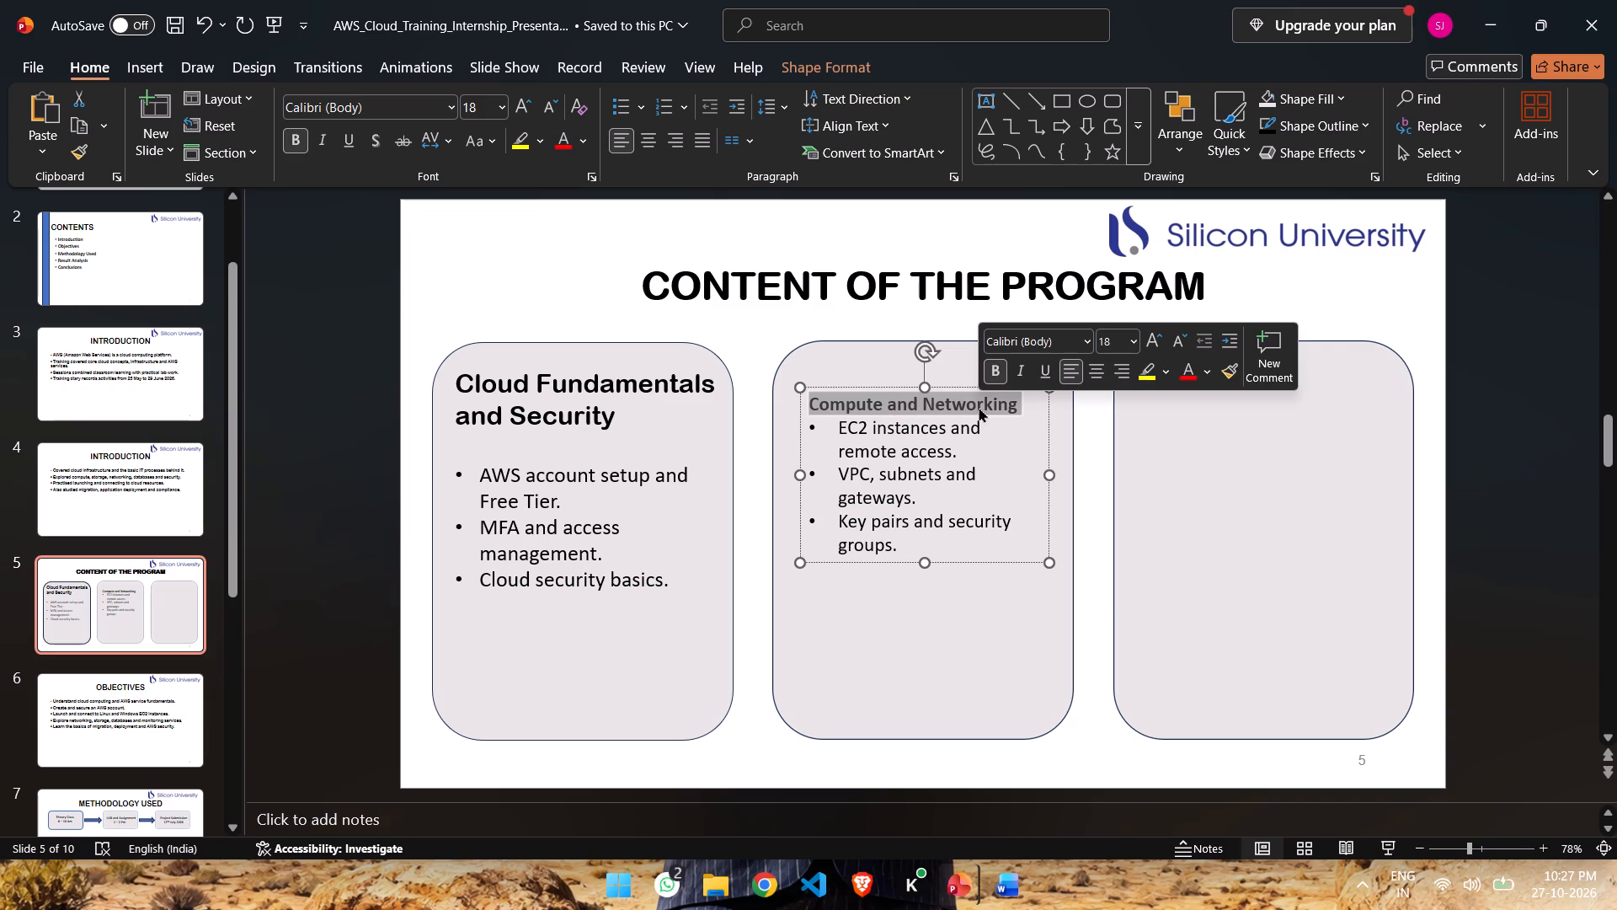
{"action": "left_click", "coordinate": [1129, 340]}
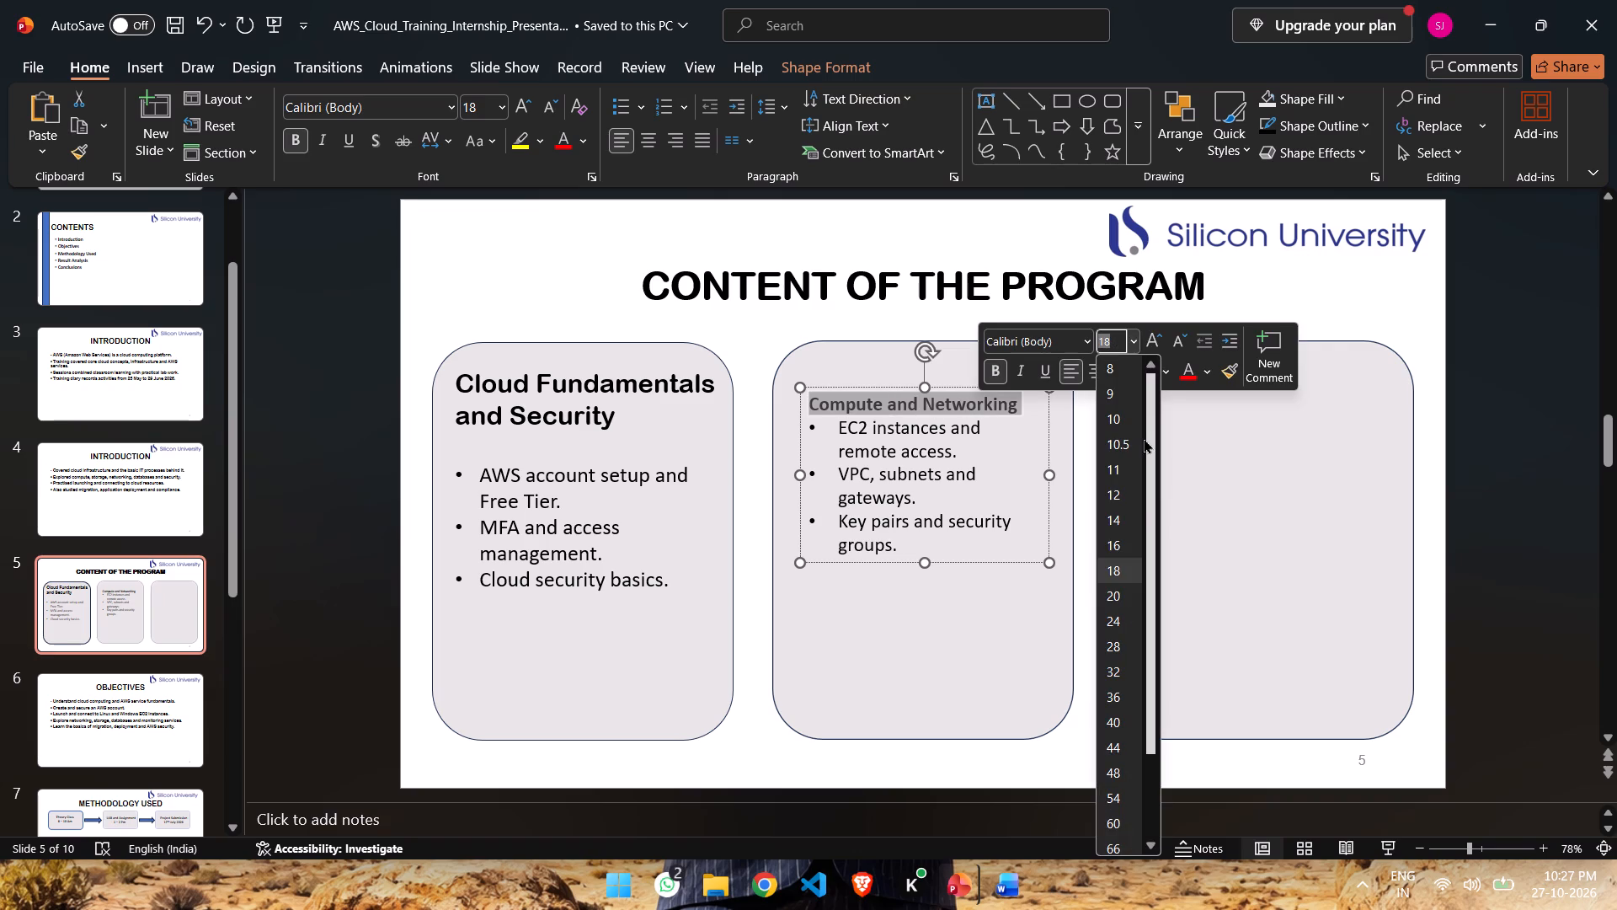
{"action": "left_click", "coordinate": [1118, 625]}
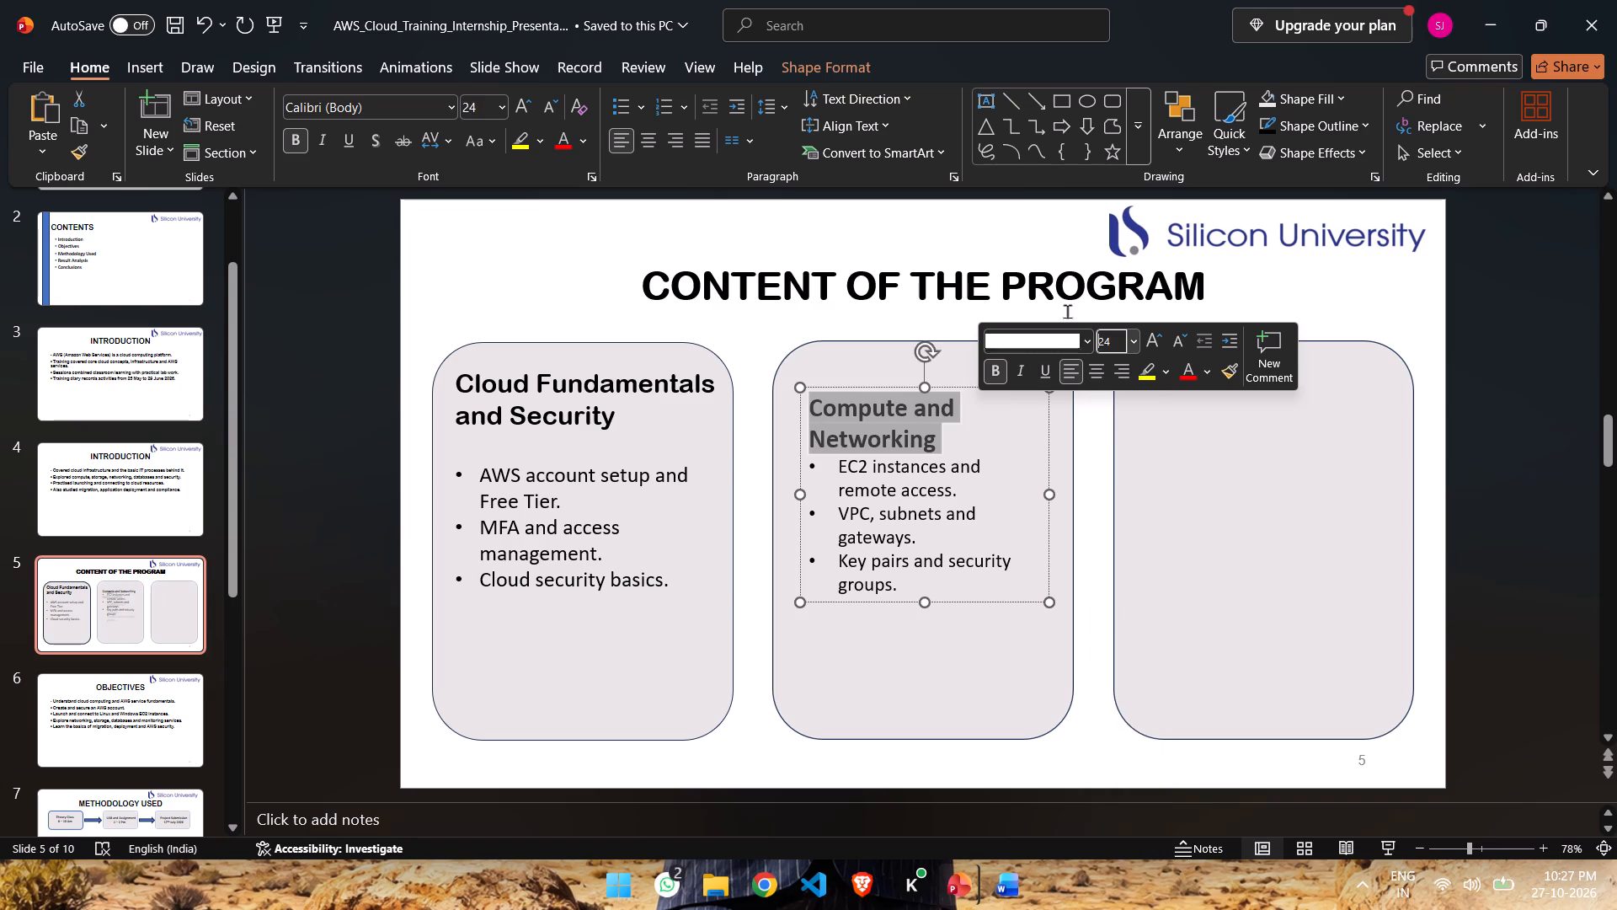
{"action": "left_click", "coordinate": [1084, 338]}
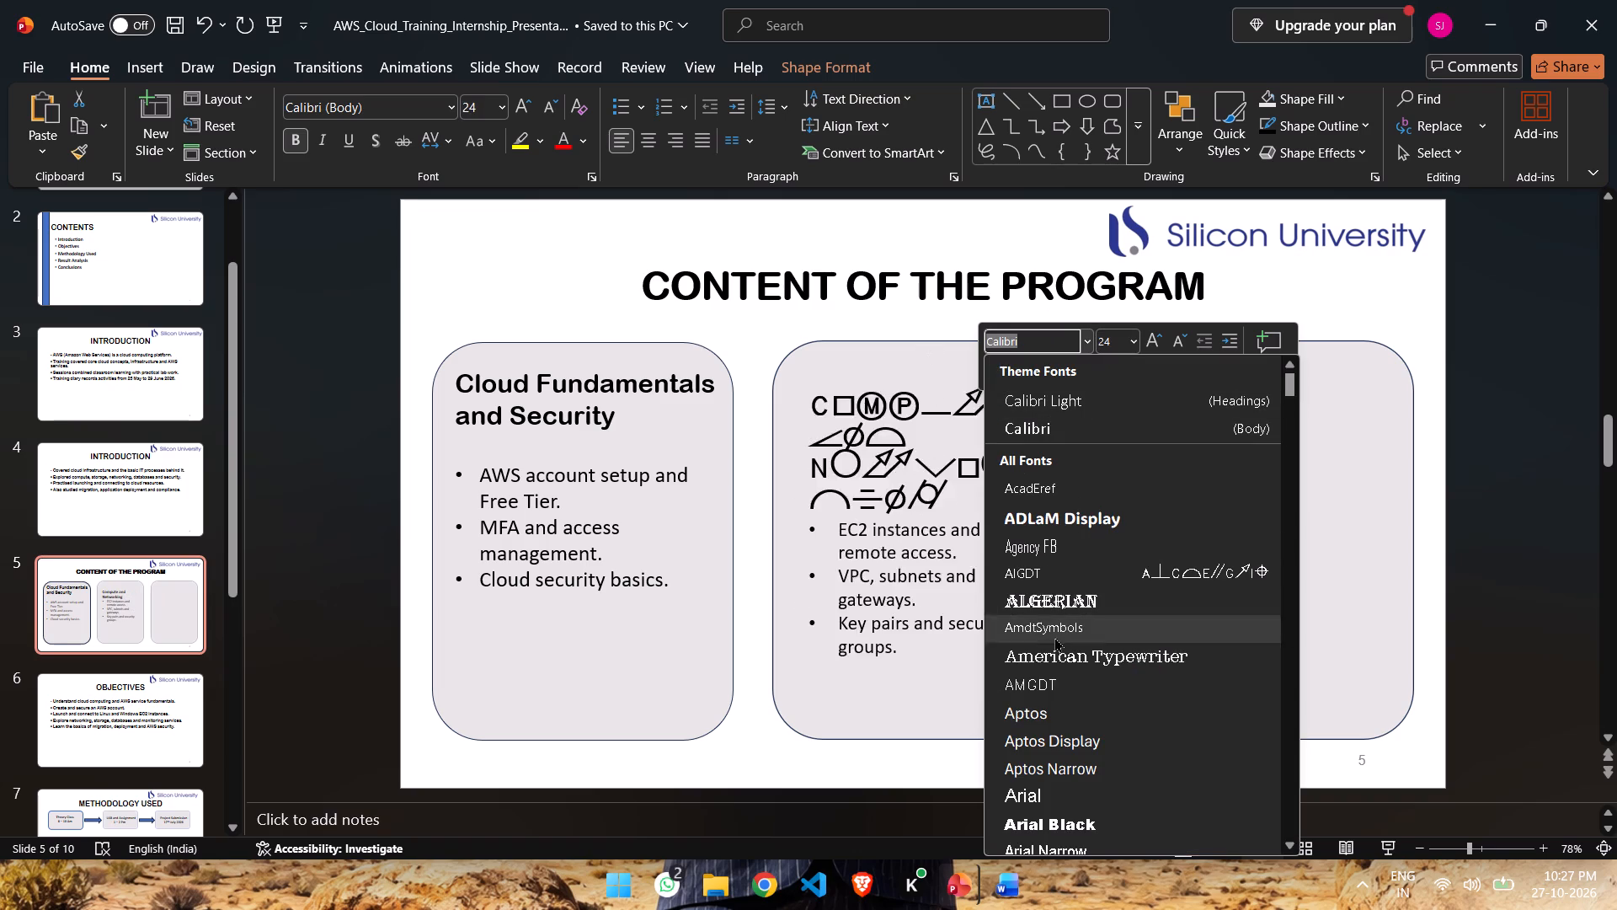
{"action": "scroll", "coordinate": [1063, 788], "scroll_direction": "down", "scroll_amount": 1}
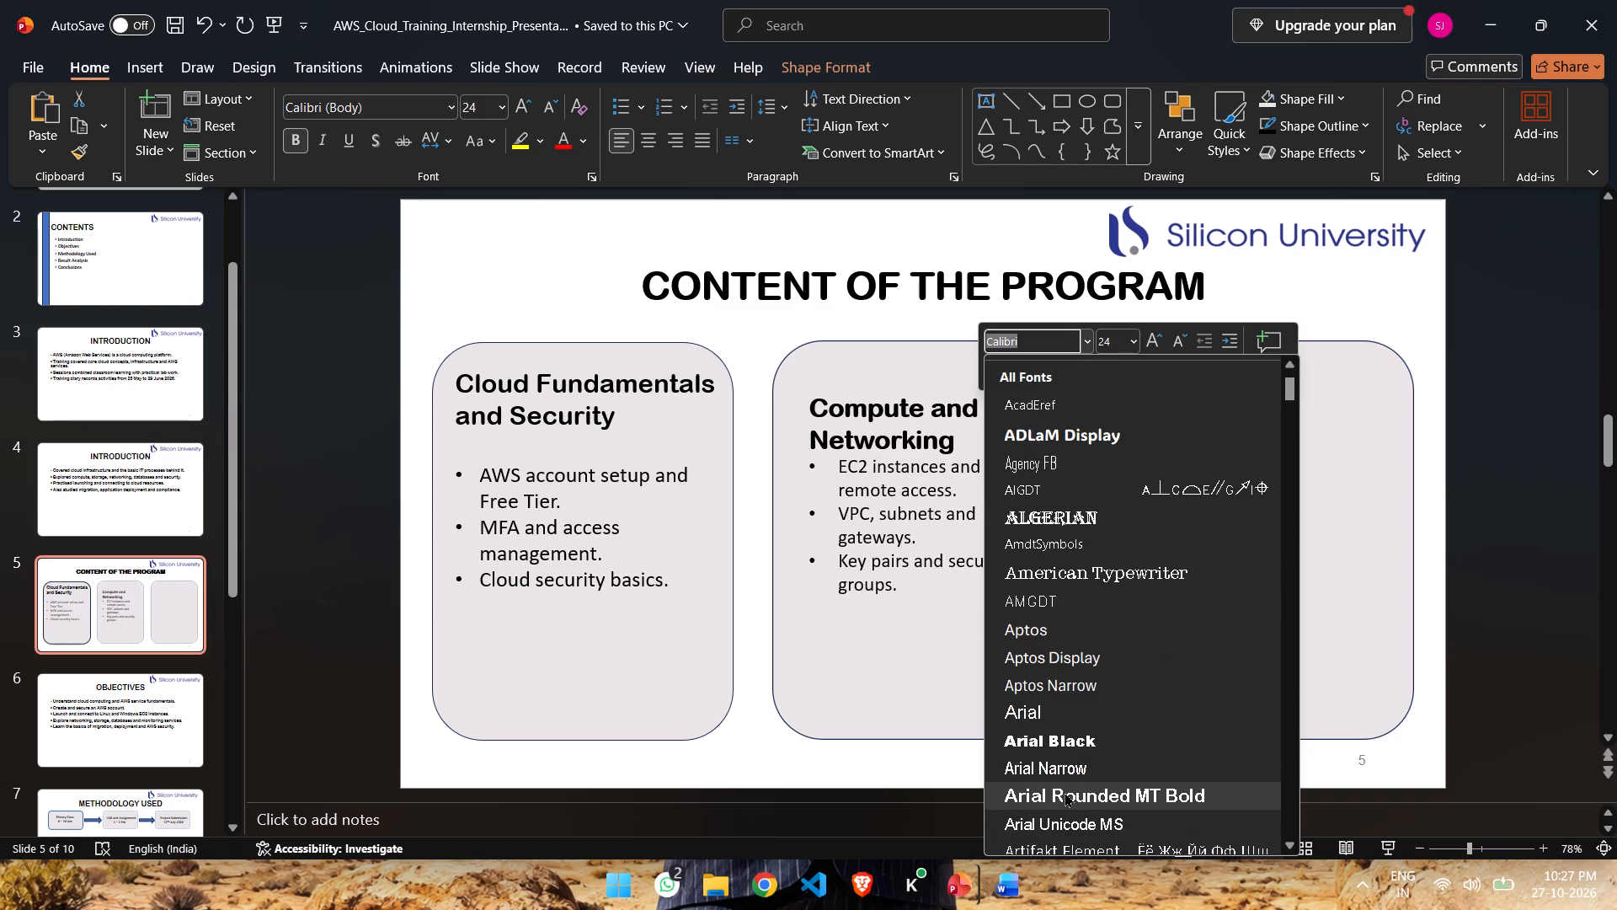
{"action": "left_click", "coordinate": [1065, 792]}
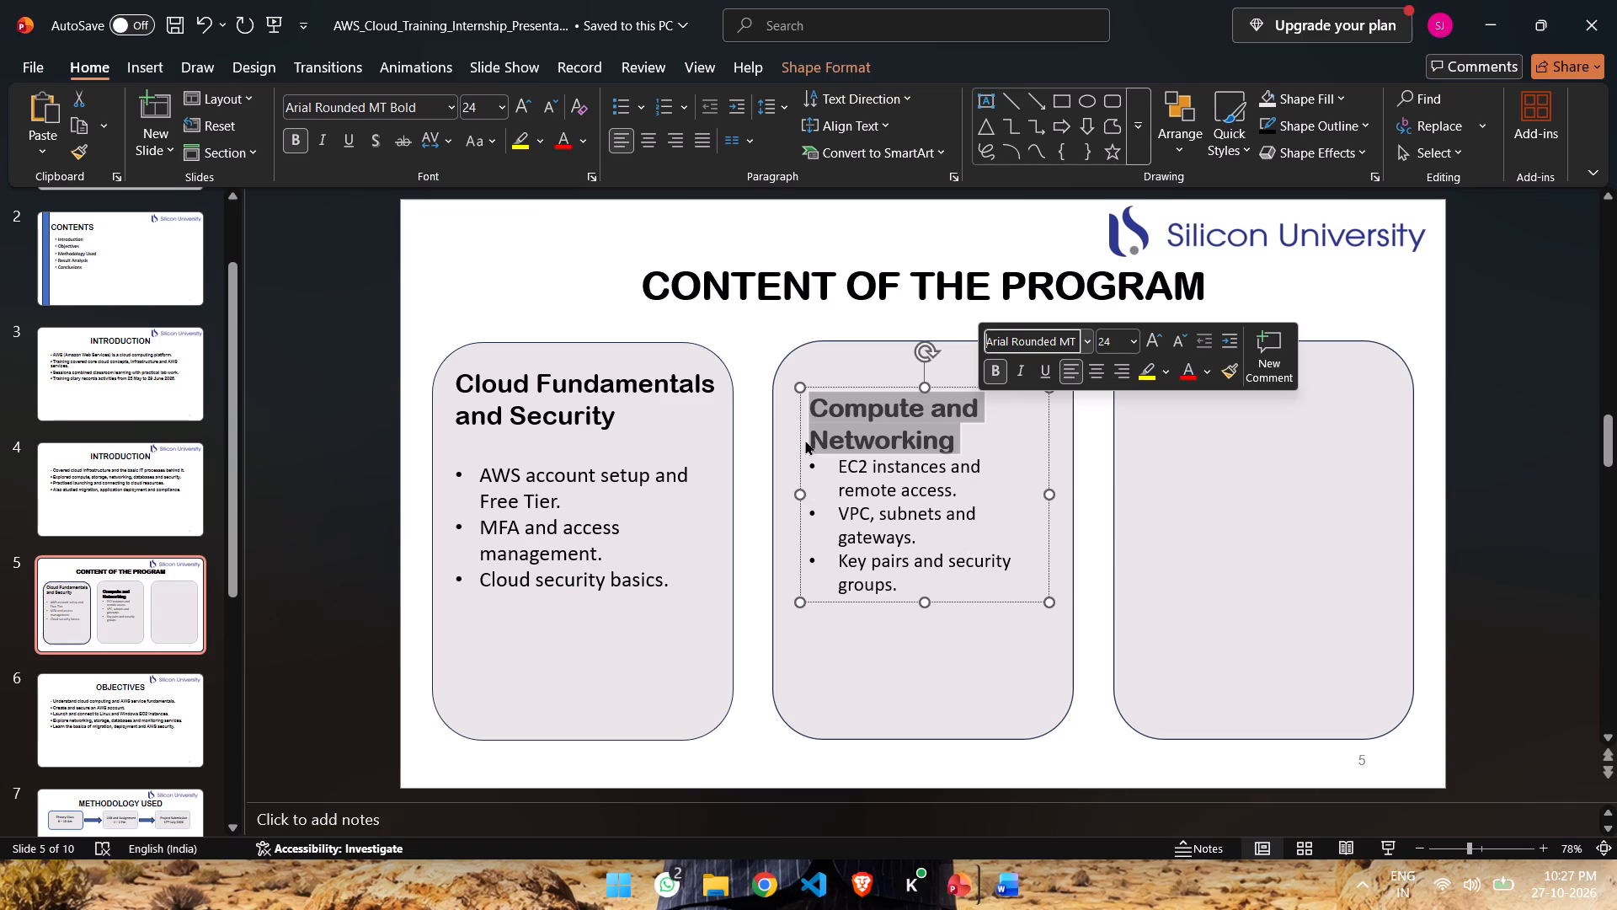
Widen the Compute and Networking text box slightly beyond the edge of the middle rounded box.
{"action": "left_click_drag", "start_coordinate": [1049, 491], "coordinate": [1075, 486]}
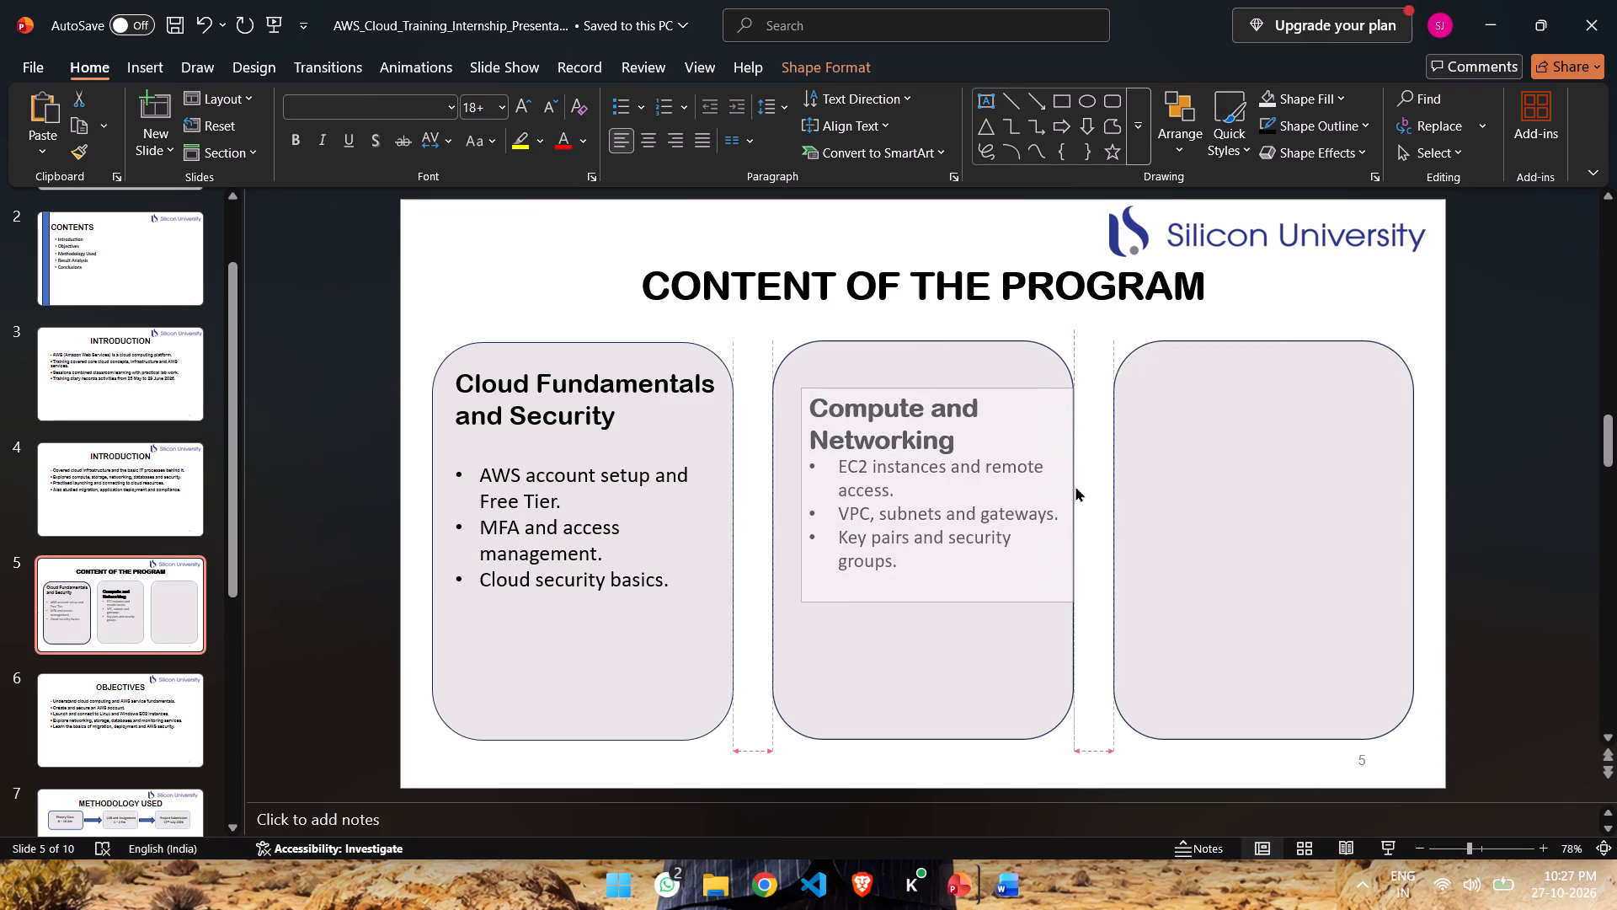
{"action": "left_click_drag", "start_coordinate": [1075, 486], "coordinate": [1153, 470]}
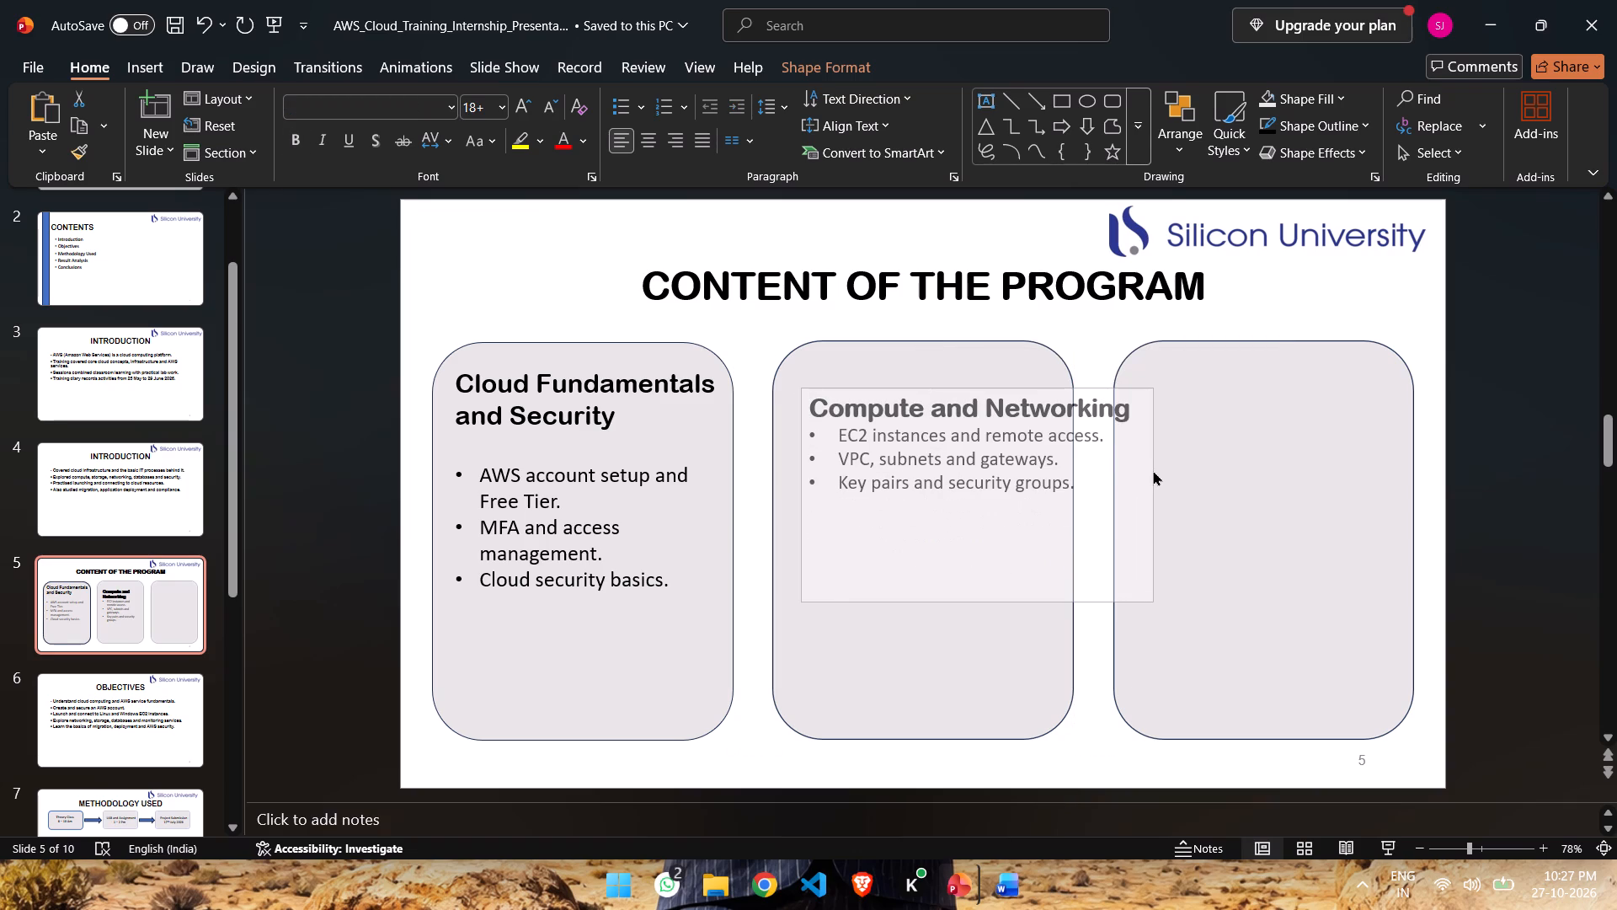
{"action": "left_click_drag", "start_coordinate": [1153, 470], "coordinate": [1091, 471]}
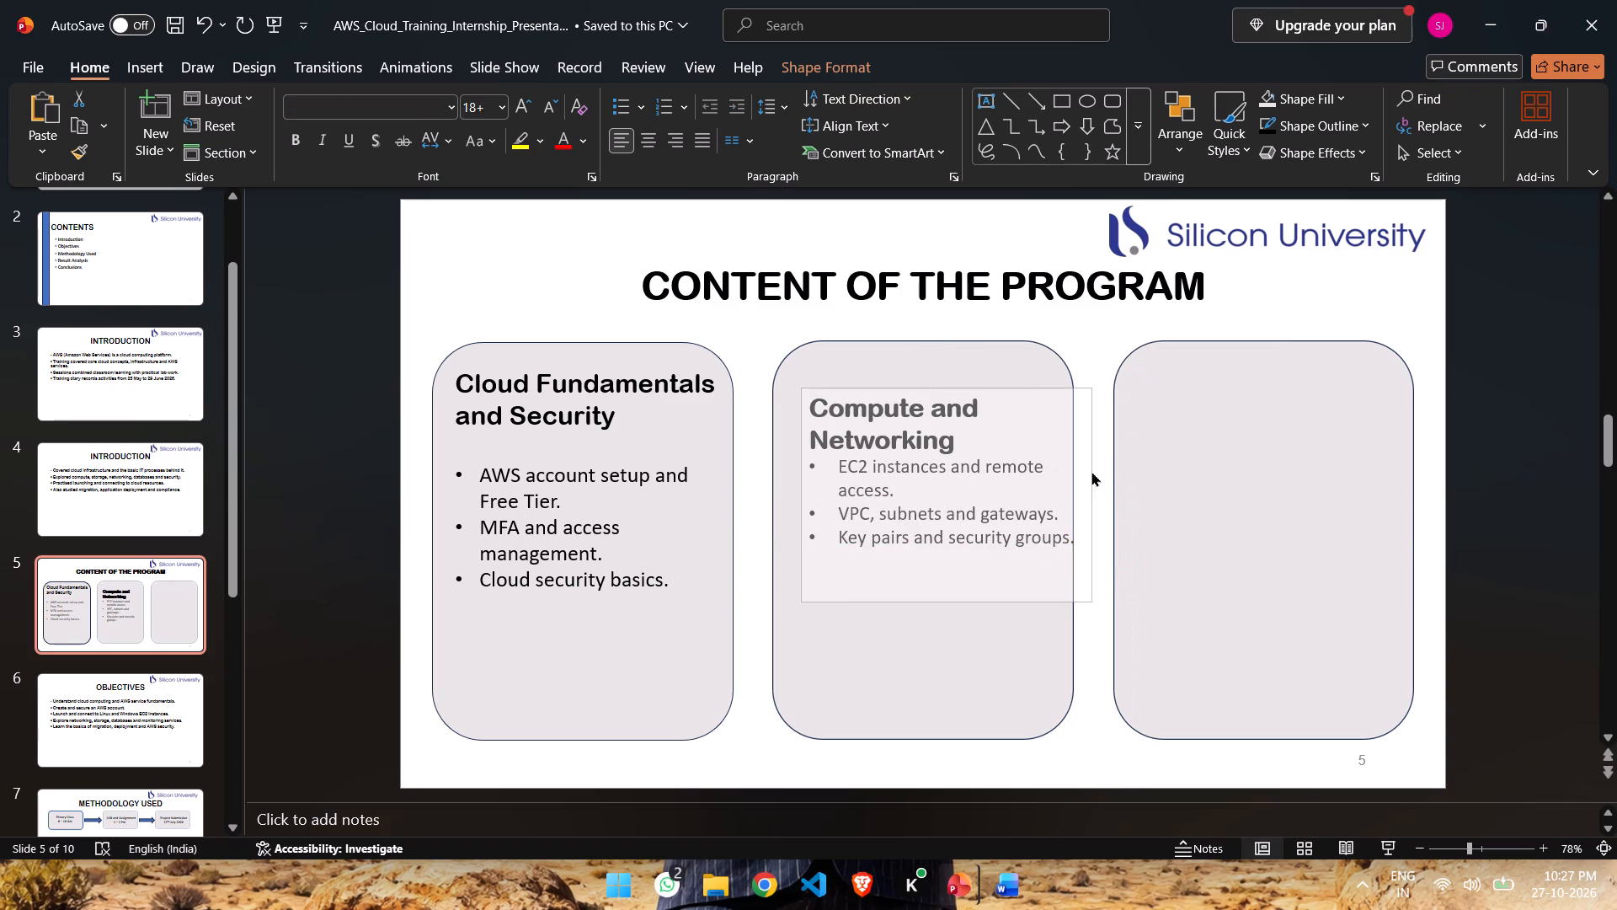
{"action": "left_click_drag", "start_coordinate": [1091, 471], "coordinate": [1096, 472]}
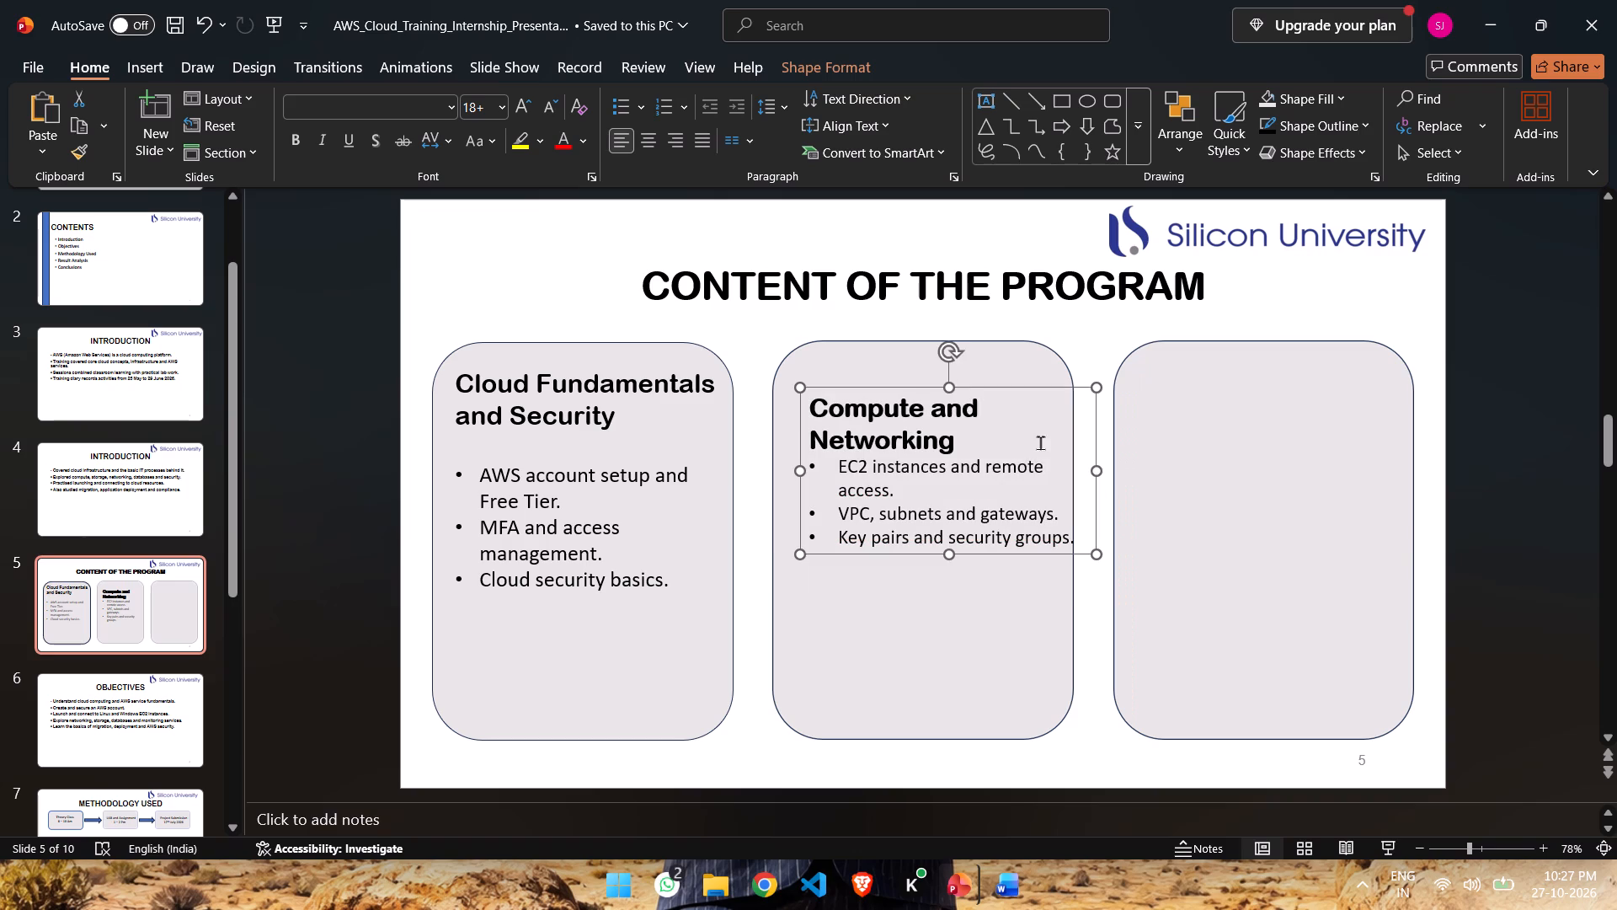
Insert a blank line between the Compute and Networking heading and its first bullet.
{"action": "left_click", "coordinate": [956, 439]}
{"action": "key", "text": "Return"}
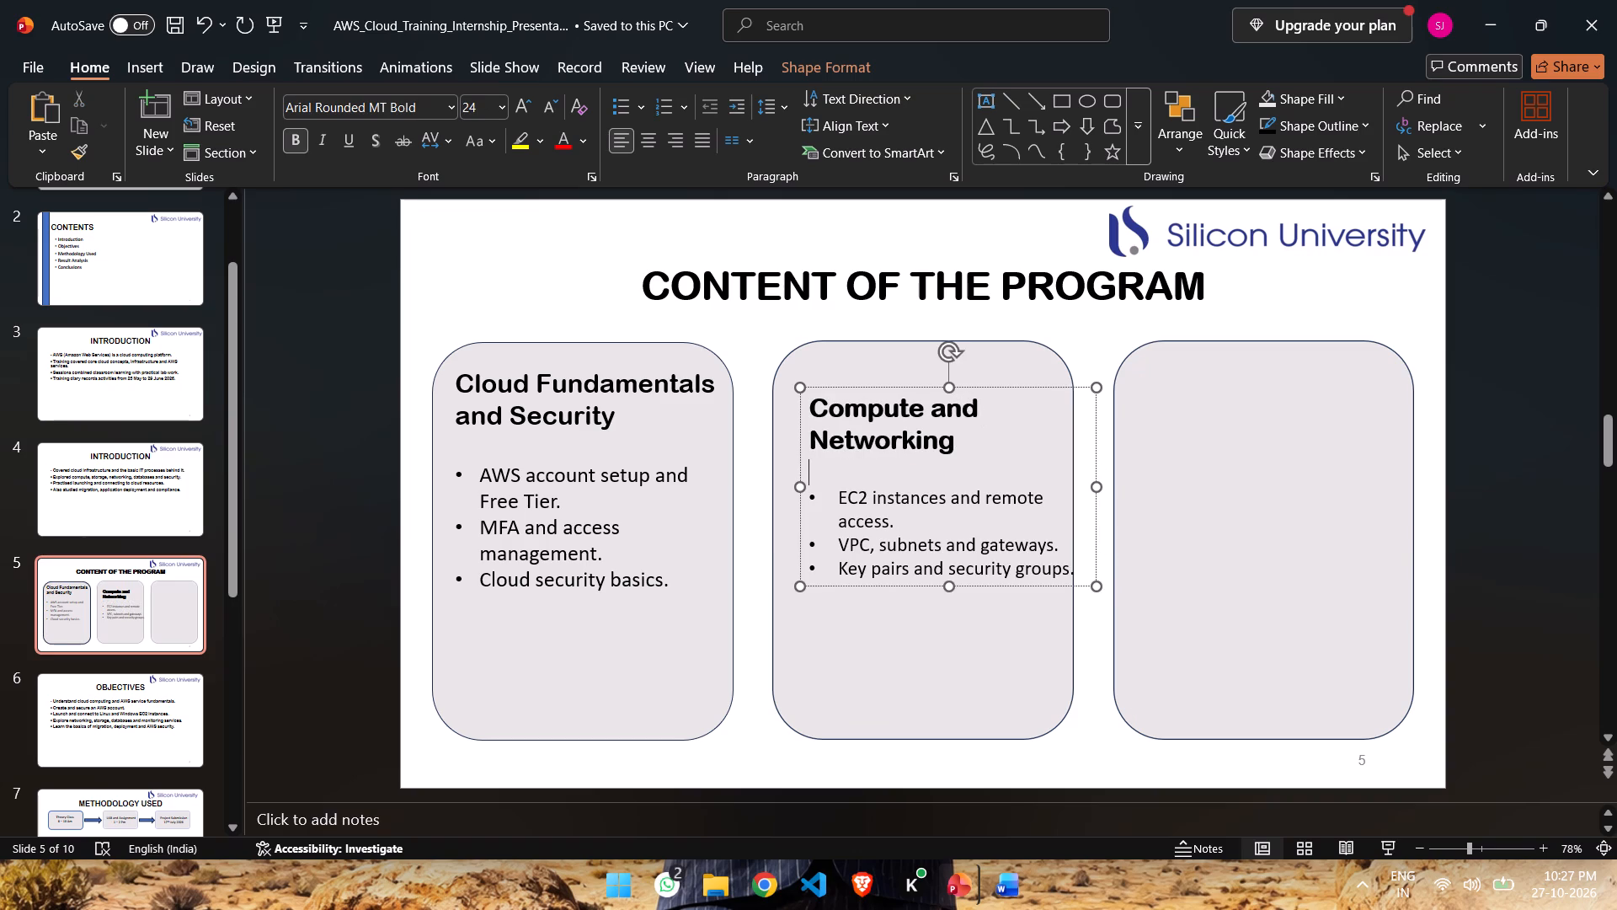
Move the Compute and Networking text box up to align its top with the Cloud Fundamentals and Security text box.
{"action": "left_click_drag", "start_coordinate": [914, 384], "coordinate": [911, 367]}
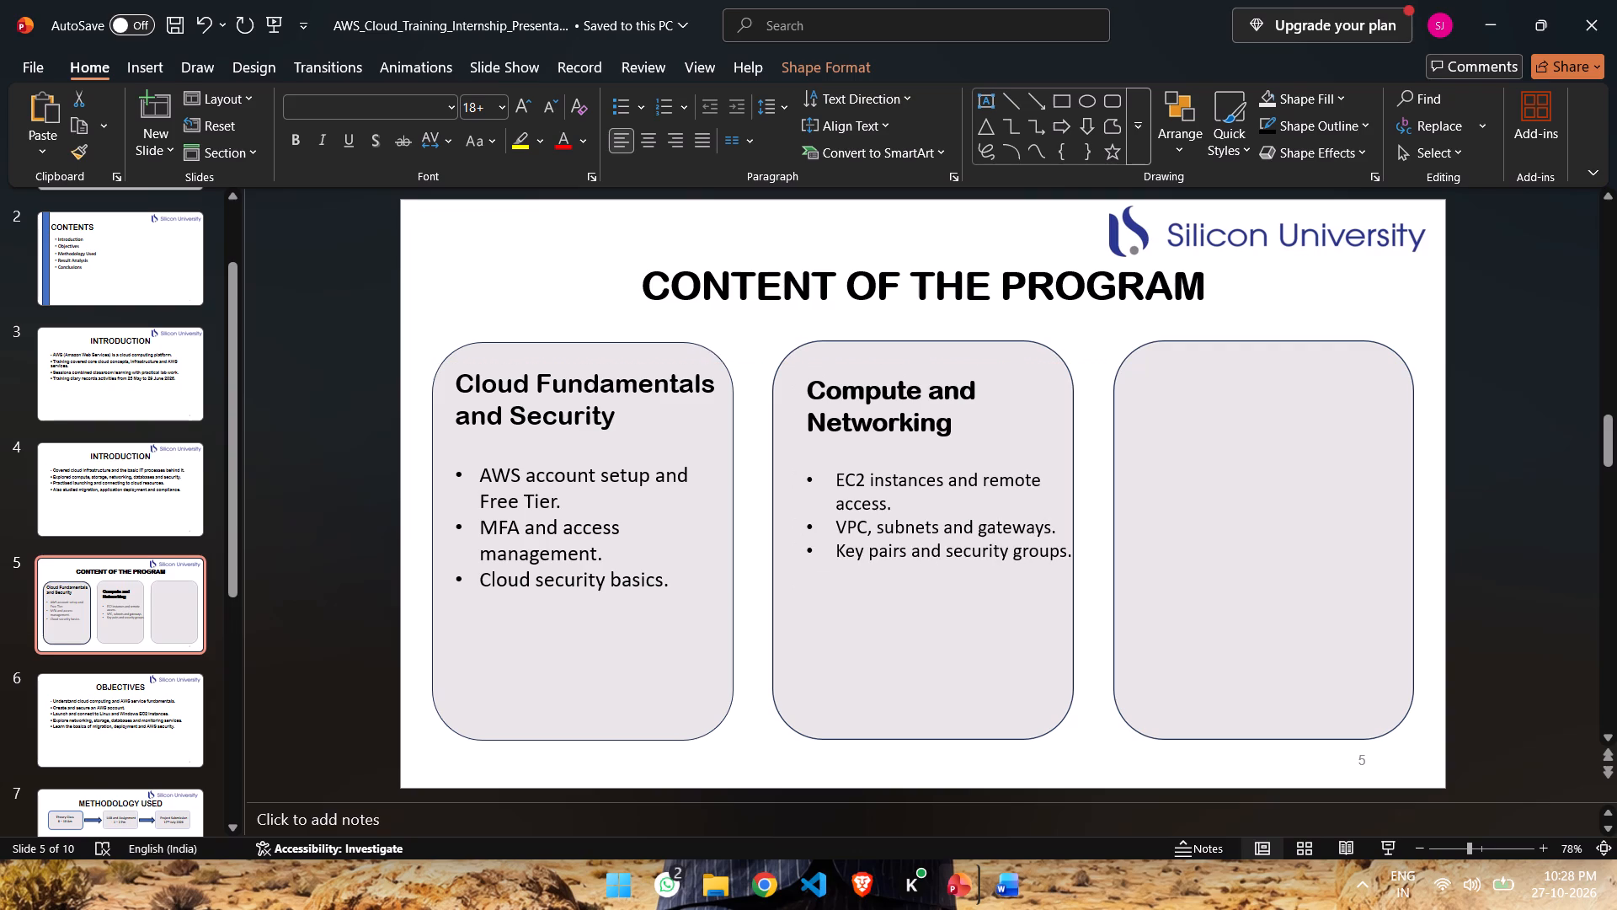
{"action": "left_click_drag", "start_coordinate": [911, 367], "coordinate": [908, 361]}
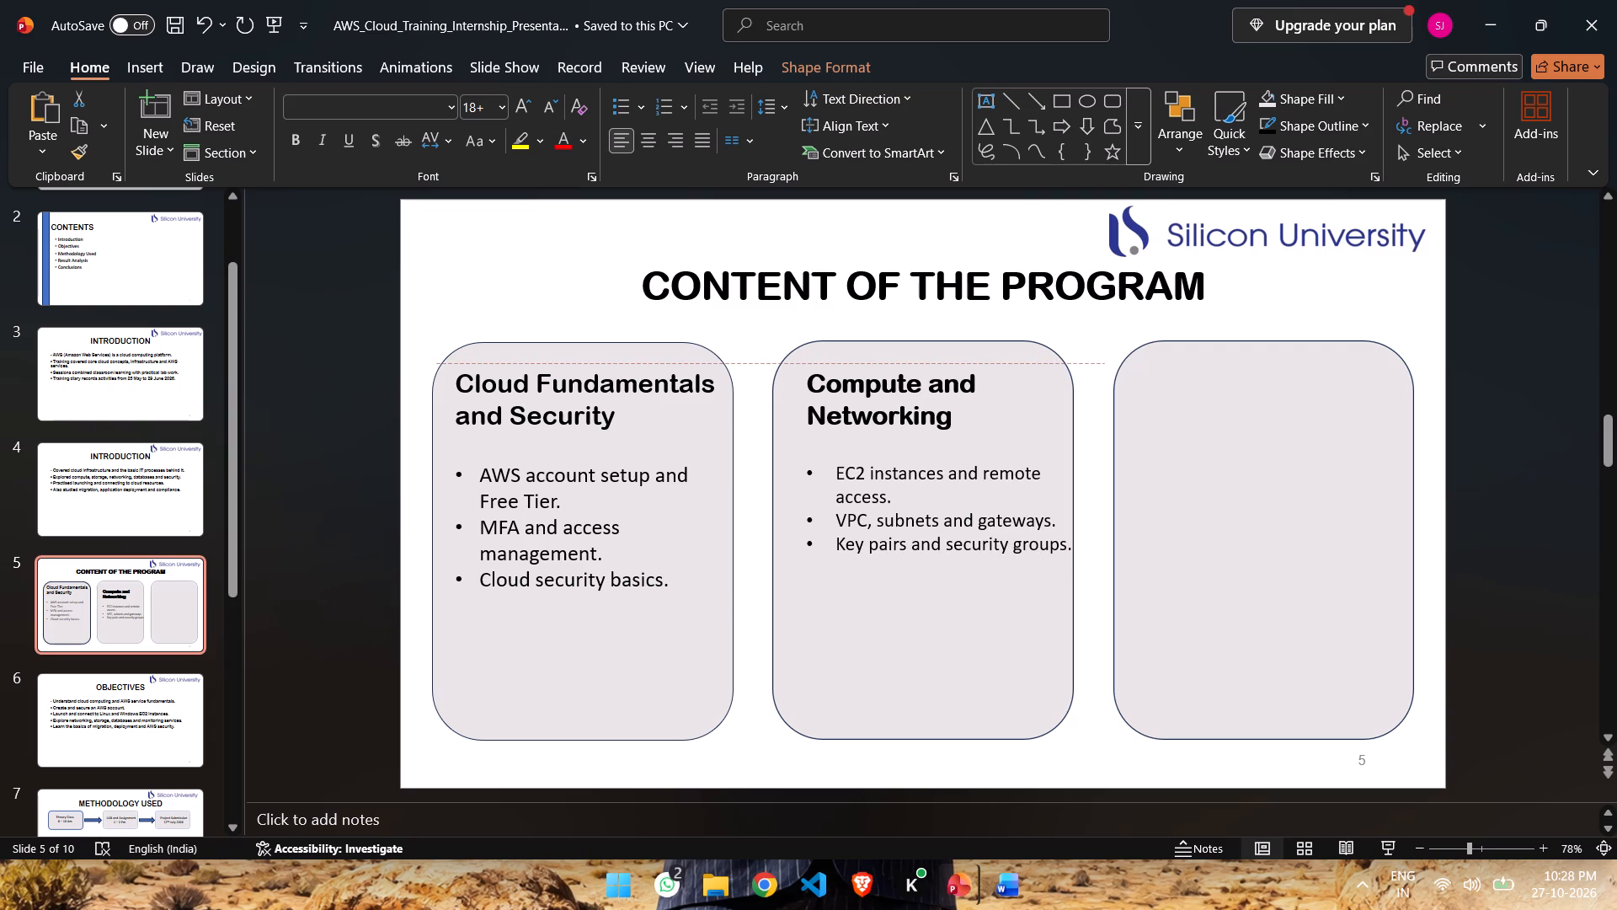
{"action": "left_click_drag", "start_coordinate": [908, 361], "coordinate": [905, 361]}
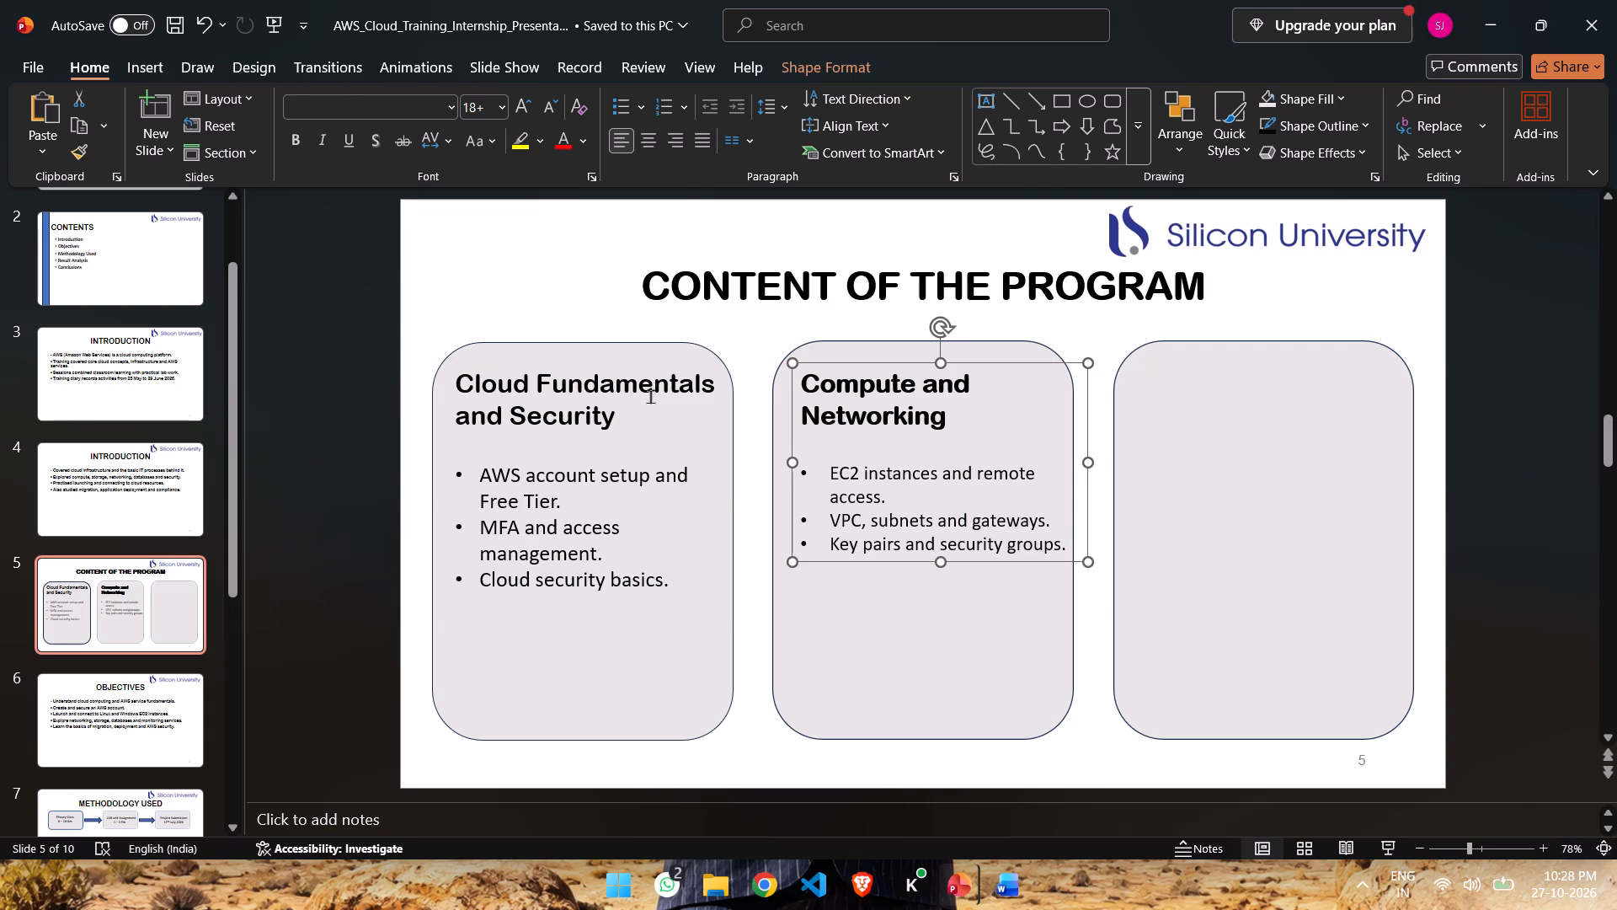
Compare the text formatting of the Cloud Fundamentals and Security heading with that of the Compute and Networking heading.
{"action": "left_click", "coordinate": [650, 396]}
{"action": "left_click_drag", "start_coordinate": [460, 380], "coordinate": [645, 447]}
{"action": "left_click", "coordinate": [974, 434]}
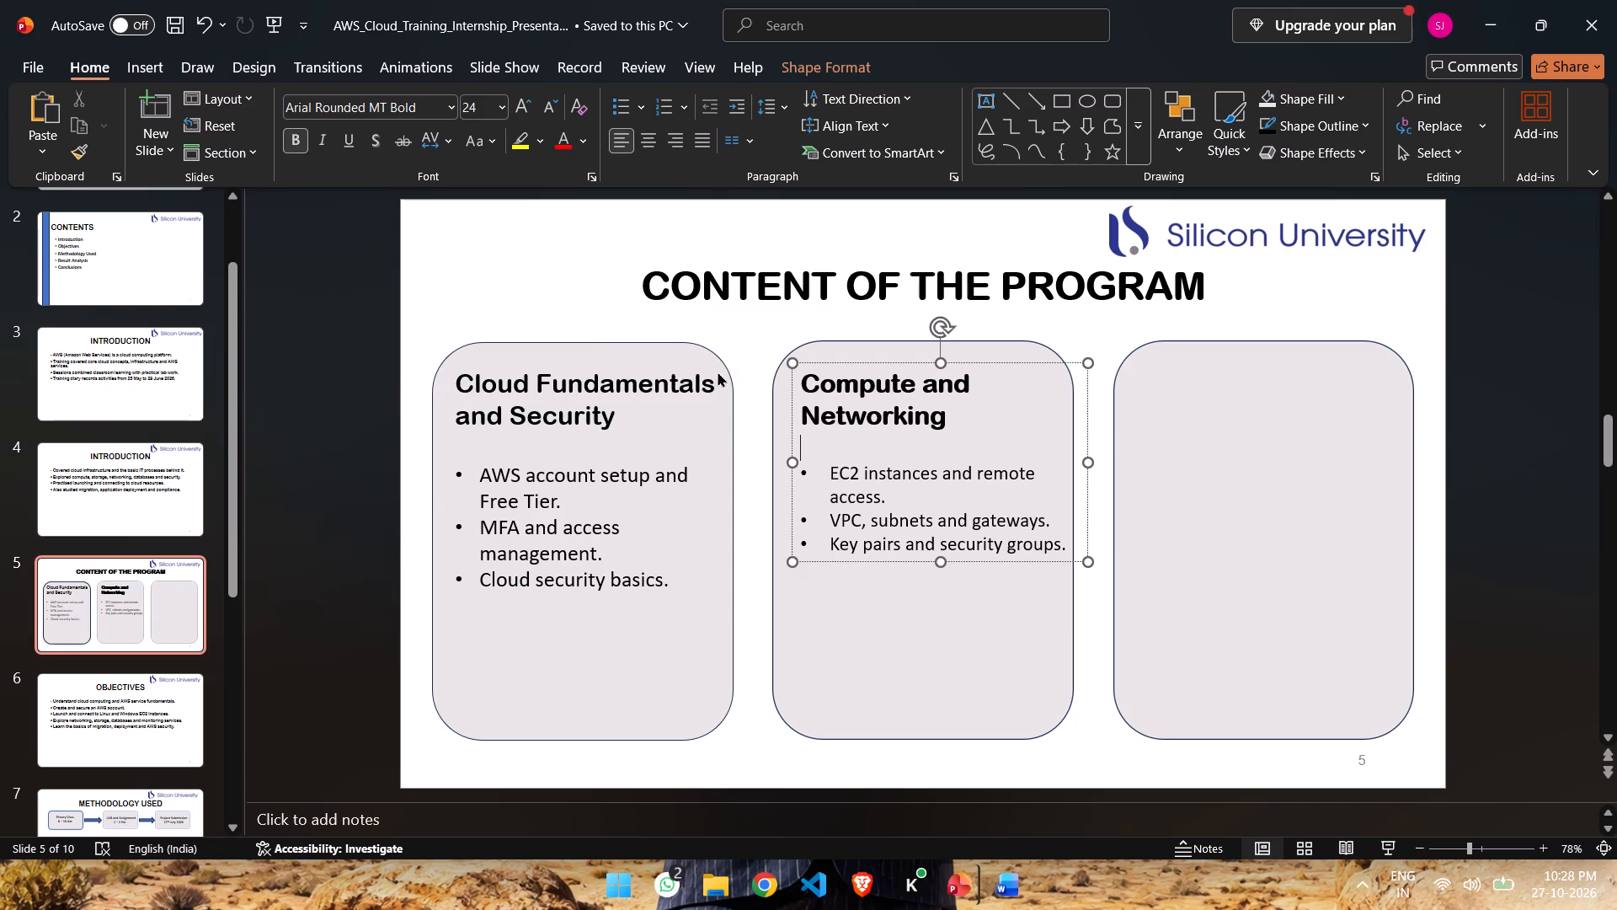
{"action": "left_click_drag", "start_coordinate": [803, 382], "coordinate": [936, 431]}
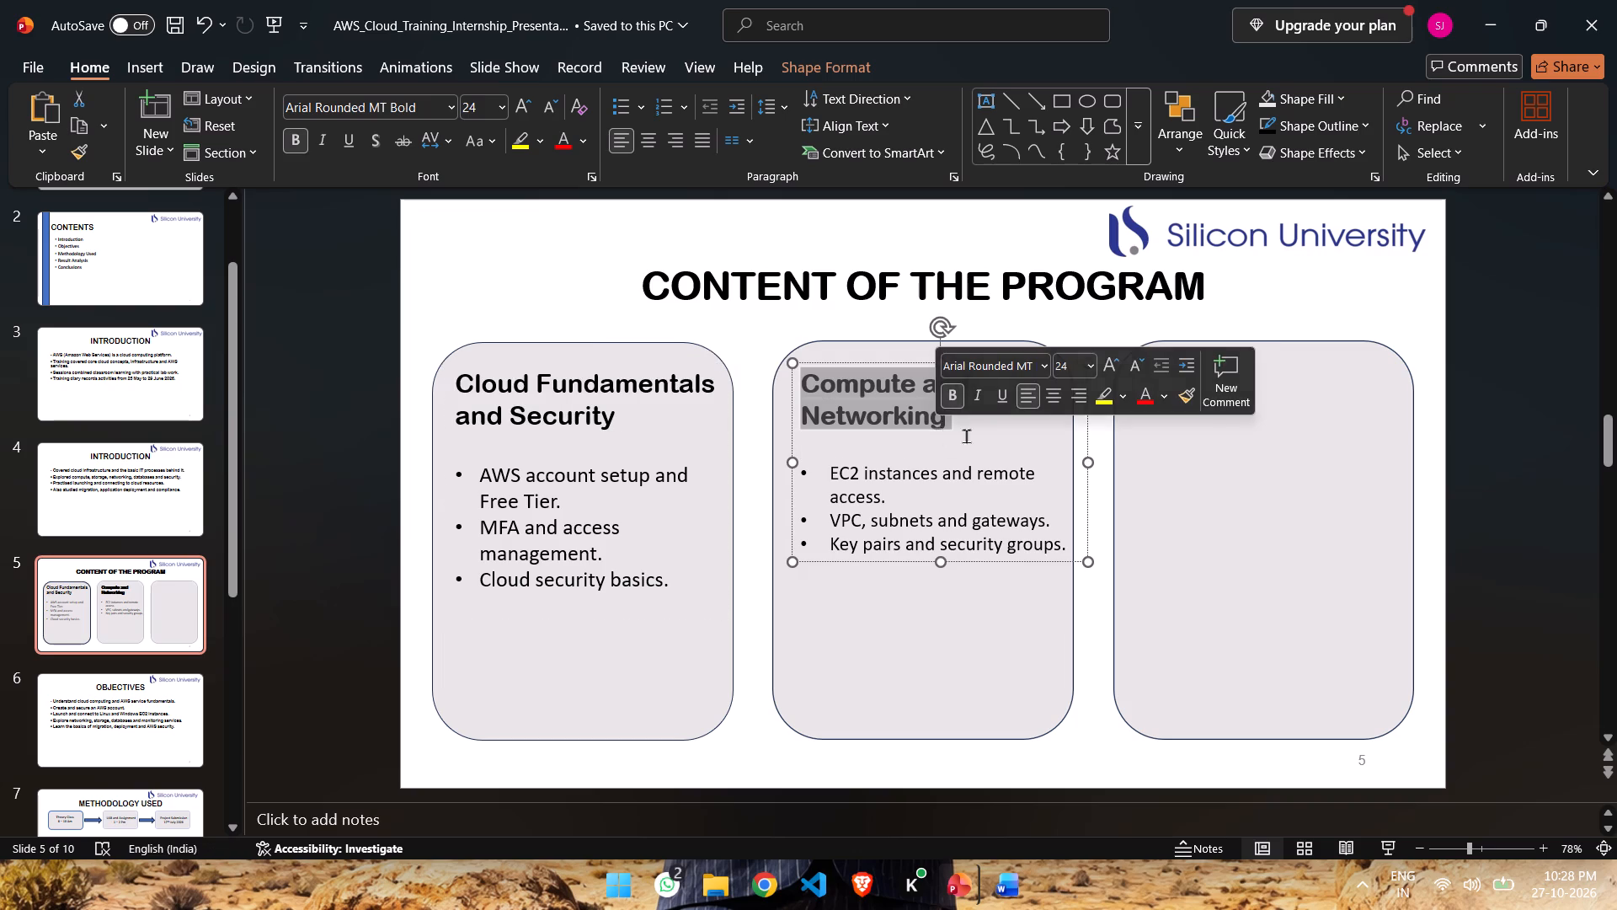
{"action": "left_click", "coordinate": [502, 384]}
{"action": "left_click_drag", "start_coordinate": [460, 377], "coordinate": [637, 432]}
{"action": "left_click", "coordinate": [910, 455]}
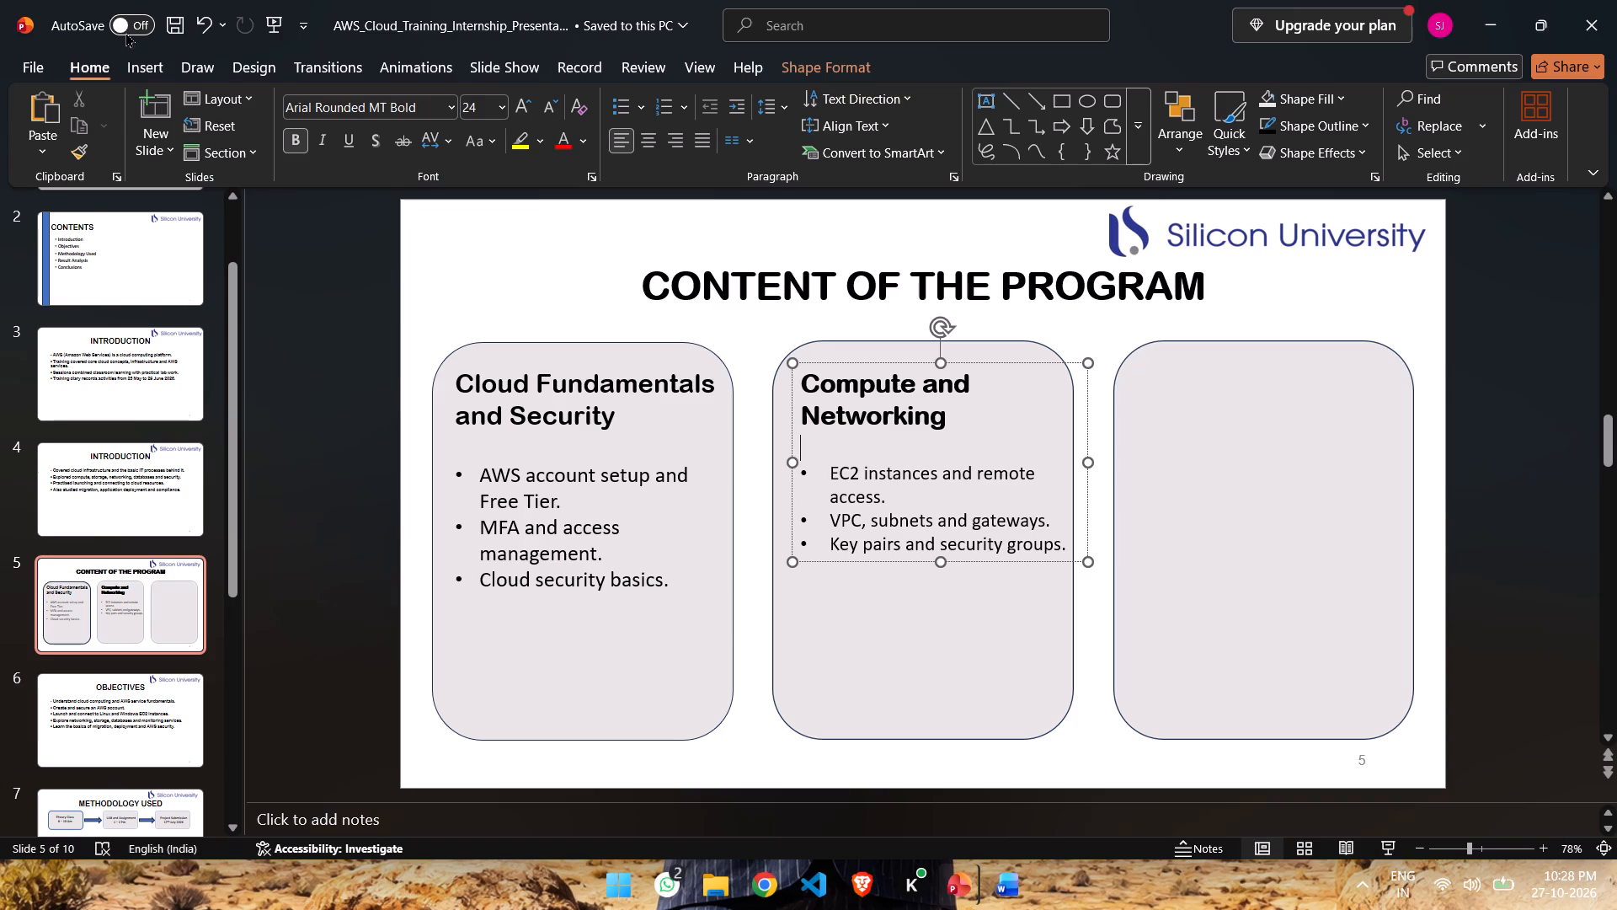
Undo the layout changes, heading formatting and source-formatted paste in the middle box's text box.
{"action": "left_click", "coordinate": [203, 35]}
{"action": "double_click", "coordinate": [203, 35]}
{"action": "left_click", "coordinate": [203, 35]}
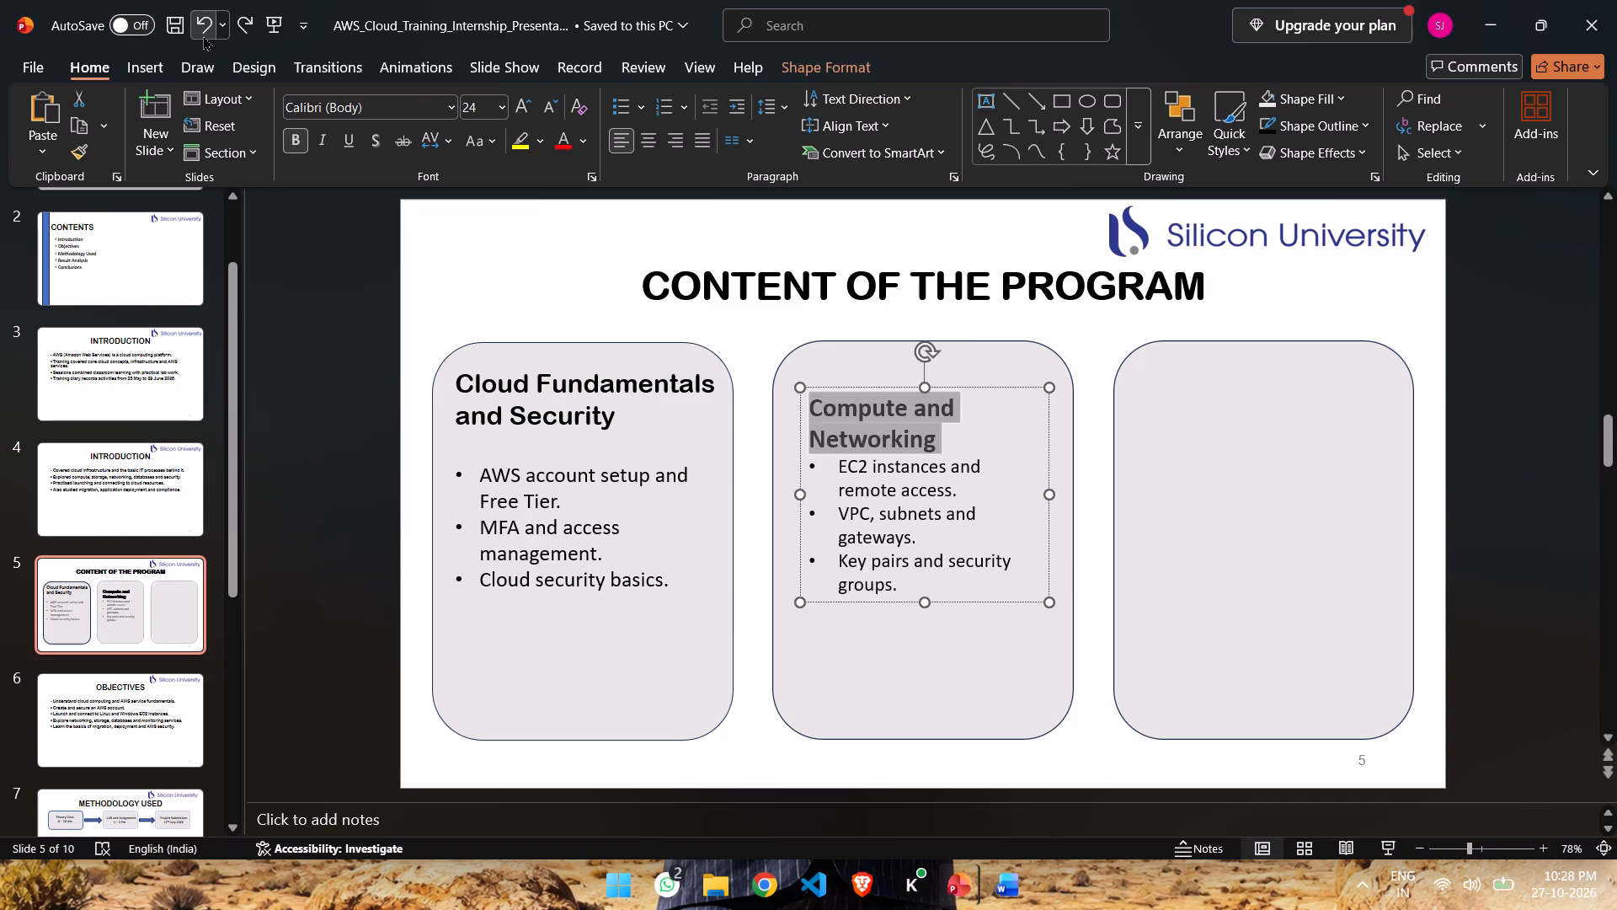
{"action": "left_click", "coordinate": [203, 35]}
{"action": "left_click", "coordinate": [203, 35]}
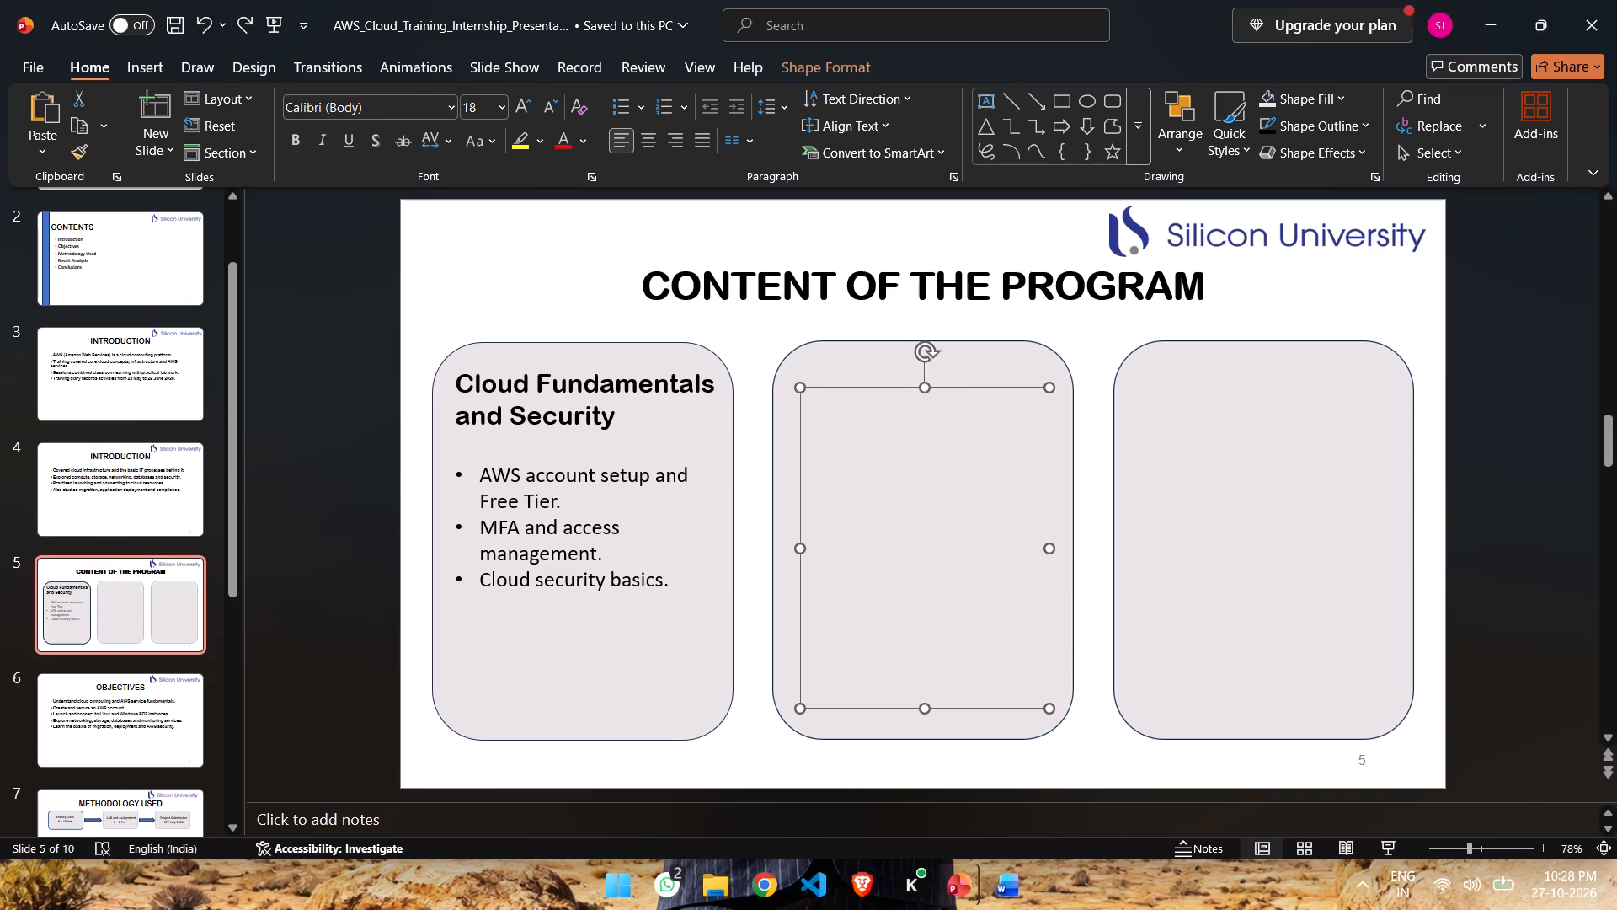
Paste the Compute and Networking heading and its three topics into the middle text box as text only.
{"action": "right_click", "coordinate": [819, 404]}
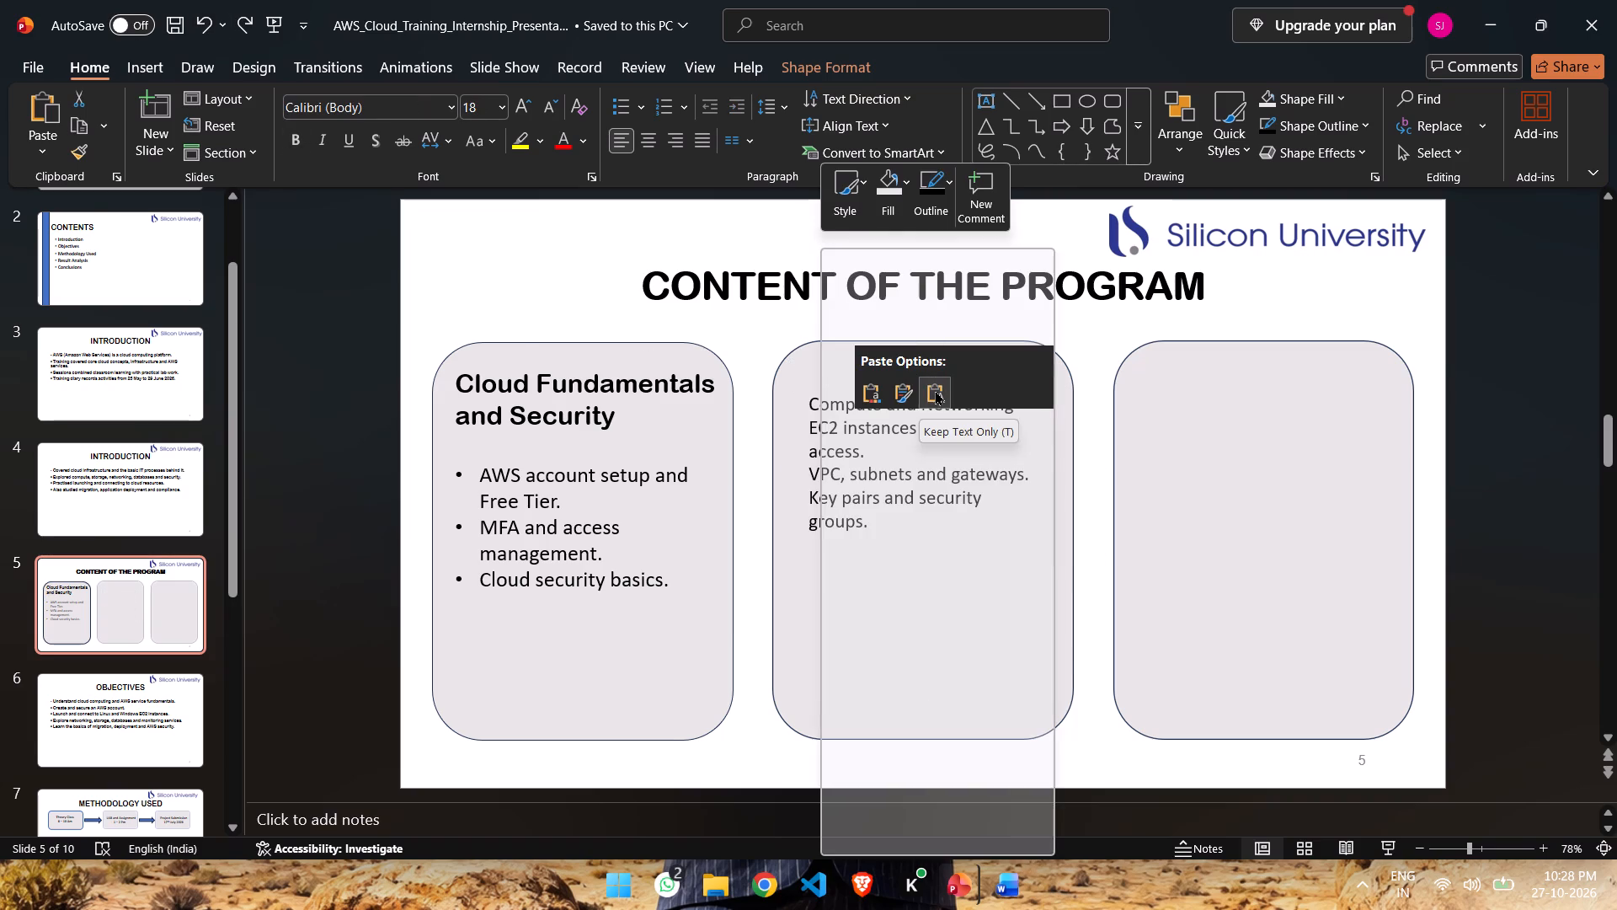
{"action": "left_click", "coordinate": [935, 390]}
Set the font size of the Compute and Networking heading to 24.
{"action": "left_click_drag", "start_coordinate": [811, 402], "coordinate": [973, 405]}
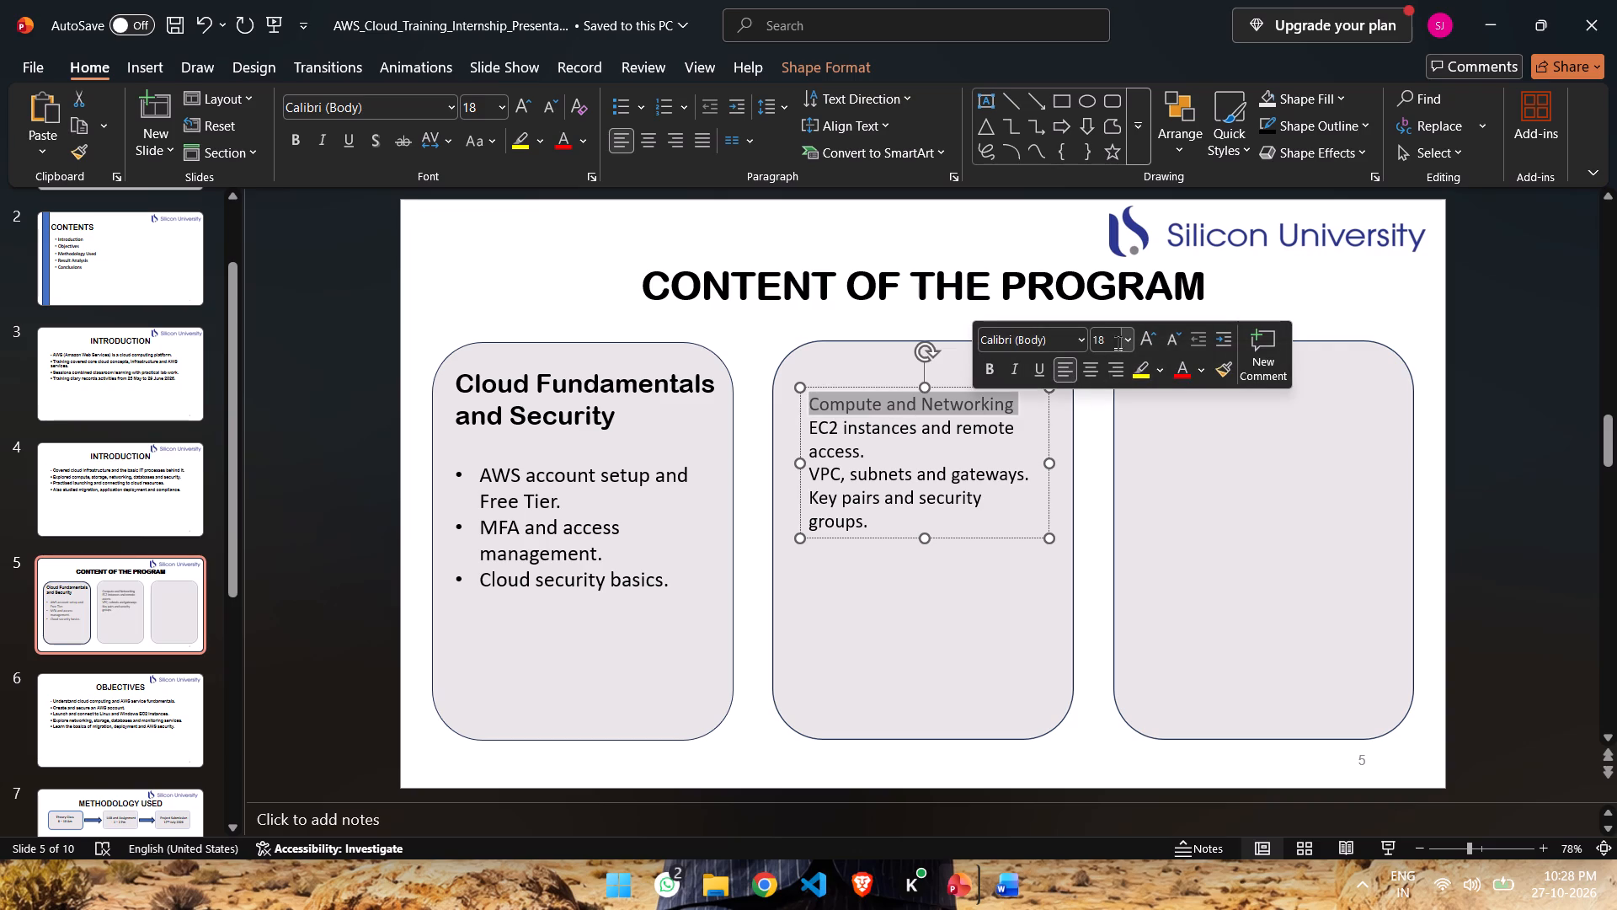
{"action": "left_click", "coordinate": [1123, 338]}
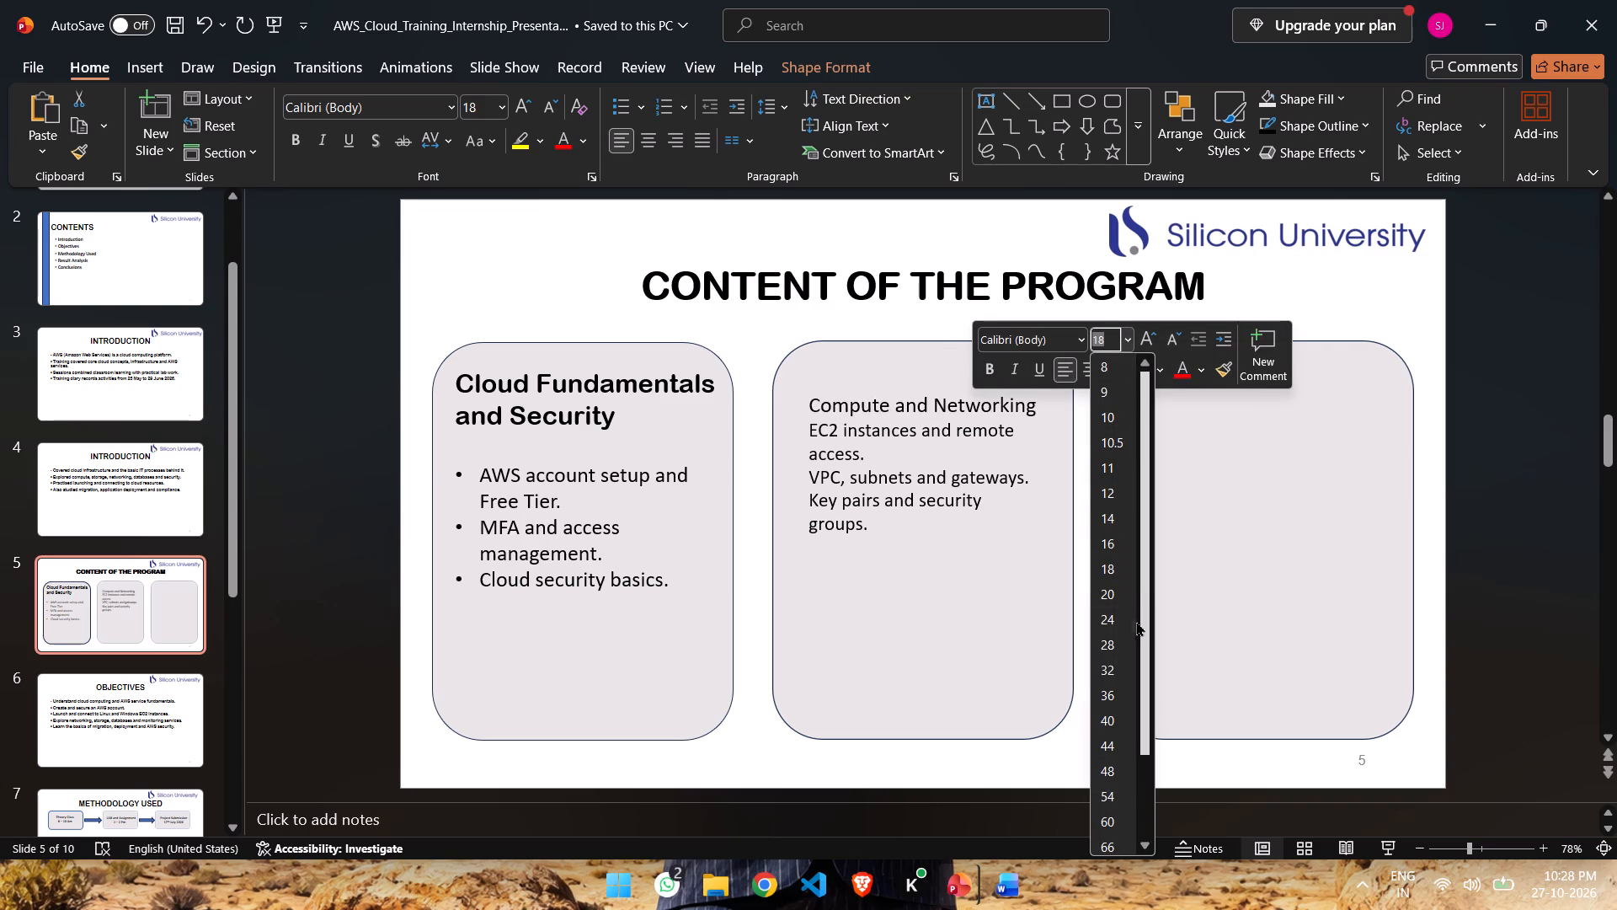
{"action": "left_click", "coordinate": [1130, 618]}
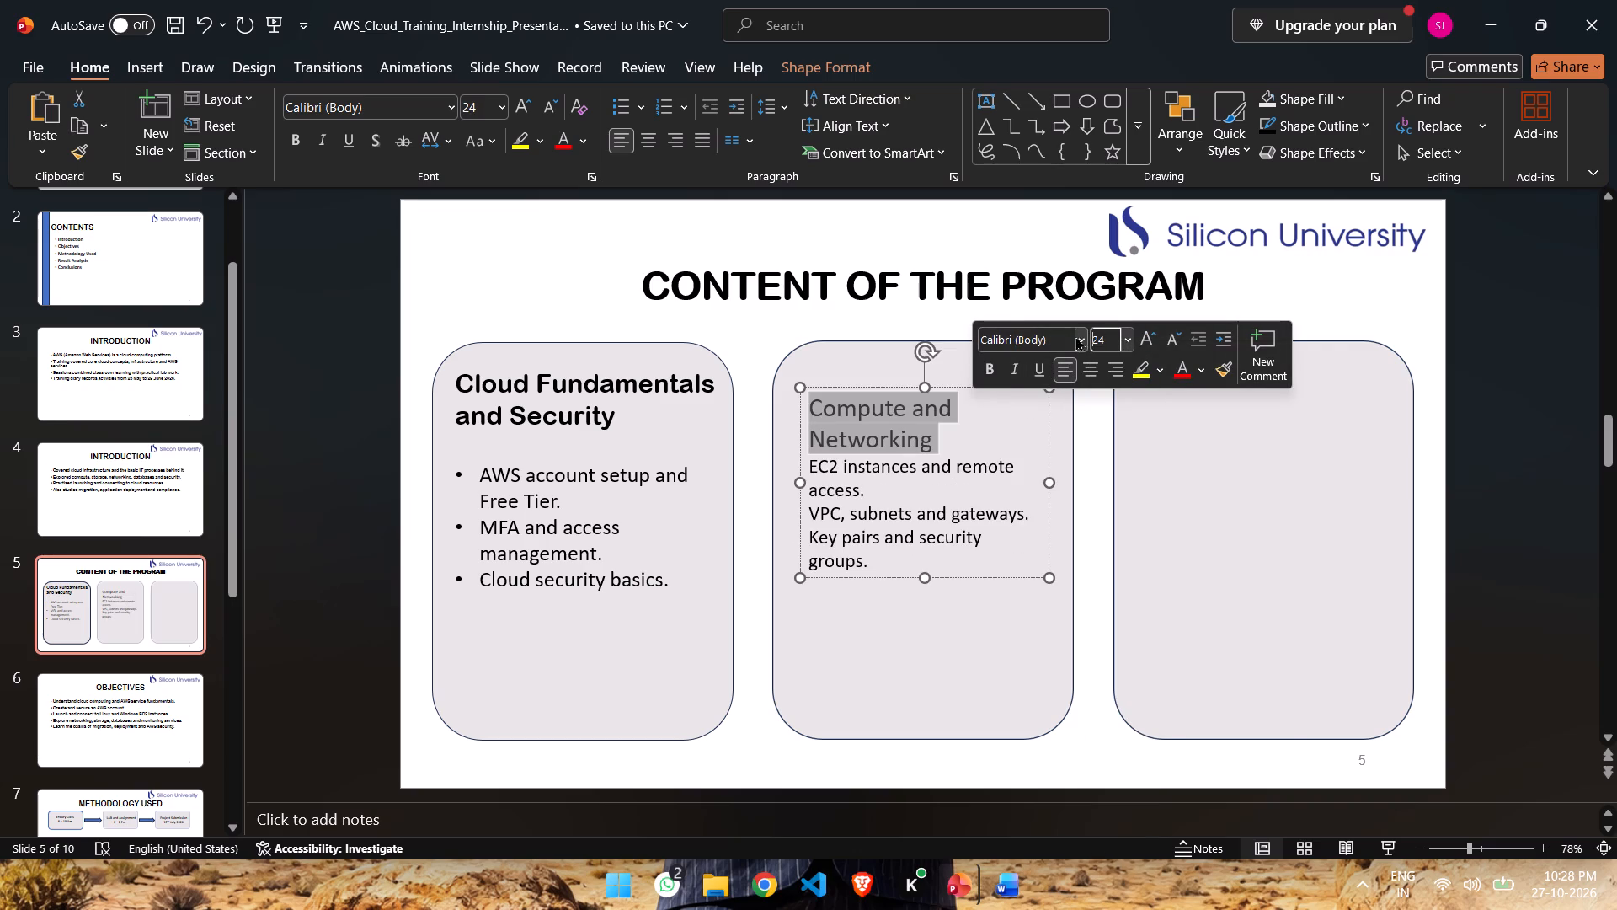
Set the font of the Compute and Networking heading to Arial Rounded MT Bold.
{"action": "left_click", "coordinate": [1080, 338]}
{"action": "scroll", "coordinate": [1110, 677], "scroll_direction": "down", "scroll_amount": 3}
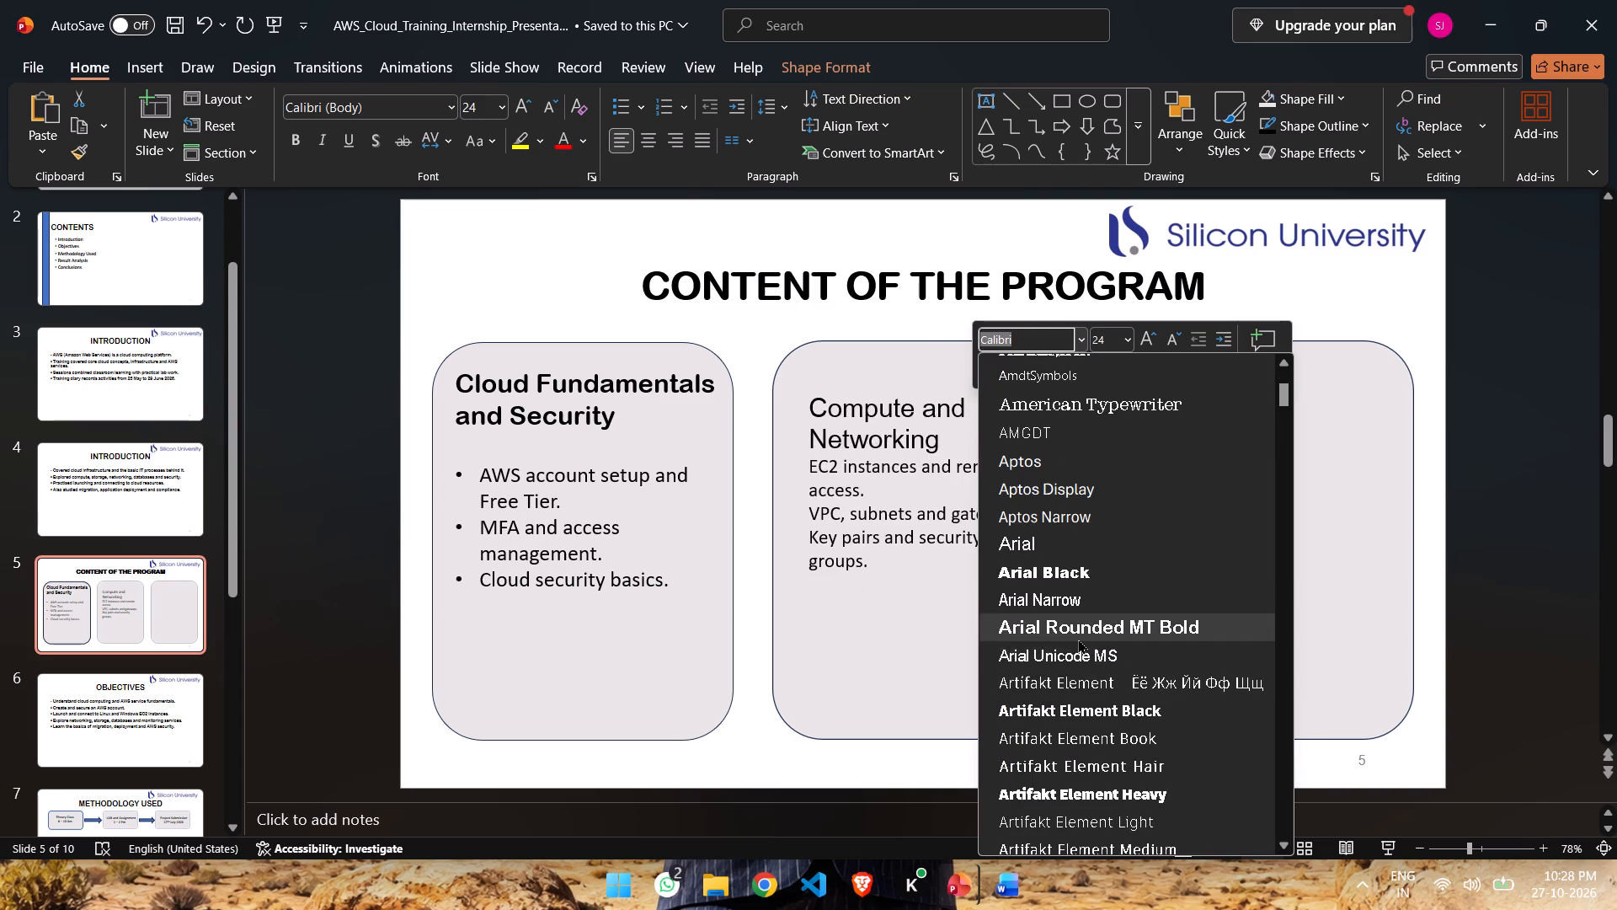
{"action": "left_click", "coordinate": [1078, 638]}
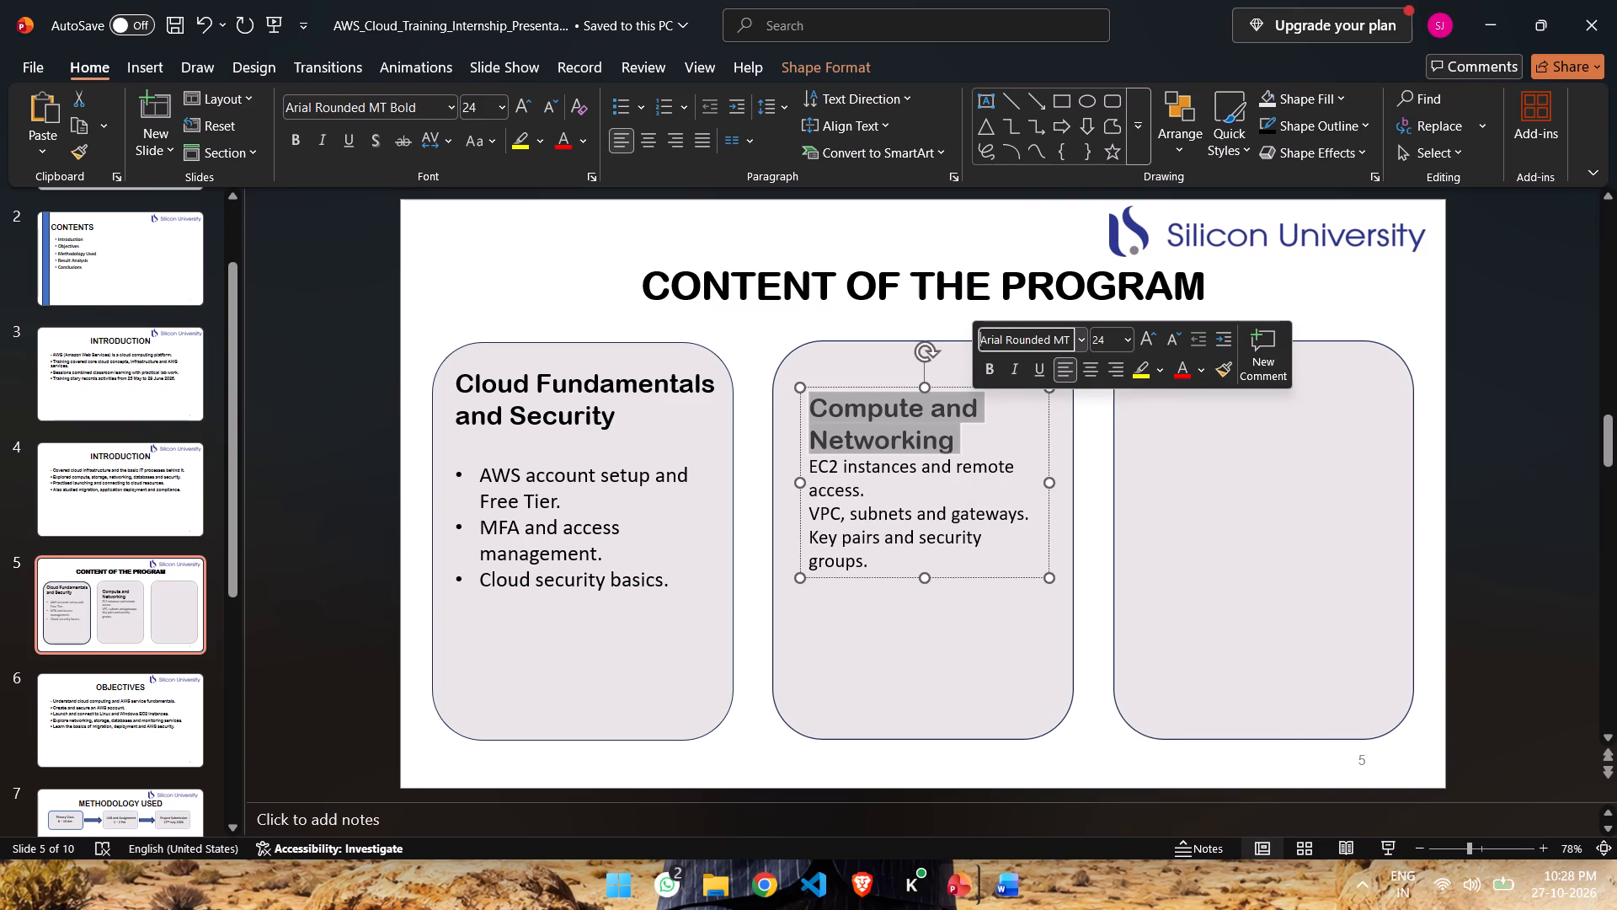
Move the middle text box up so its heading lines up with the Cloud Fundamentals and Security heading.
{"action": "left_click_drag", "start_coordinate": [835, 387], "coordinate": [830, 375]}
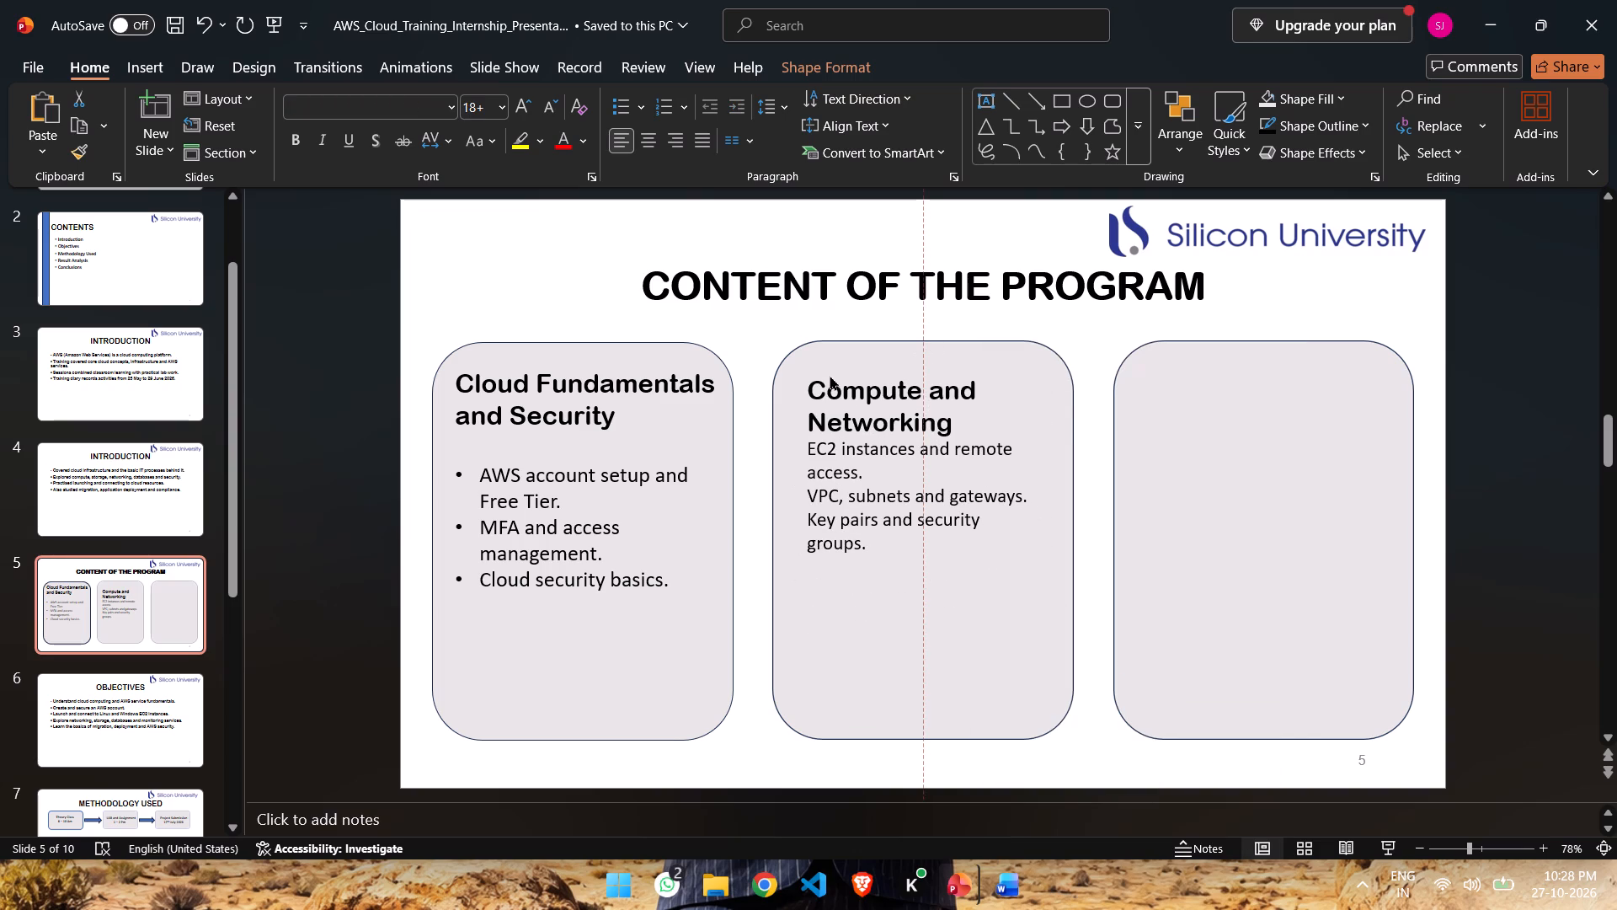
{"action": "left_click_drag", "start_coordinate": [830, 375], "coordinate": [828, 364]}
Add a blank line below the Compute and Networking heading and format its three topics as bullets.
{"action": "left_click", "coordinate": [959, 424]}
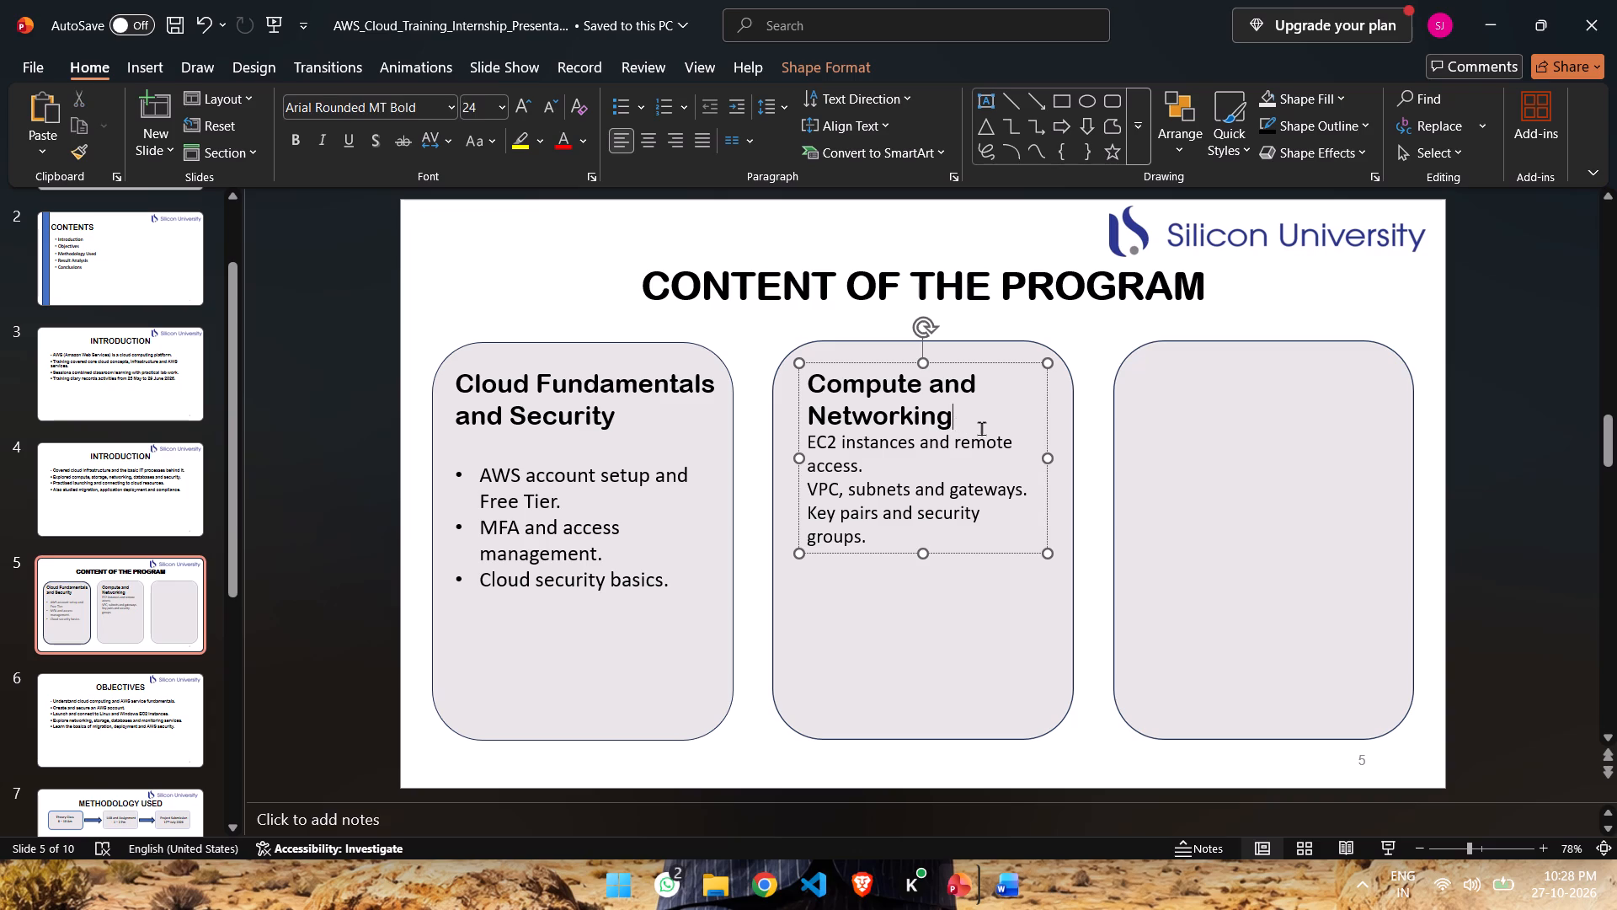
{"action": "key", "text": "Return"}
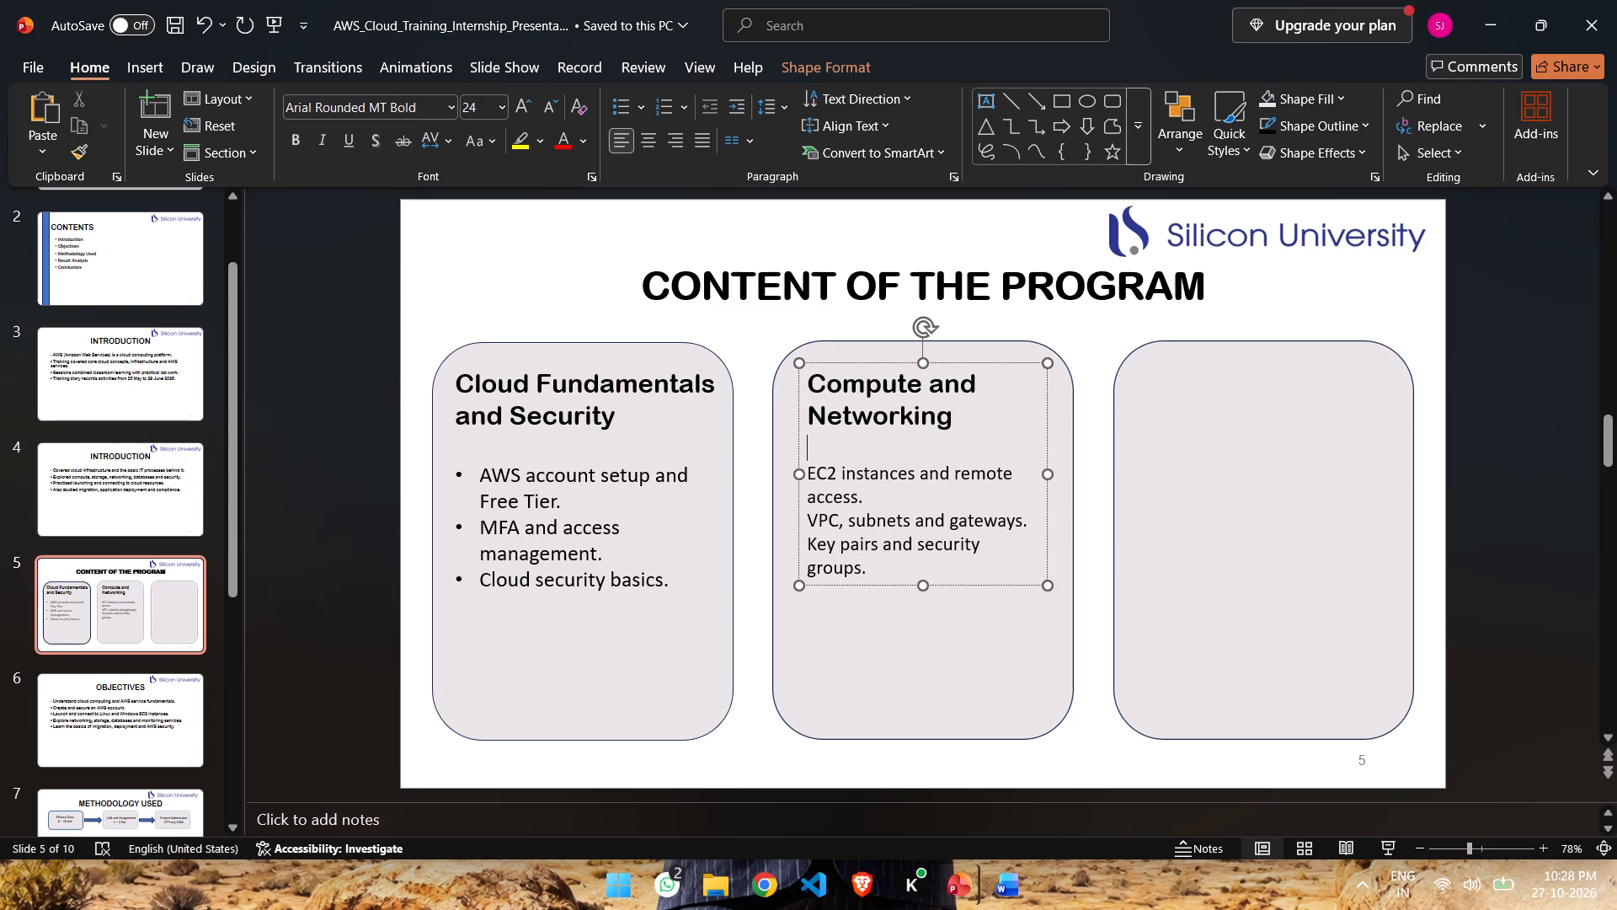
{"action": "left_click", "coordinate": [808, 467]}
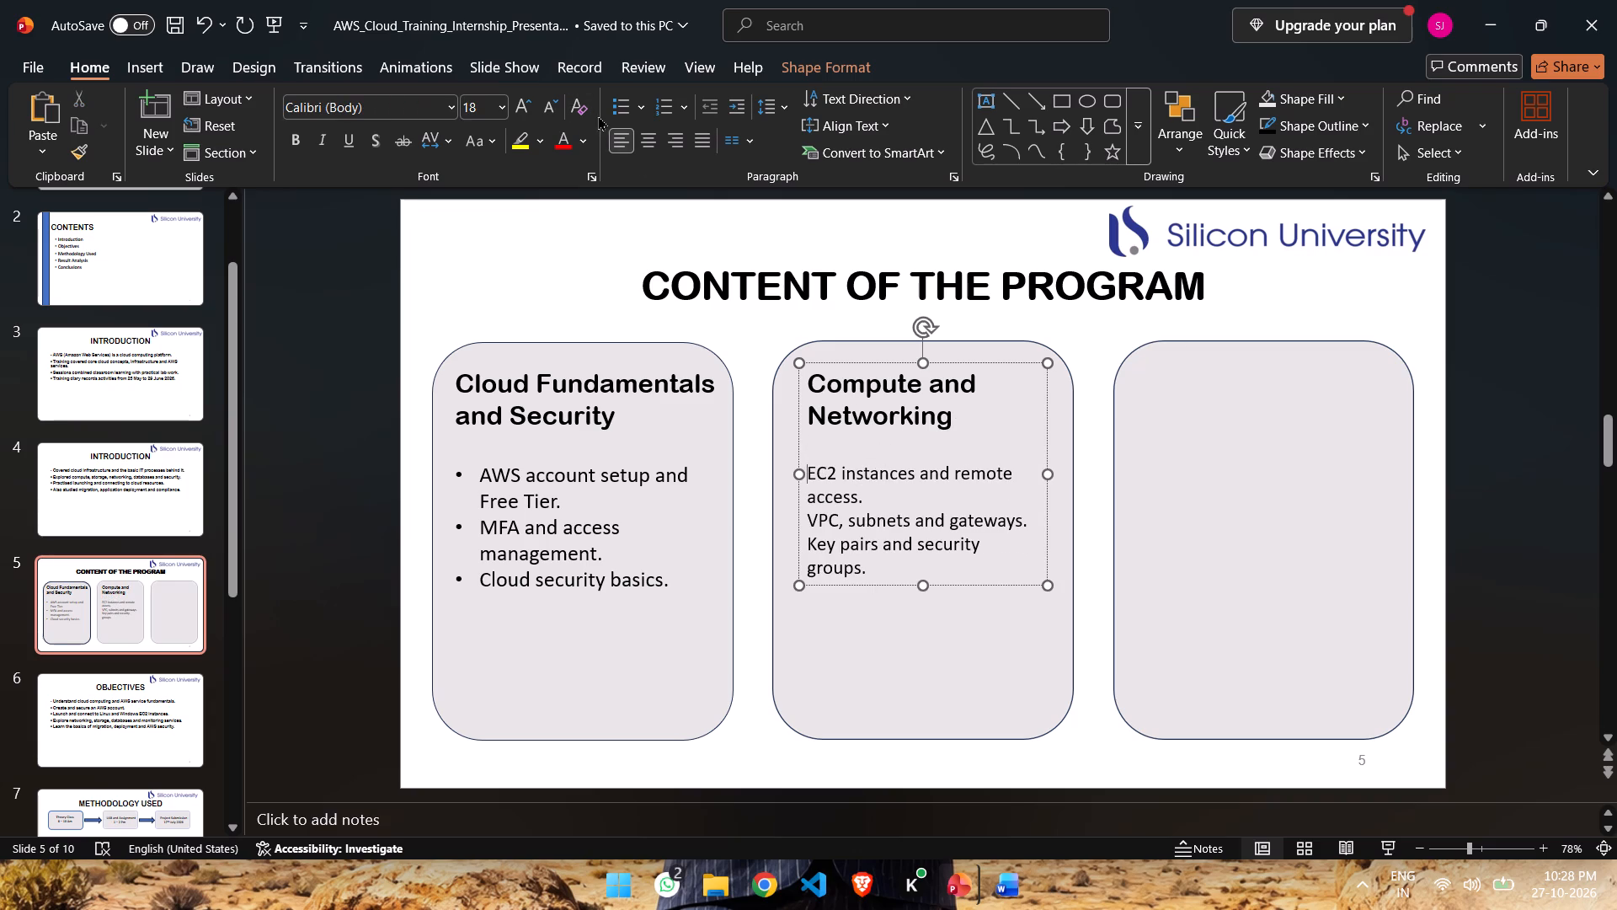
{"action": "left_click", "coordinate": [612, 112]}
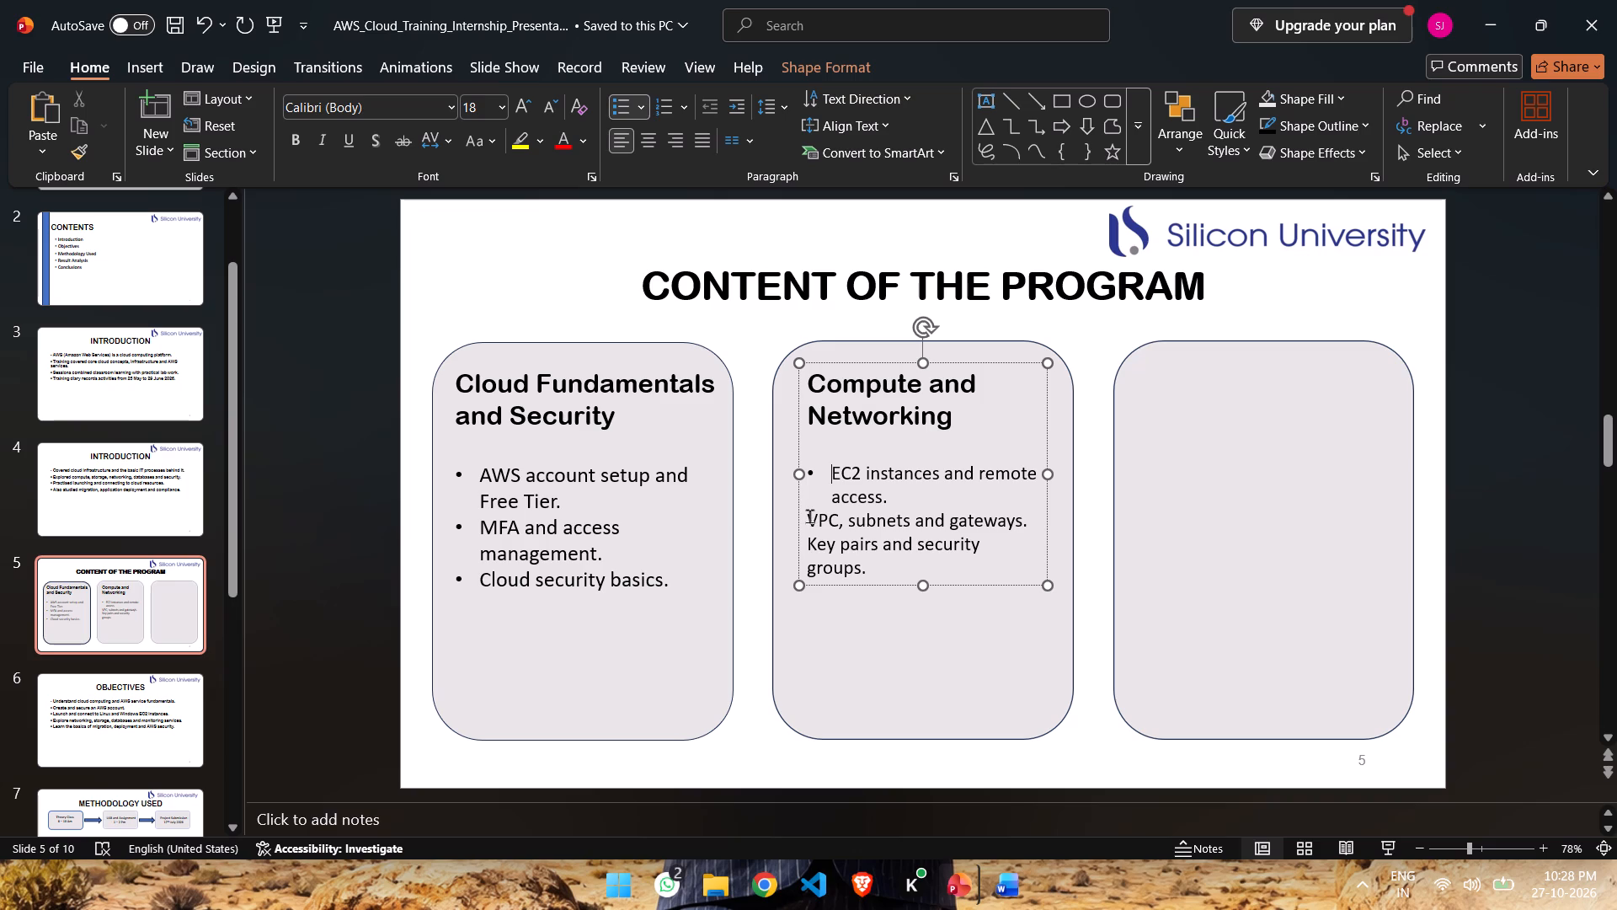
{"action": "left_click", "coordinate": [809, 516]}
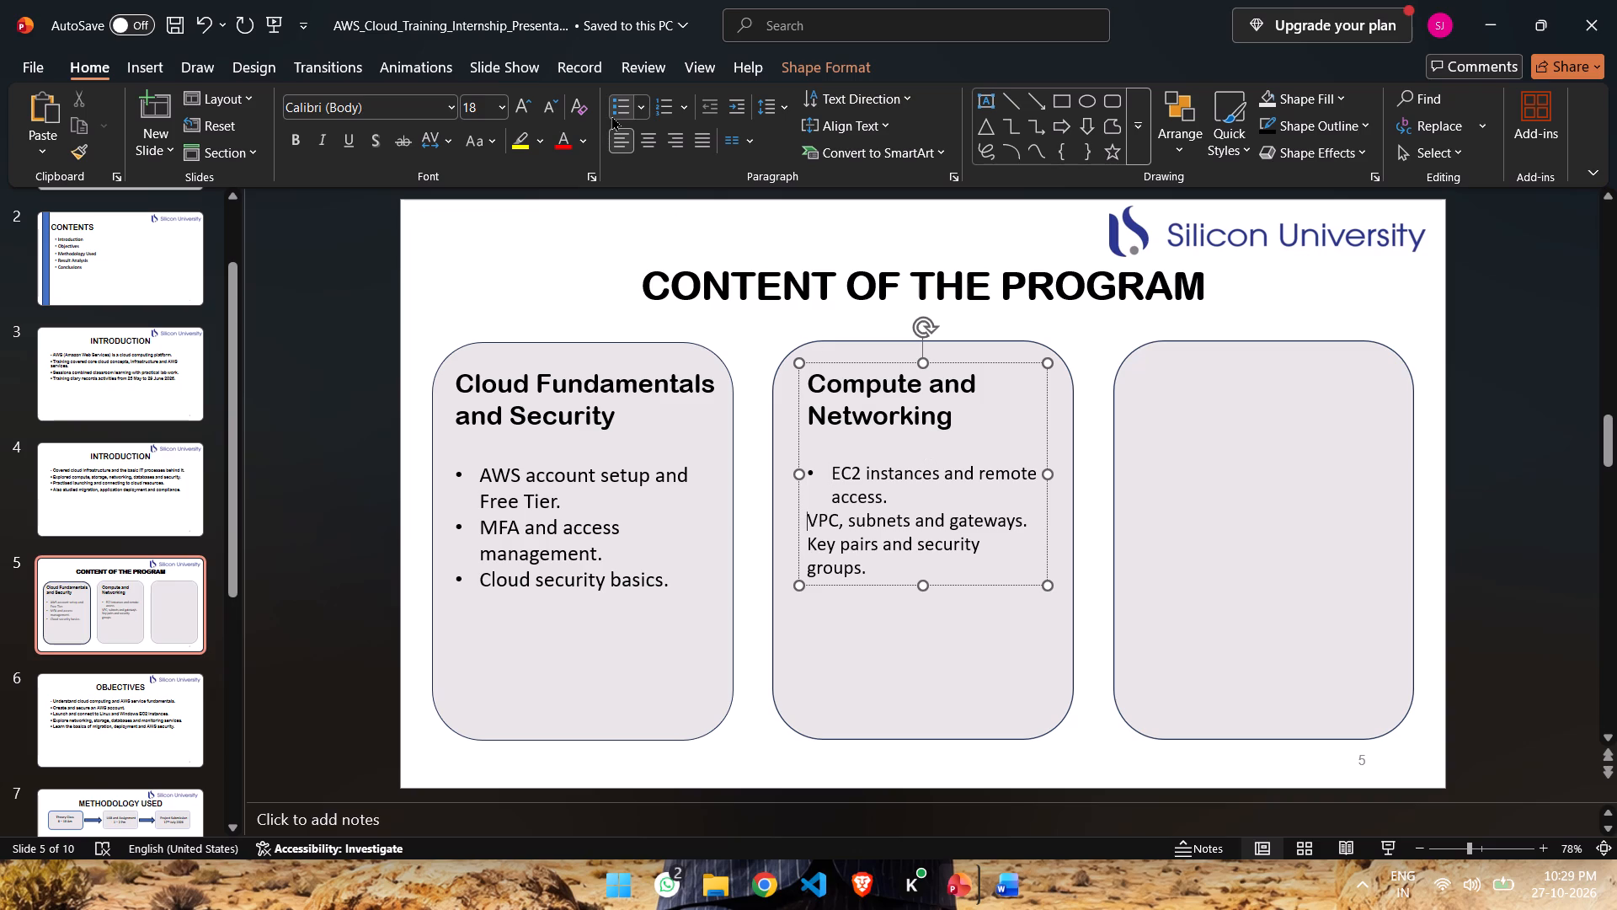
{"action": "left_click", "coordinate": [613, 115]}
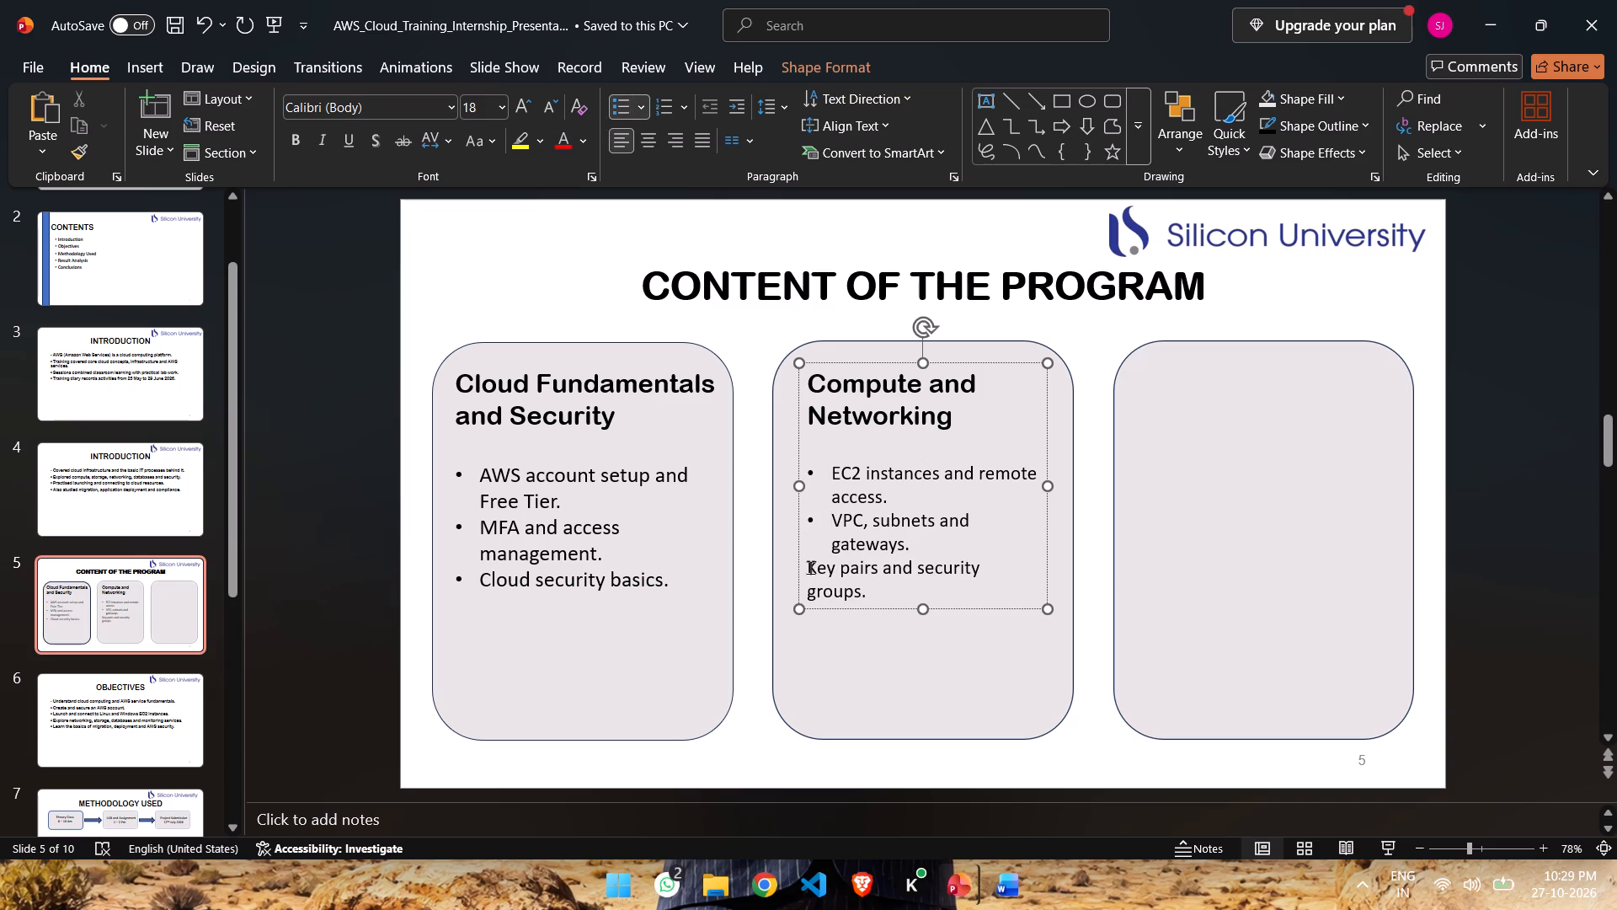
{"action": "left_click", "coordinate": [810, 567]}
{"action": "left_click", "coordinate": [619, 101]}
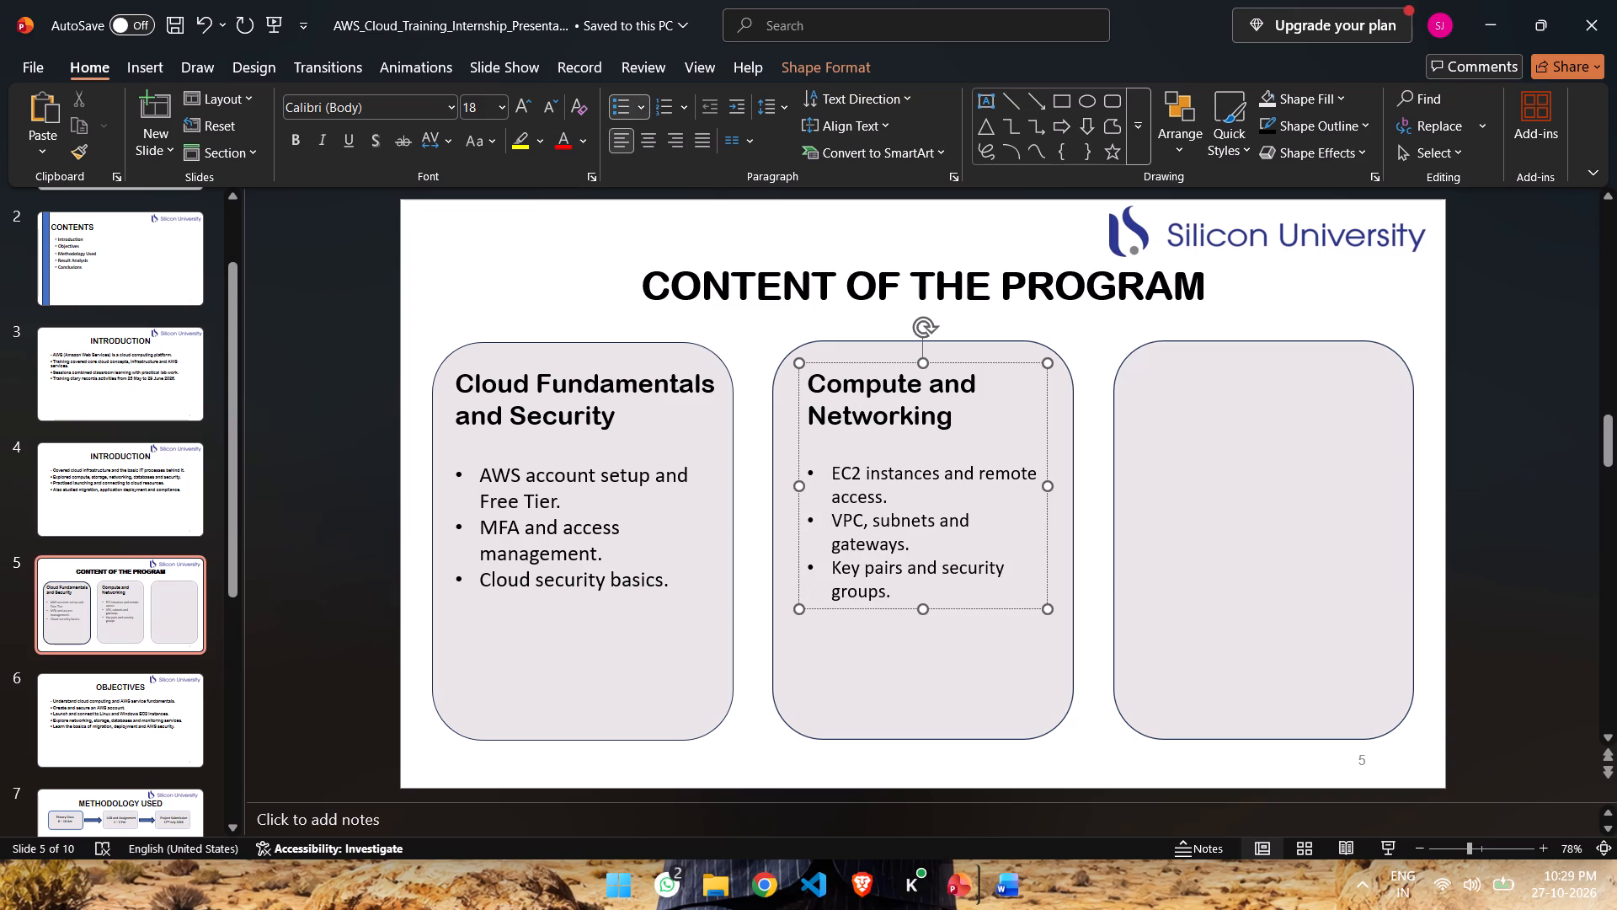
{"action": "left_click", "coordinate": [1222, 413]}
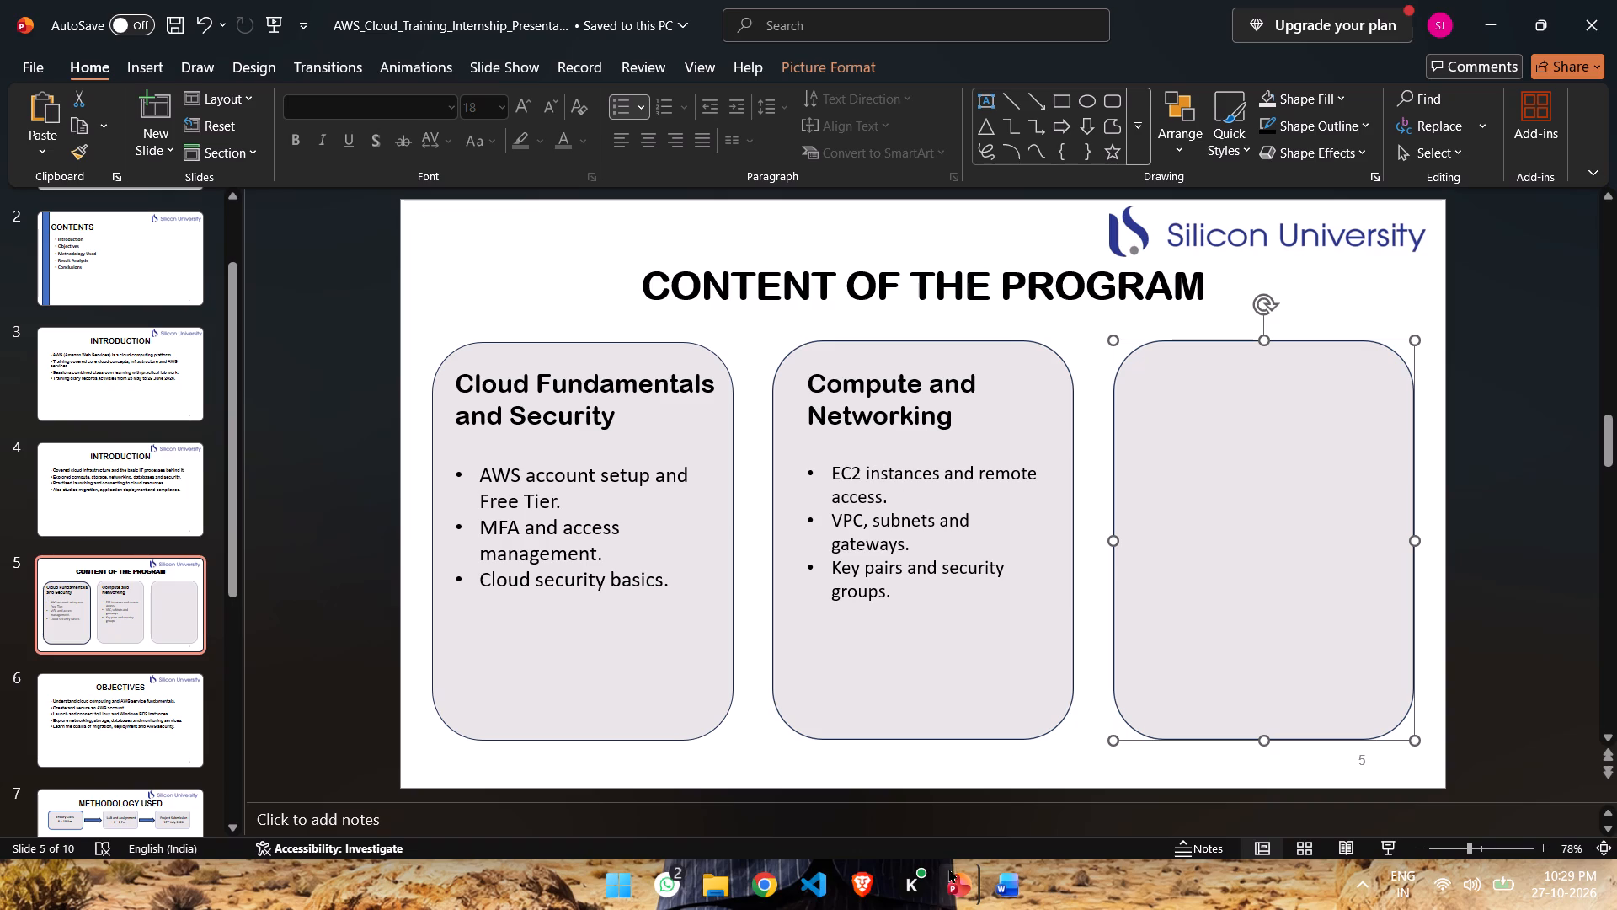
{"action": "left_click", "coordinate": [862, 891]}
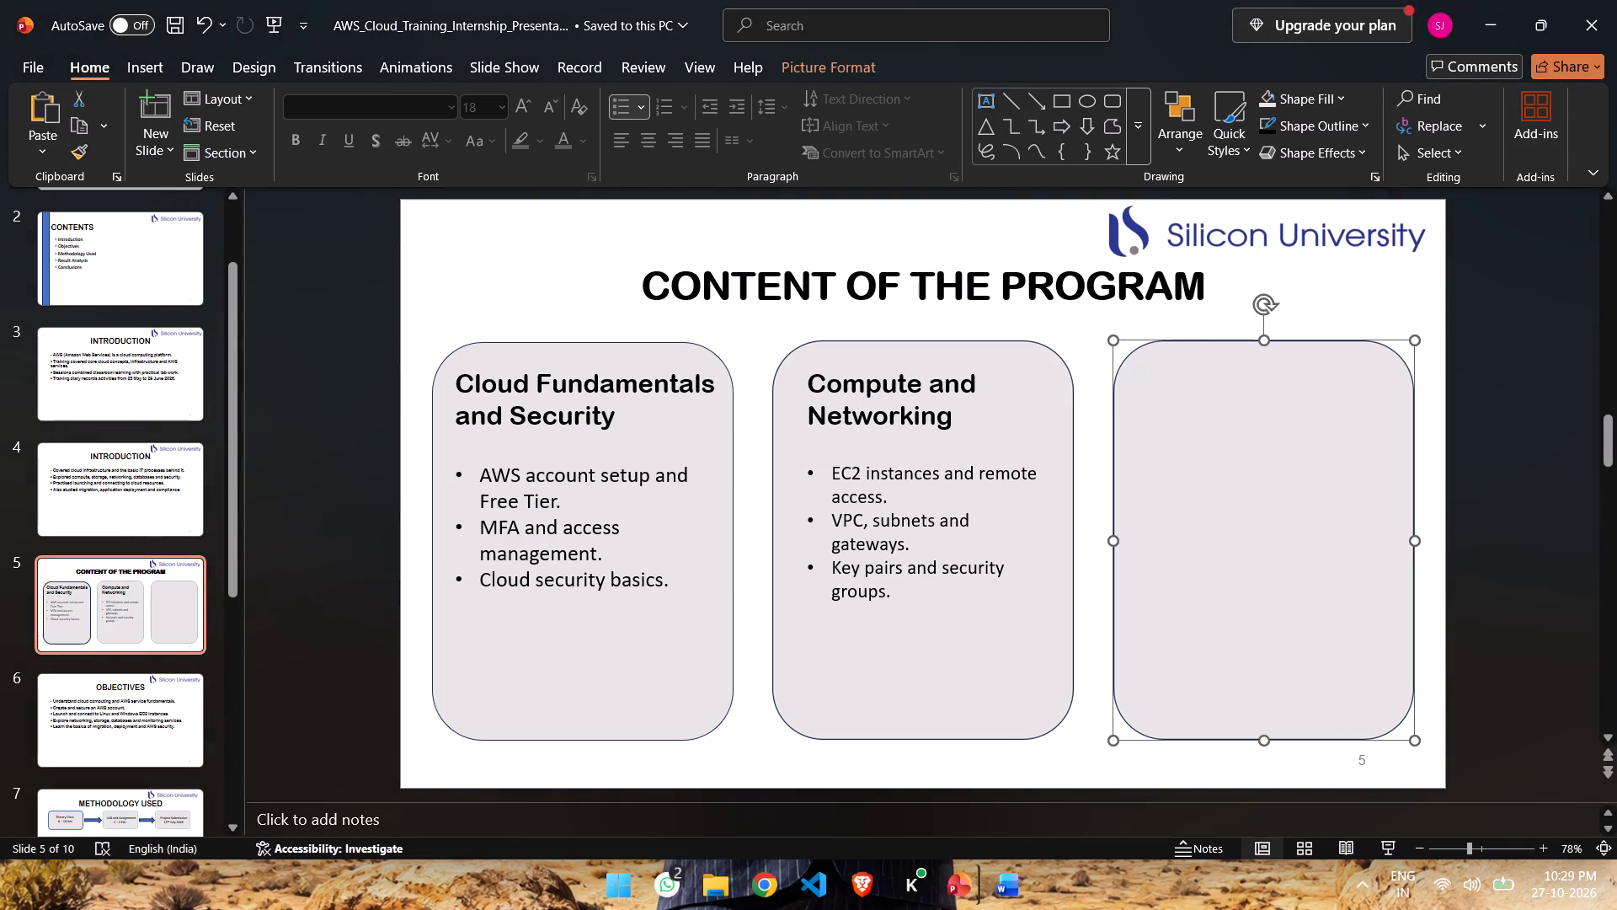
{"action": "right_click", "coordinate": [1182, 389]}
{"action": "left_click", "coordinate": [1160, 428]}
Draw a text box inside the third rounded box and paste the copied heading and topics into it as text only.
{"action": "left_click", "coordinate": [129, 70]}
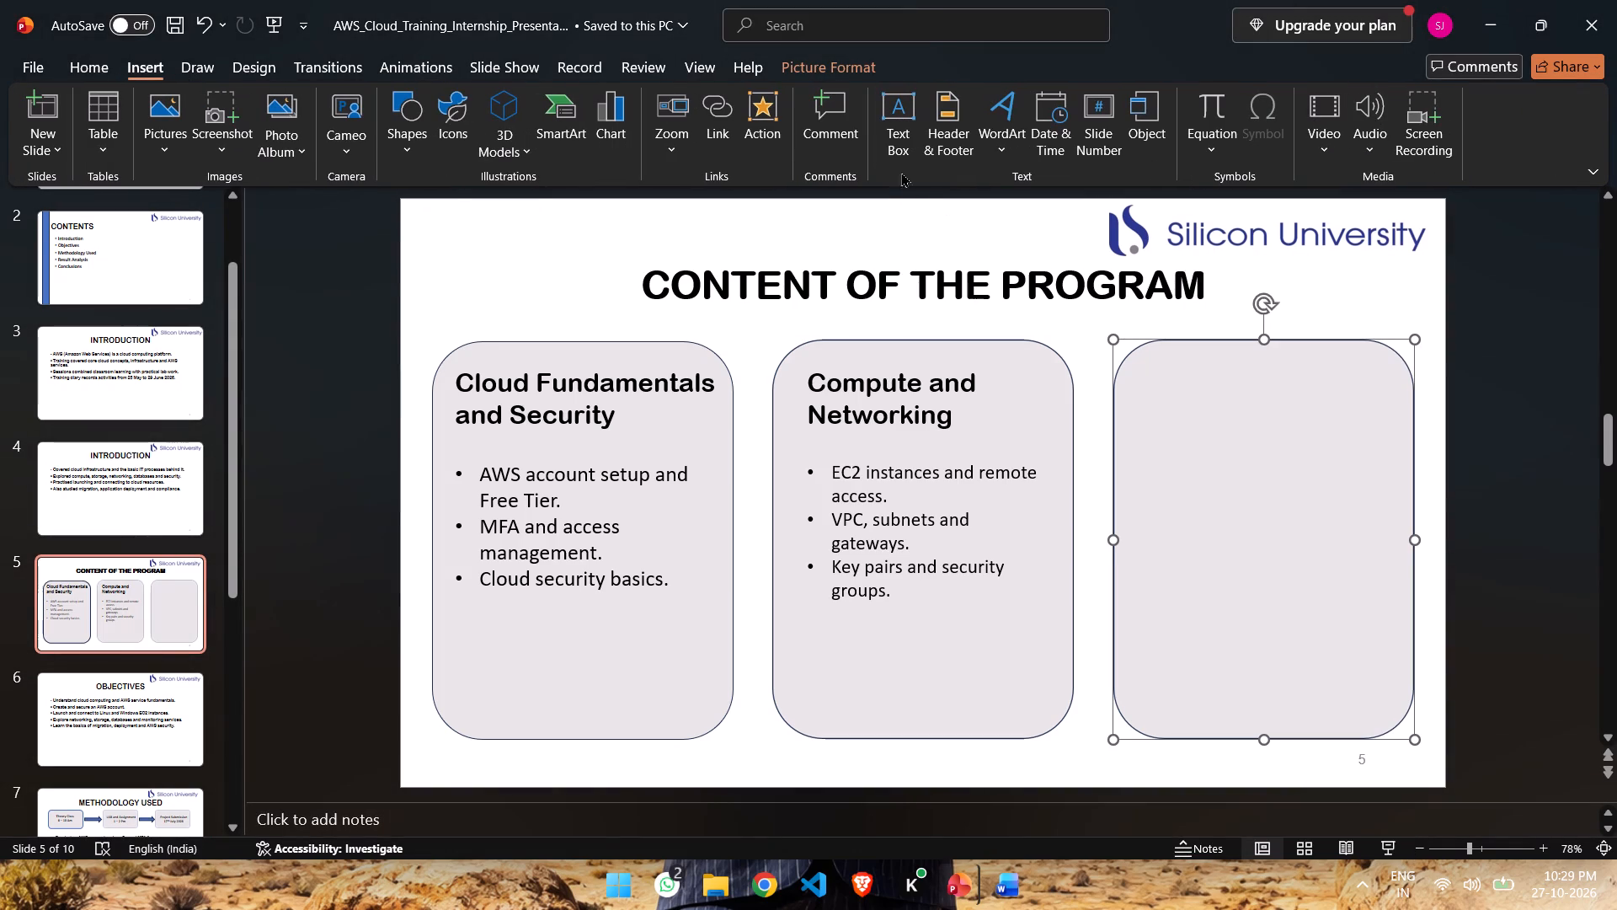
{"action": "left_click", "coordinate": [895, 115]}
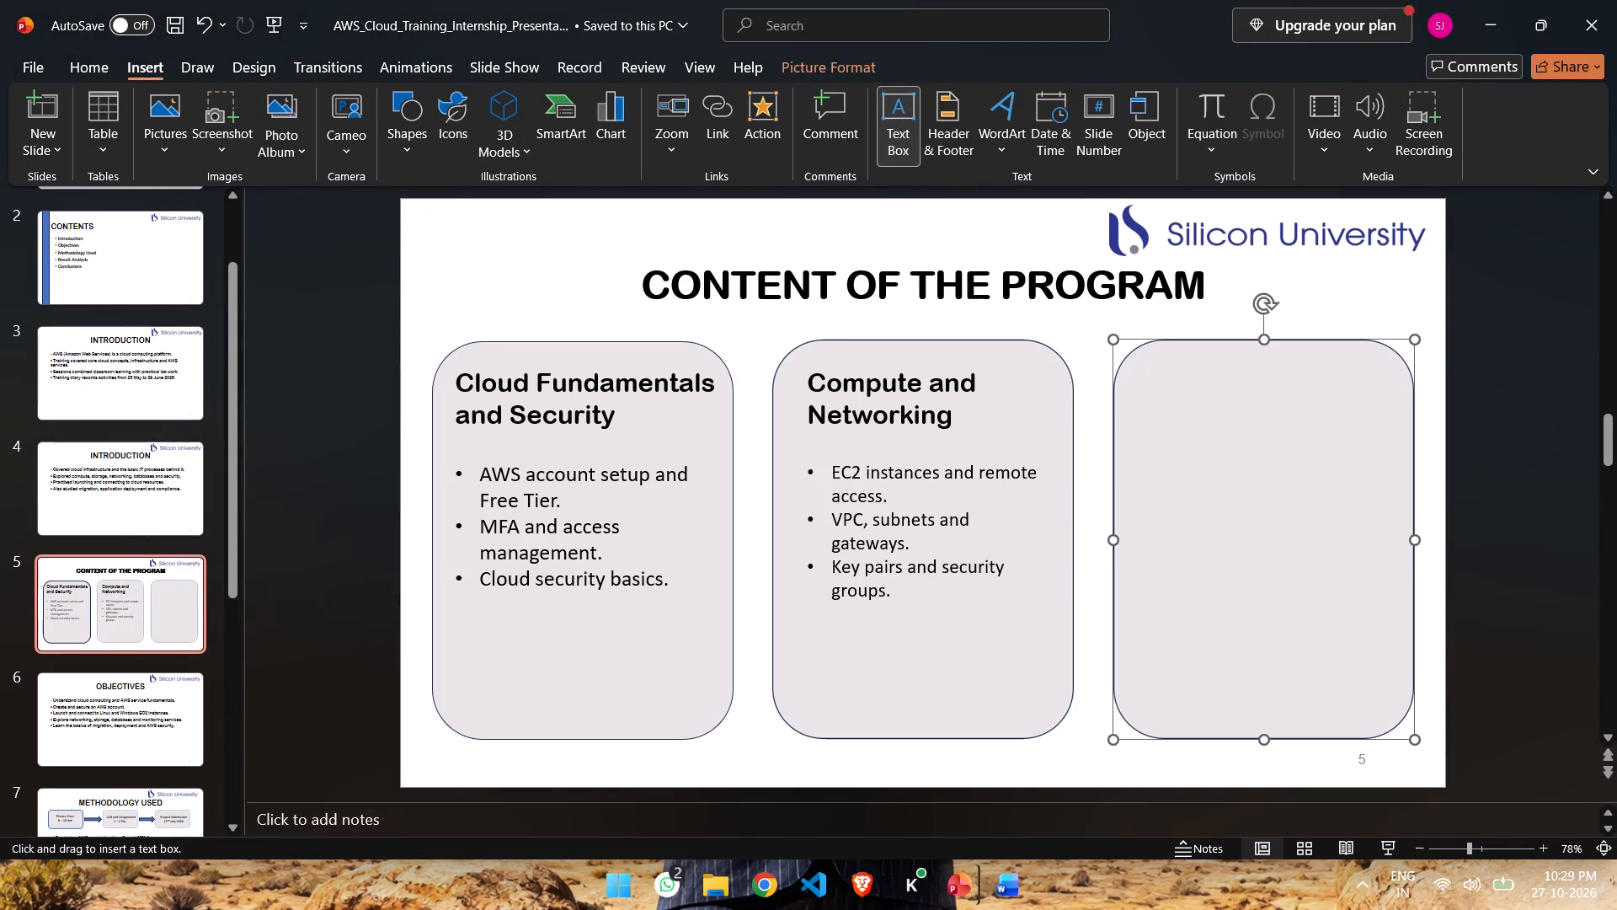
{"action": "left_click_drag", "start_coordinate": [1150, 381], "coordinate": [1389, 709]}
{"action": "right_click", "coordinate": [1164, 395]}
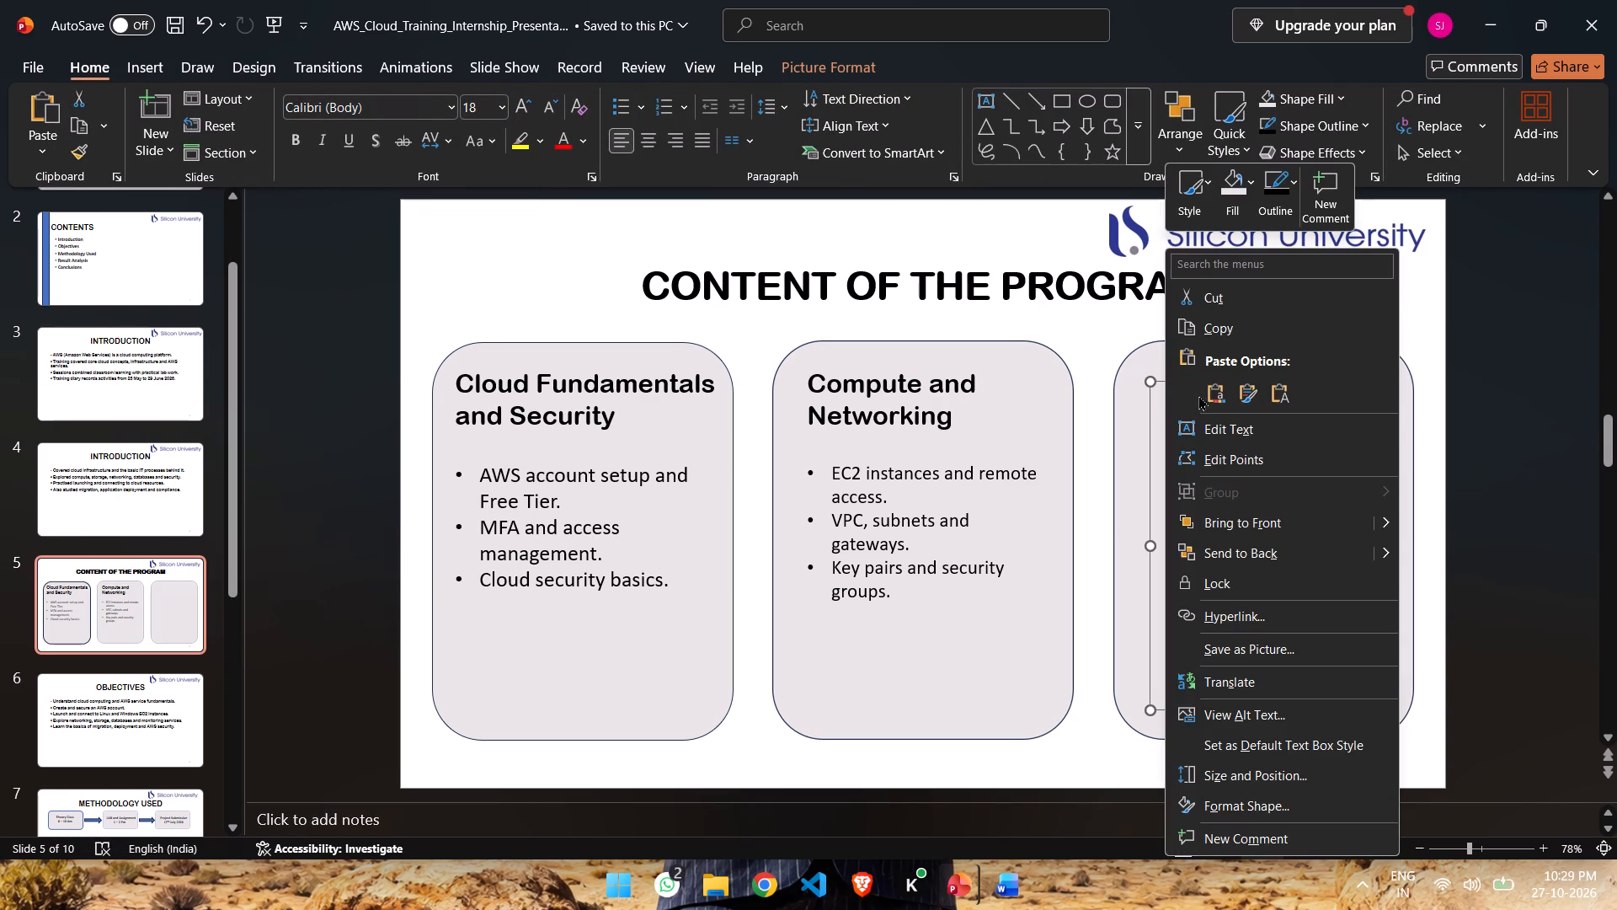
{"action": "left_click", "coordinate": [1272, 393]}
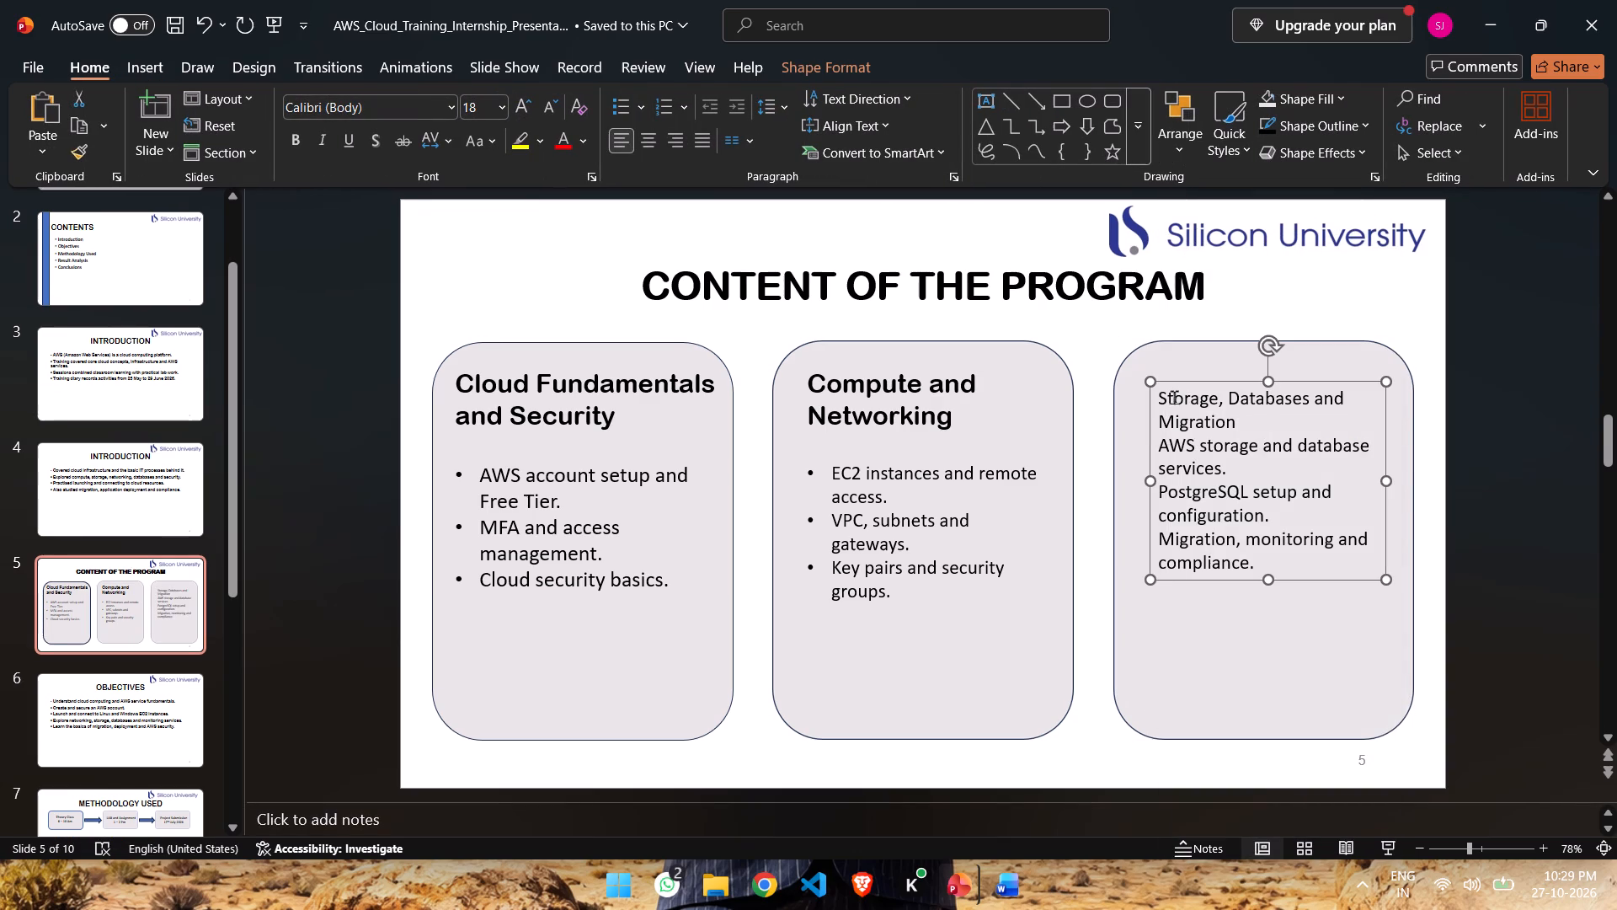
Format the Storage, Databases and Migration heading in Arial Rounded MT Bold, size 24.
{"action": "left_click_drag", "start_coordinate": [1163, 395], "coordinate": [1246, 420]}
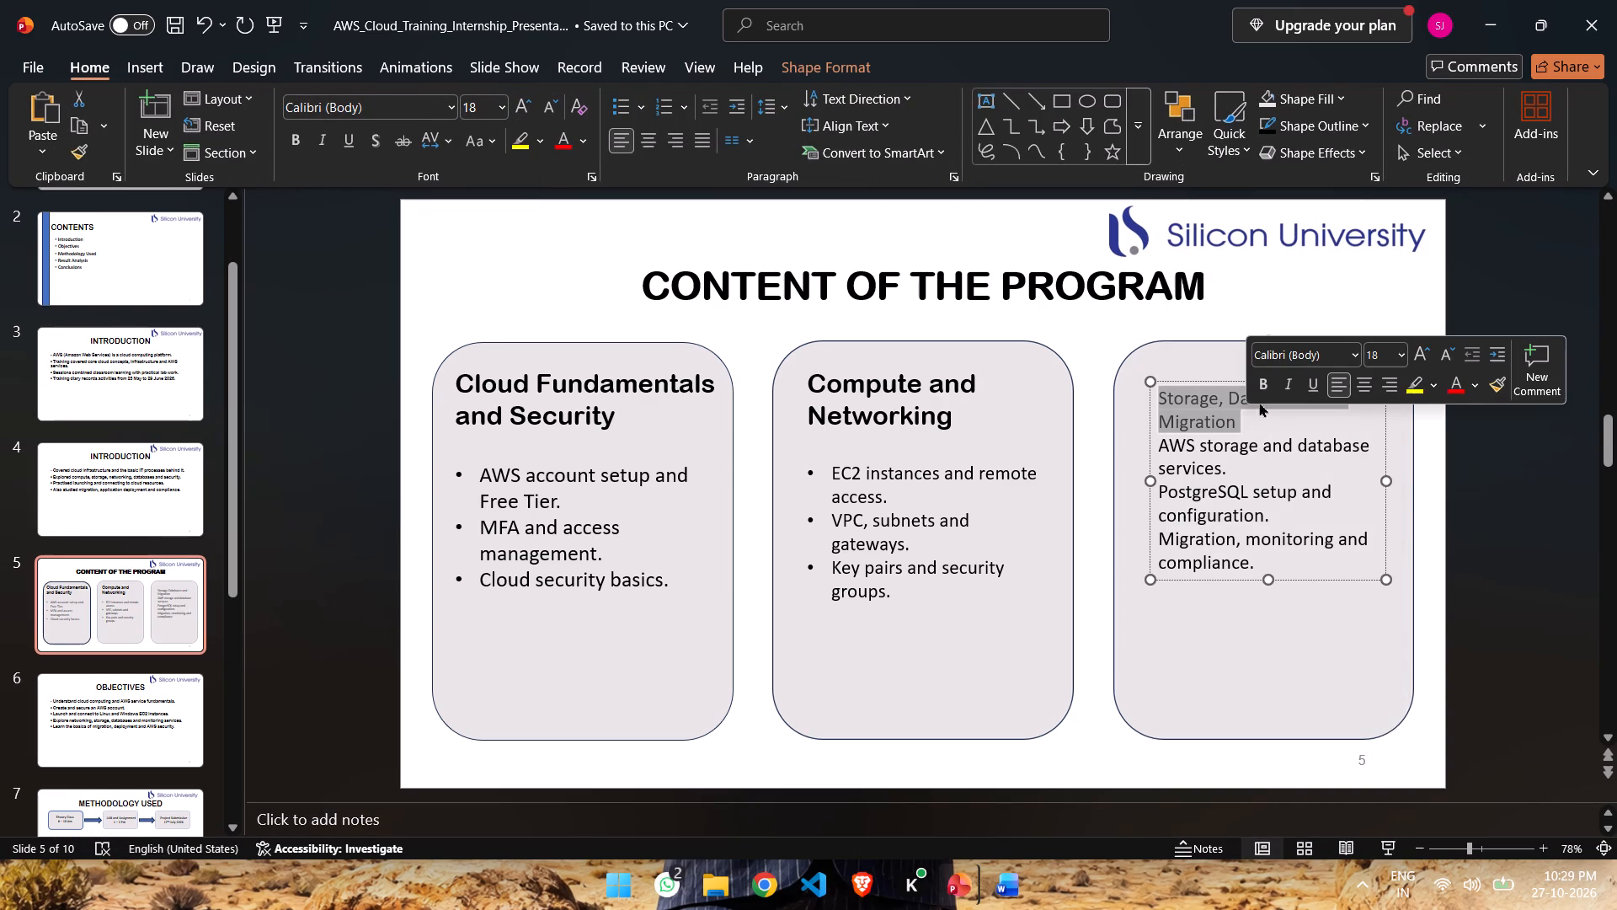
{"action": "left_click", "coordinate": [1405, 351]}
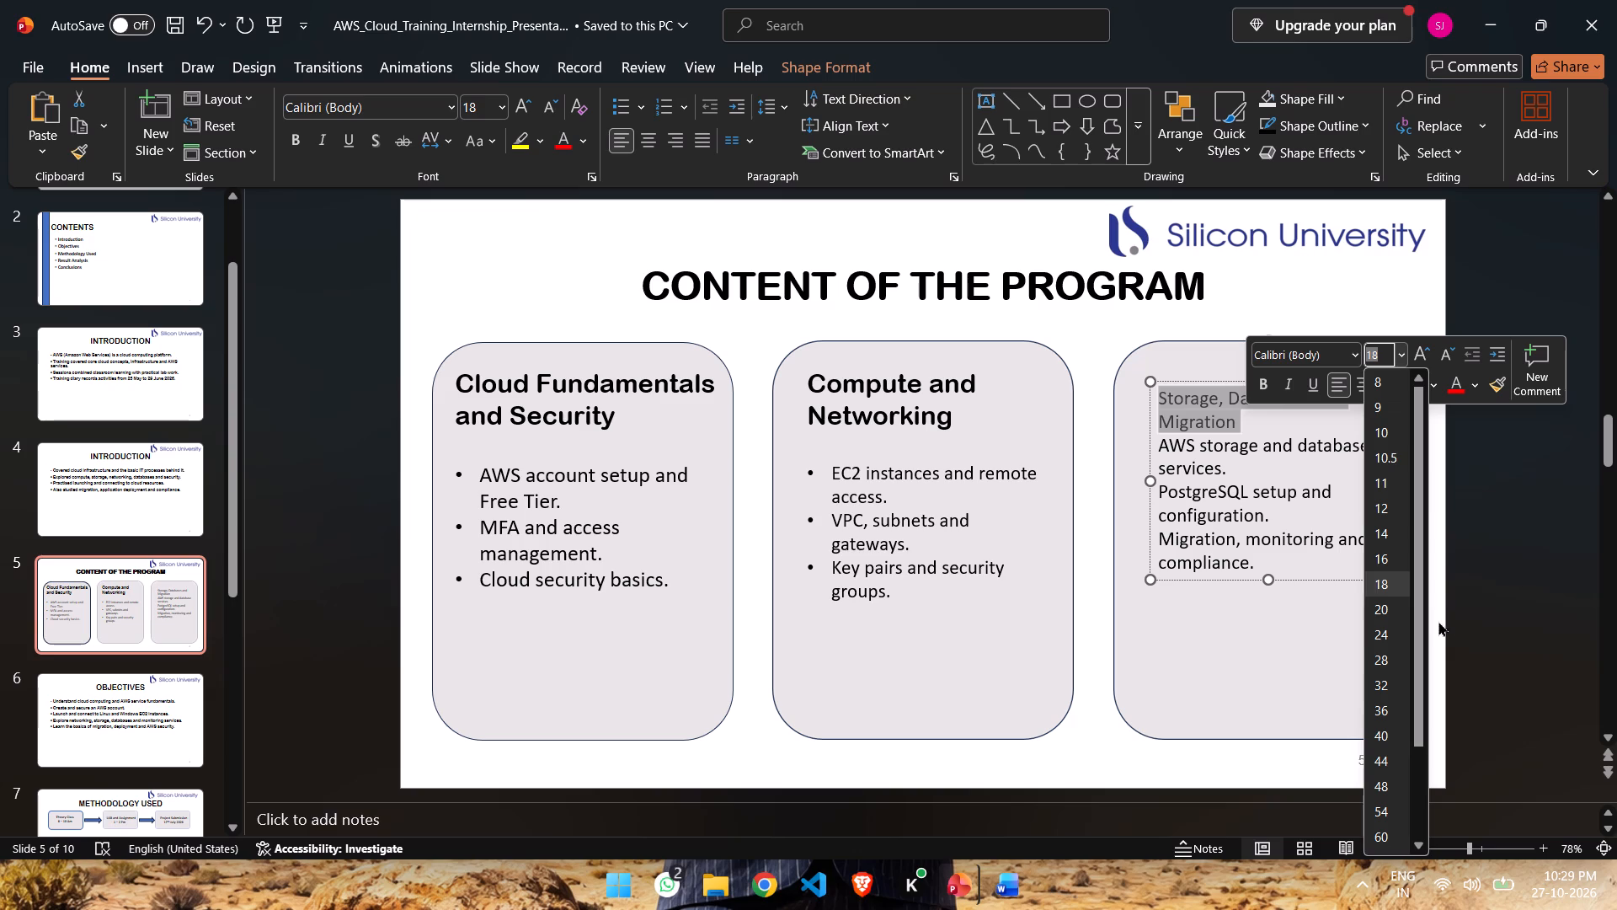
{"action": "left_click", "coordinate": [1377, 634]}
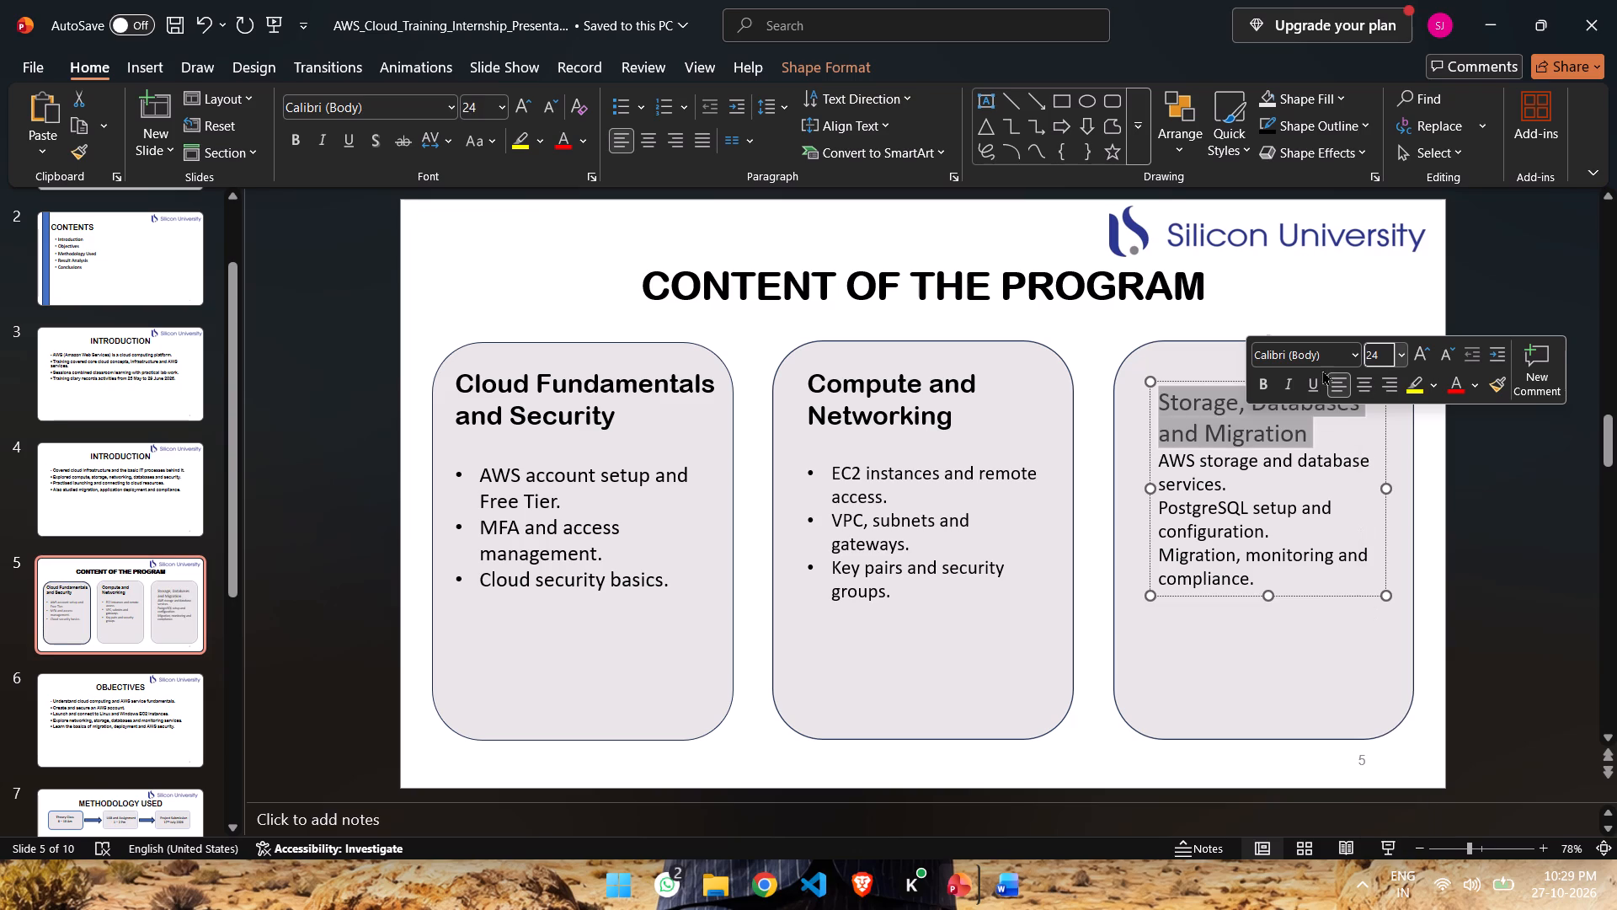
{"action": "left_click", "coordinate": [1351, 354]}
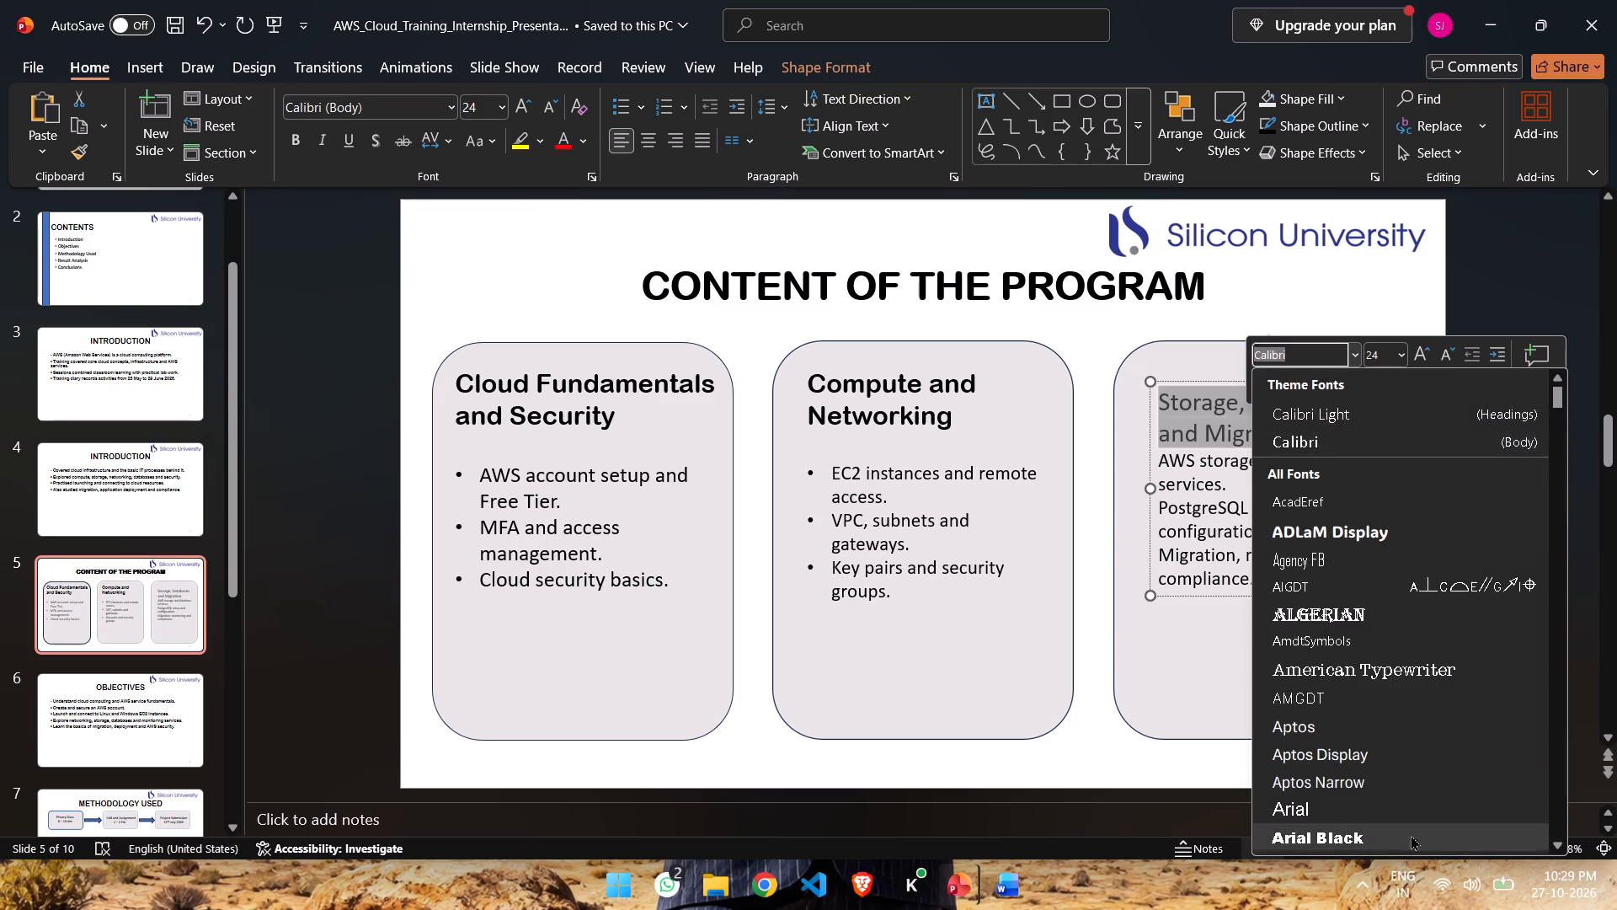
{"action": "scroll", "coordinate": [1396, 793], "scroll_direction": "down", "scroll_amount": 3}
{"action": "left_click", "coordinate": [1350, 637]}
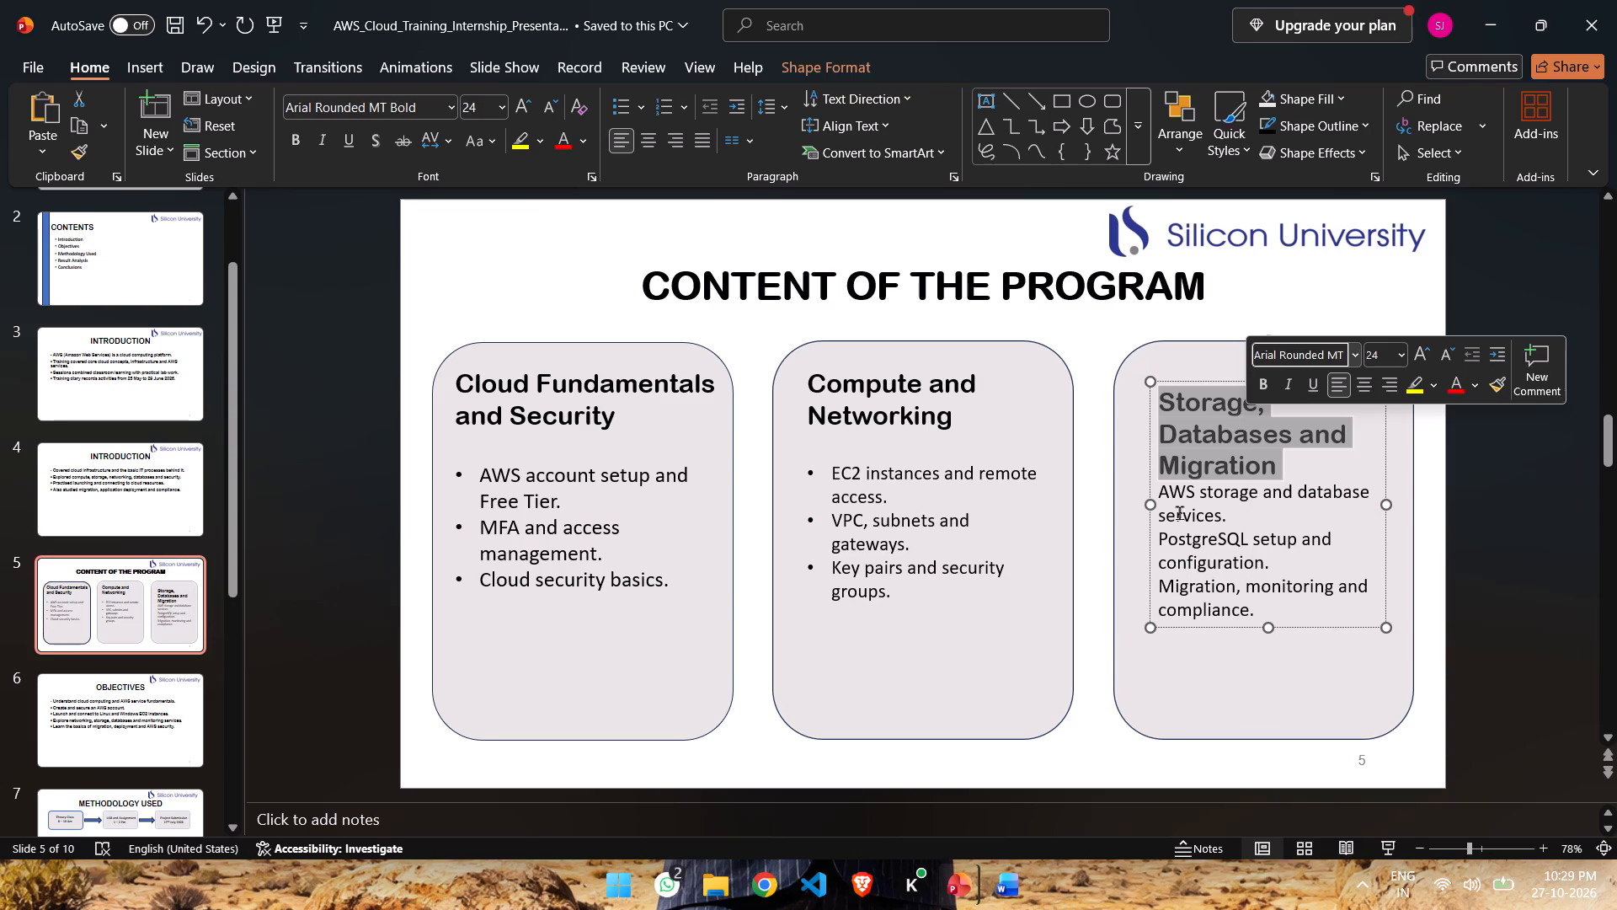
Add a blank line below the Storage, Databases and Migration heading and format its three topics as bullets.
{"action": "left_click", "coordinate": [1273, 464]}
{"action": "key", "text": "Return"}
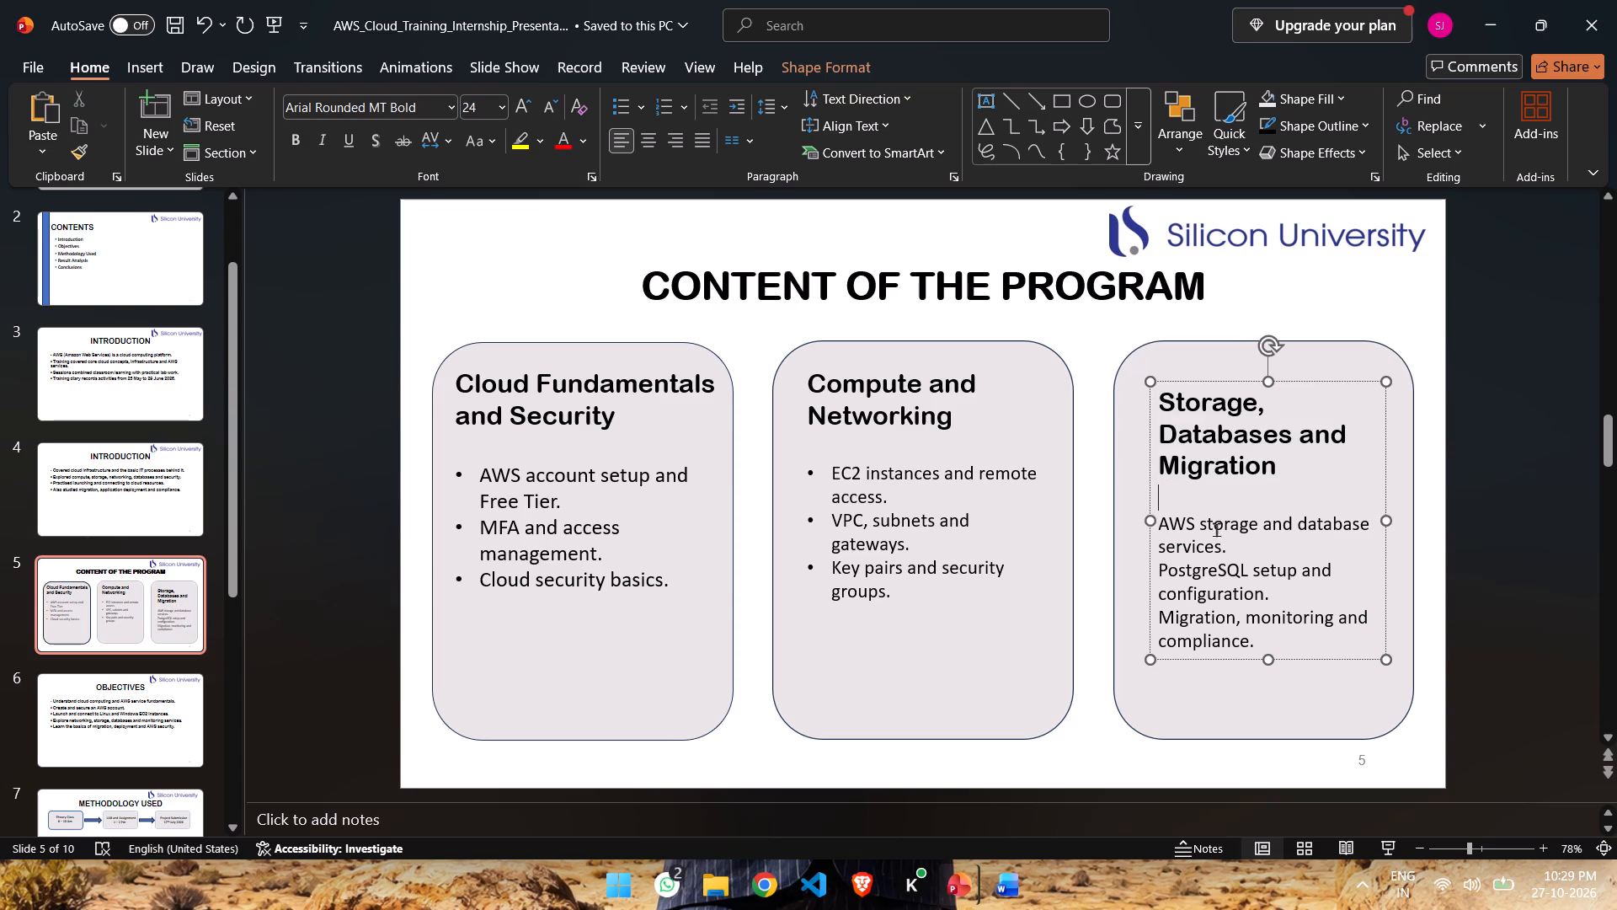
{"action": "left_click", "coordinate": [1163, 525]}
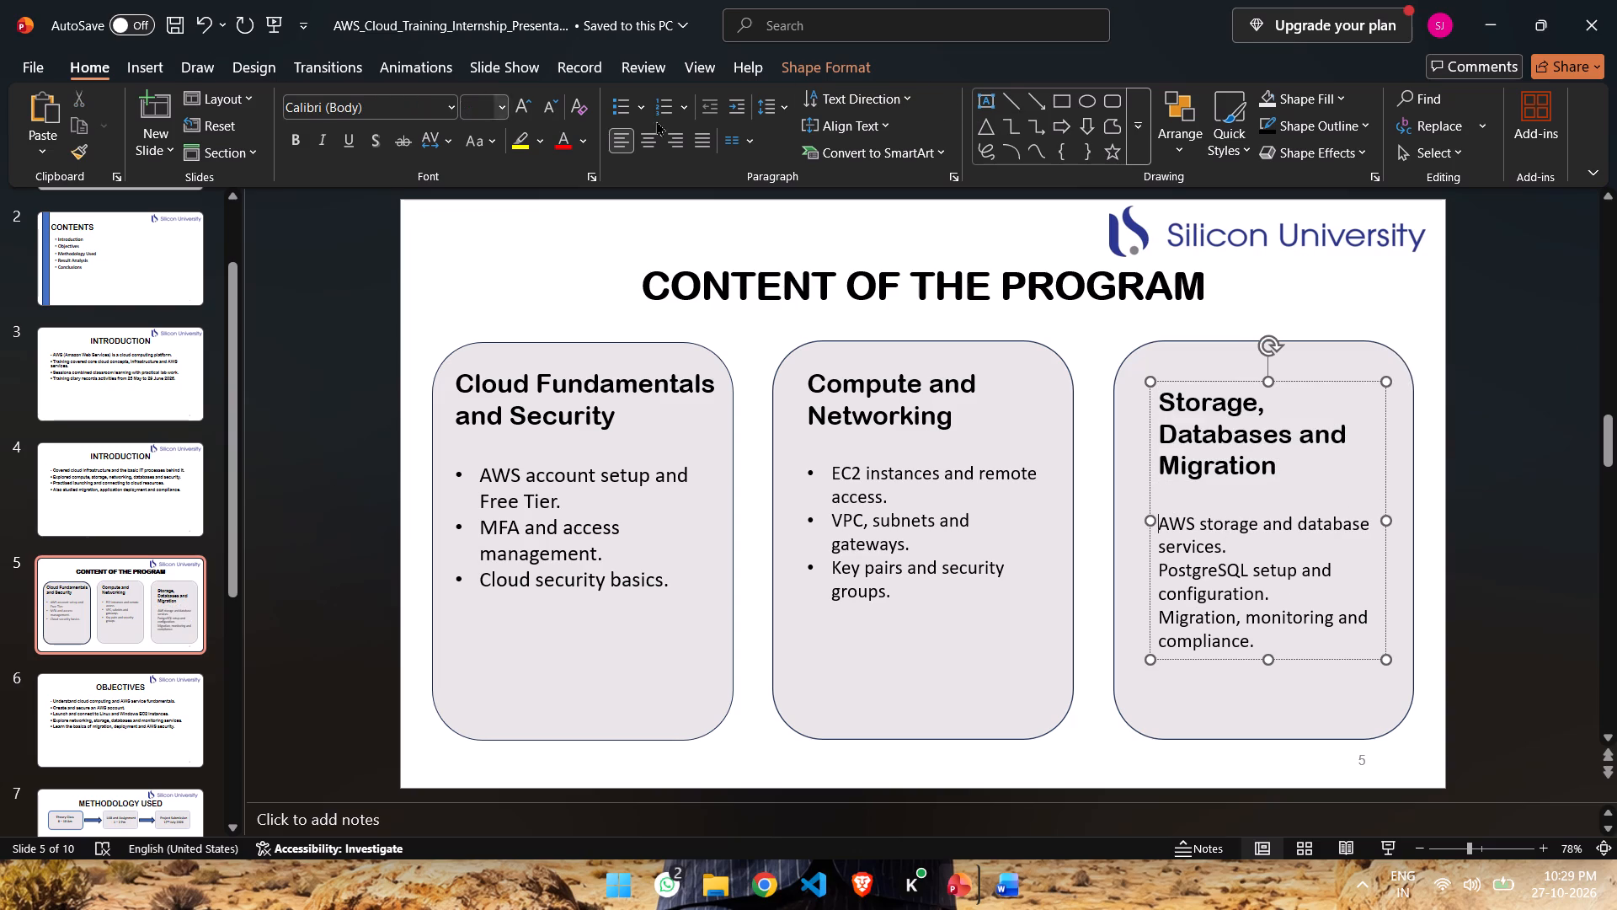
{"action": "left_click", "coordinate": [623, 103]}
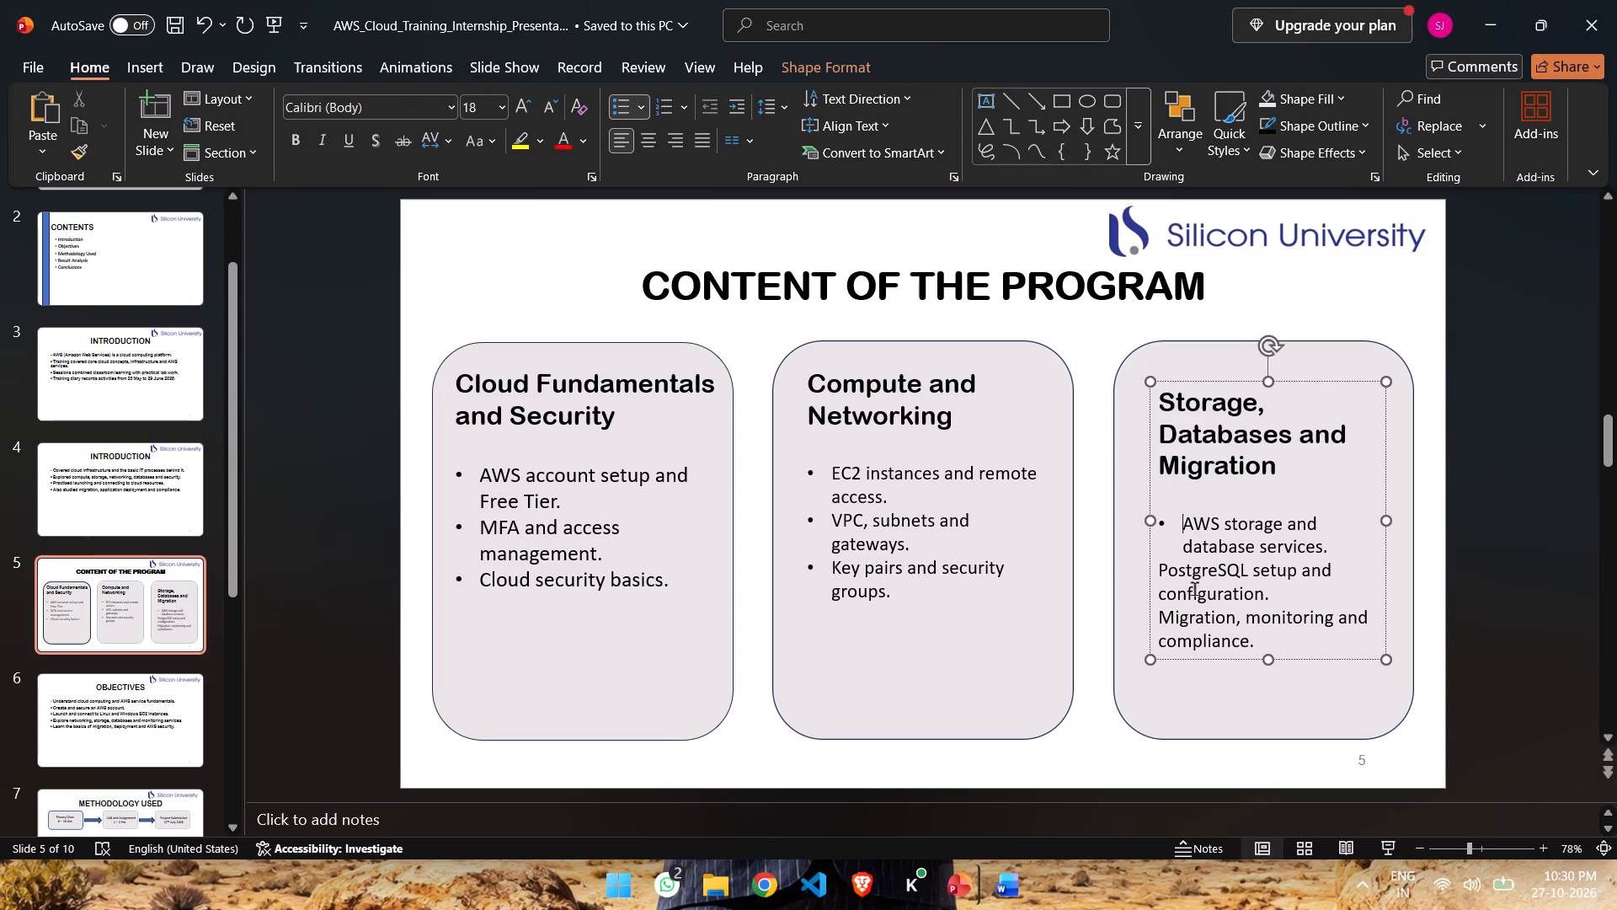
{"action": "left_click", "coordinate": [1149, 570]}
{"action": "left_click", "coordinate": [1155, 566]}
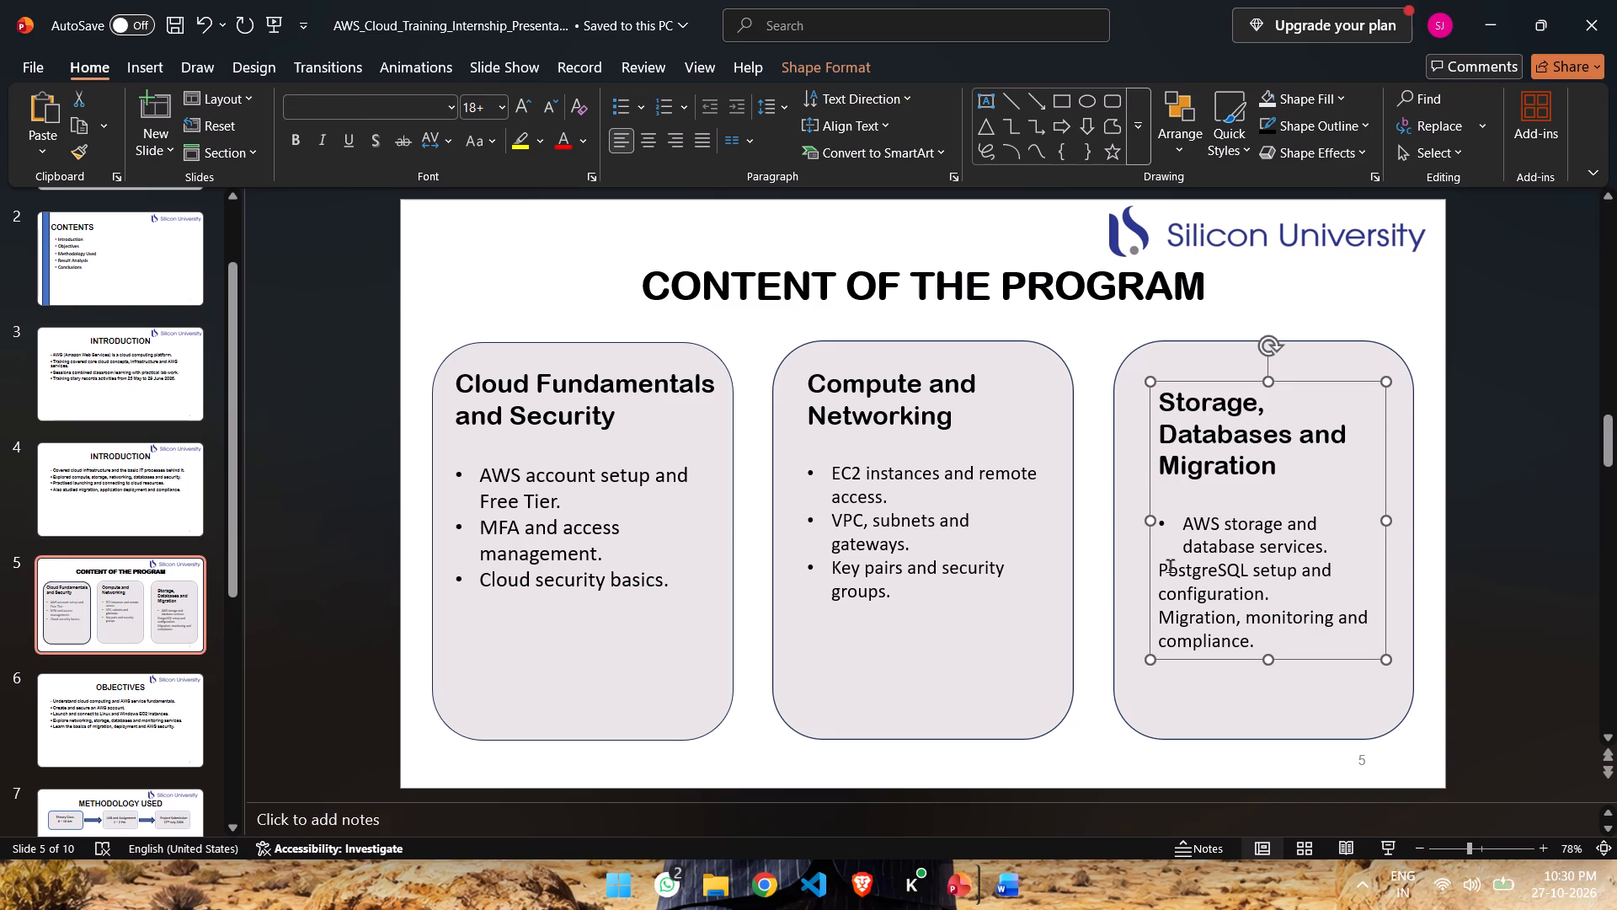
{"action": "left_click", "coordinate": [1168, 565]}
{"action": "left_click", "coordinate": [1161, 567]}
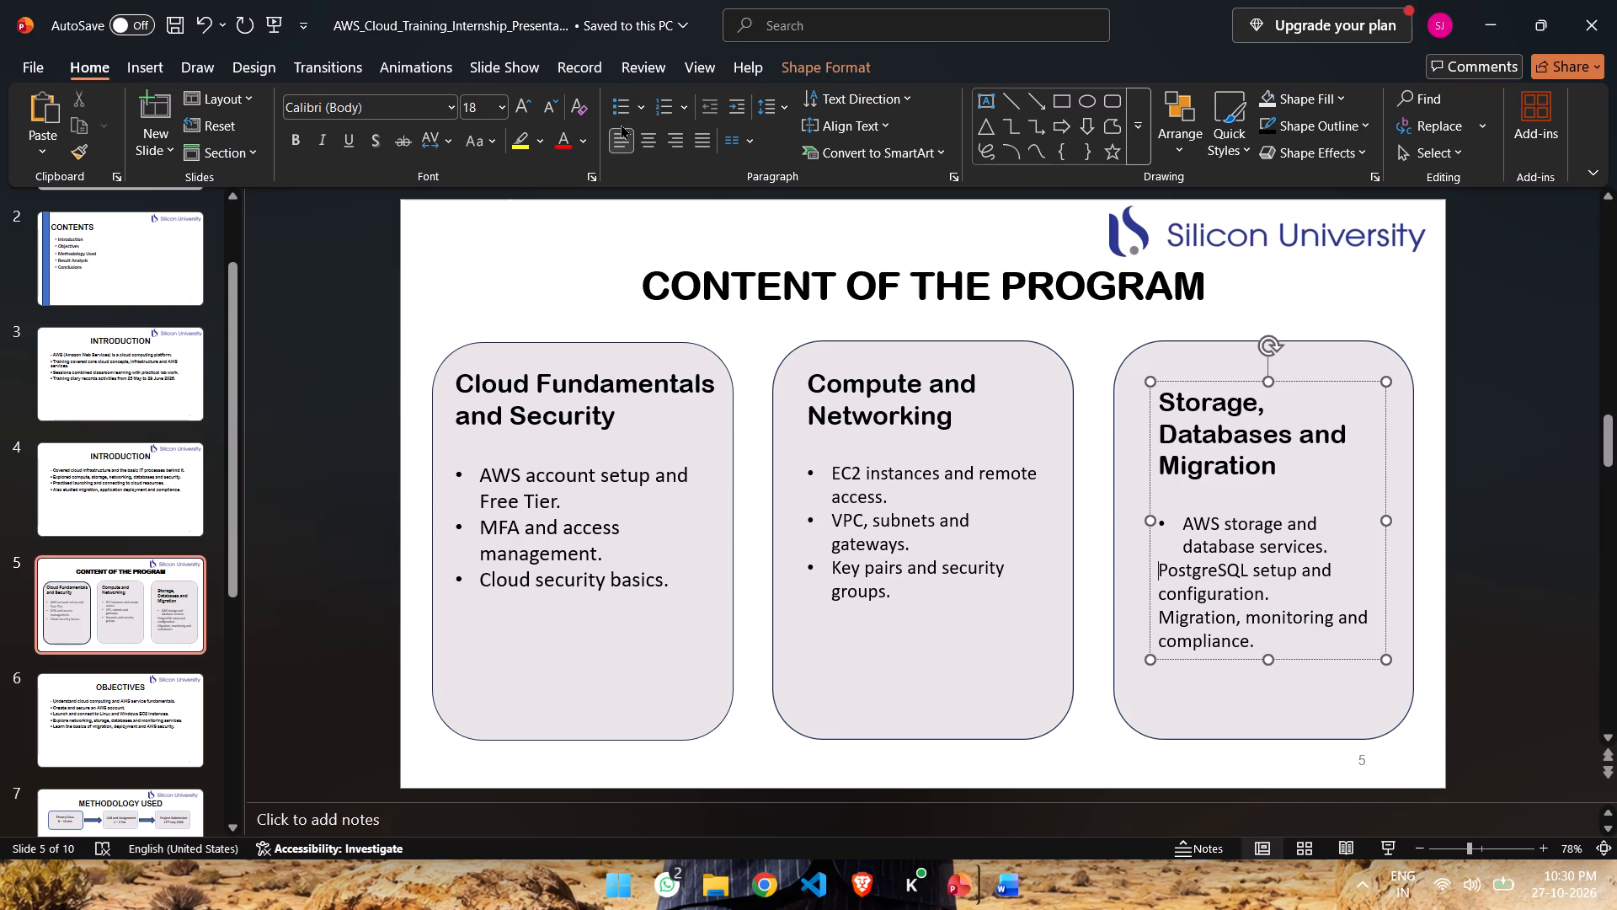
{"action": "left_click", "coordinate": [614, 110]}
{"action": "left_click", "coordinate": [1161, 614]}
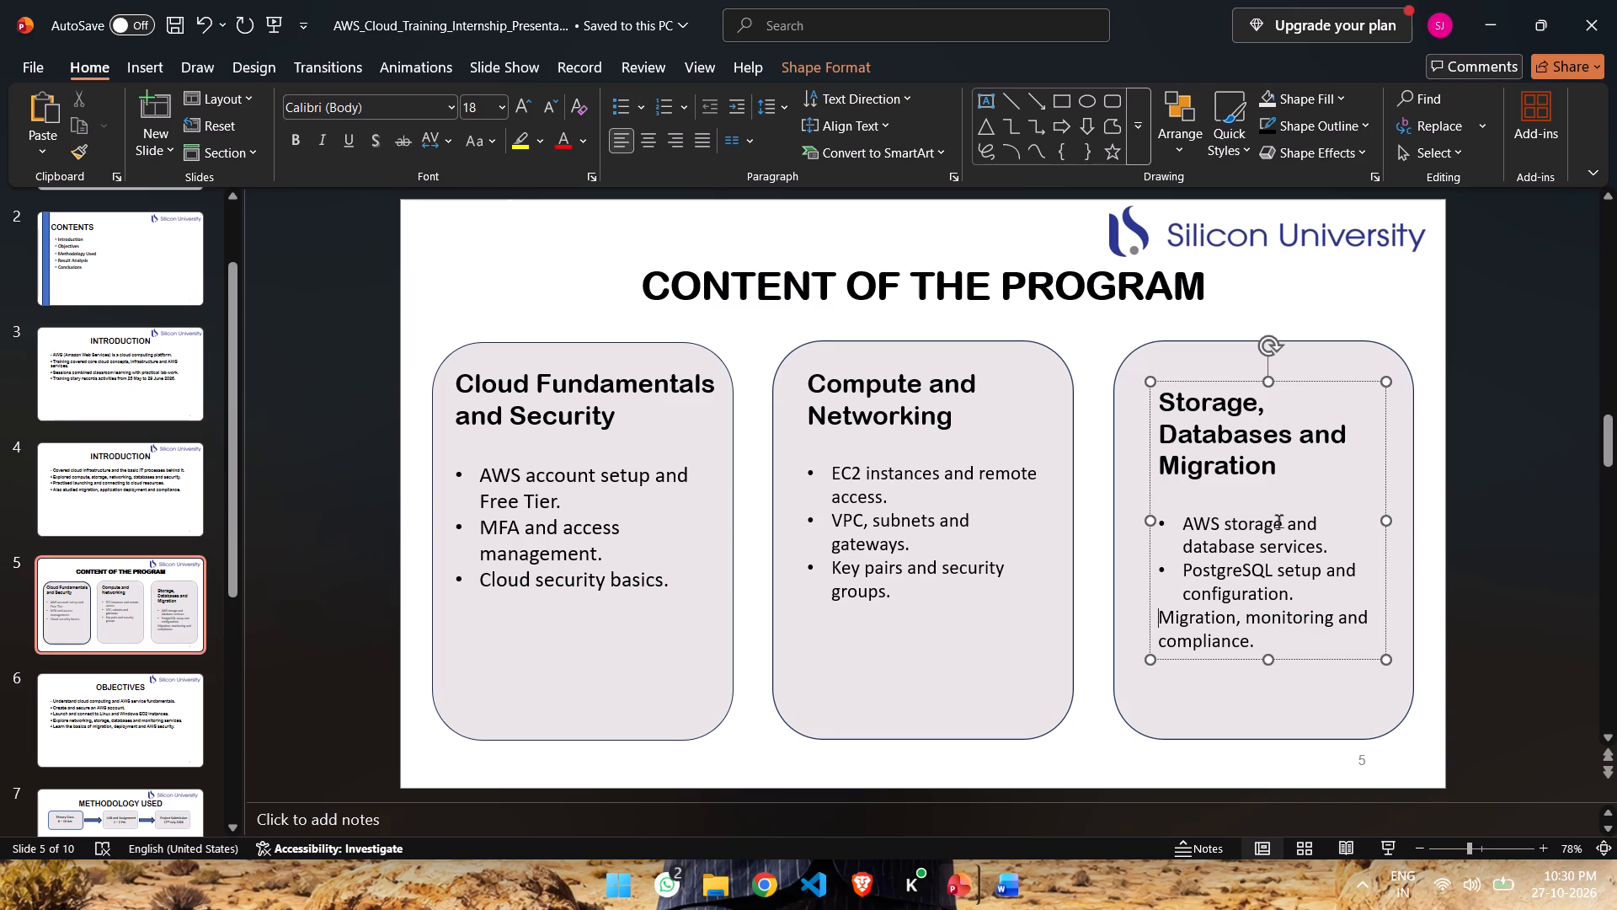
{"action": "left_click", "coordinate": [626, 106]}
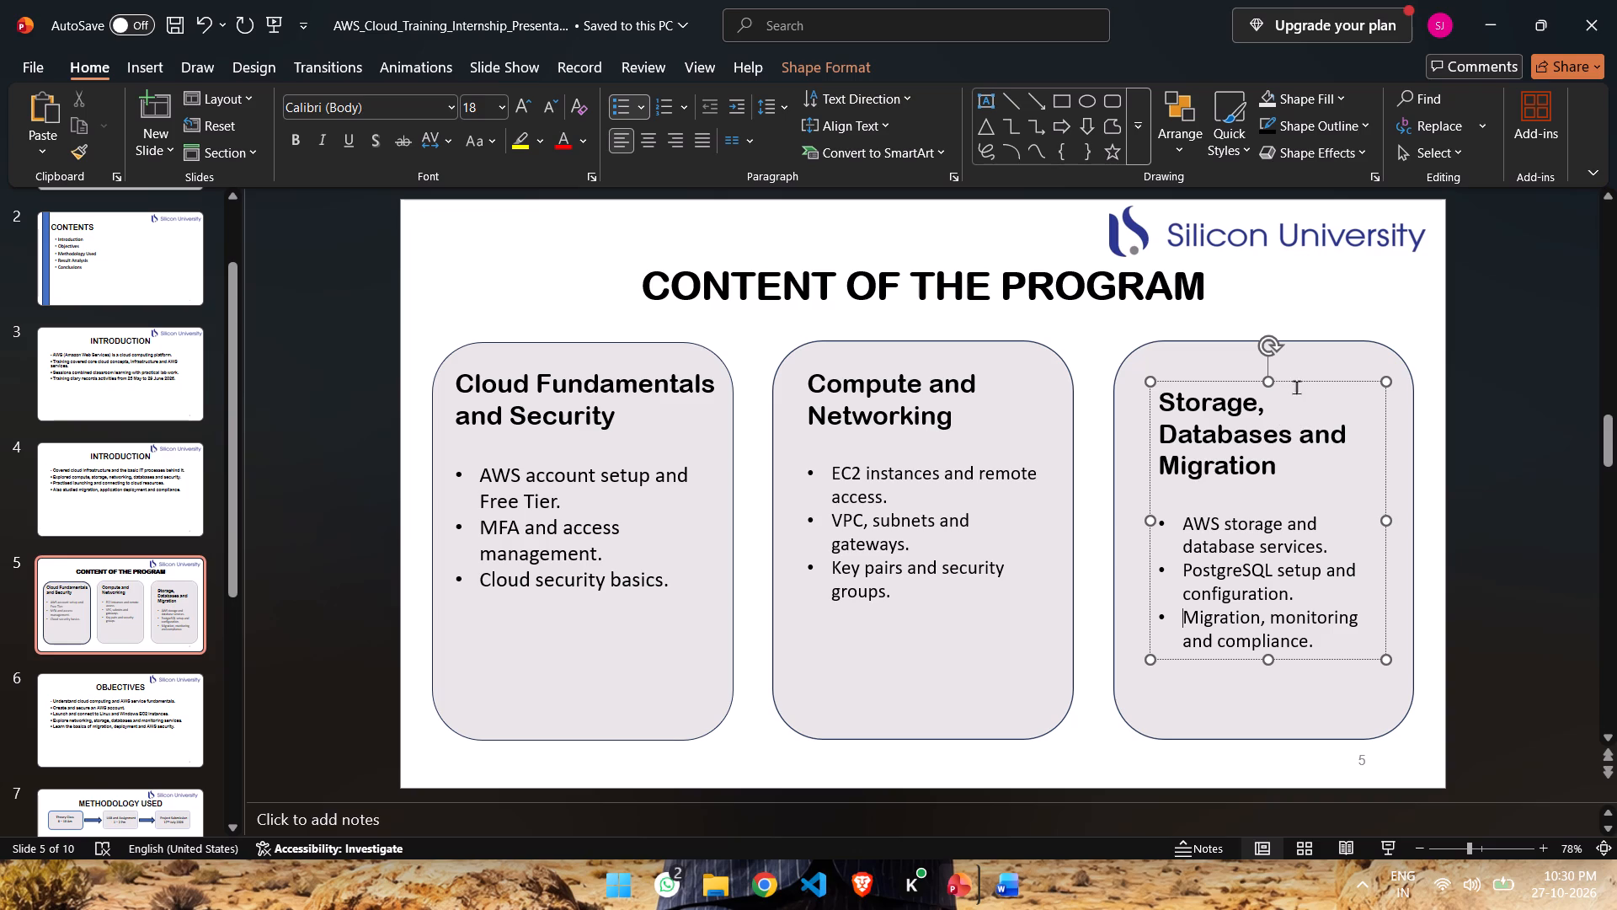
Move the third text box slightly up within its rounded box, toward the level of the other headings.
{"action": "left_click_drag", "start_coordinate": [1292, 383], "coordinate": [1291, 370]}
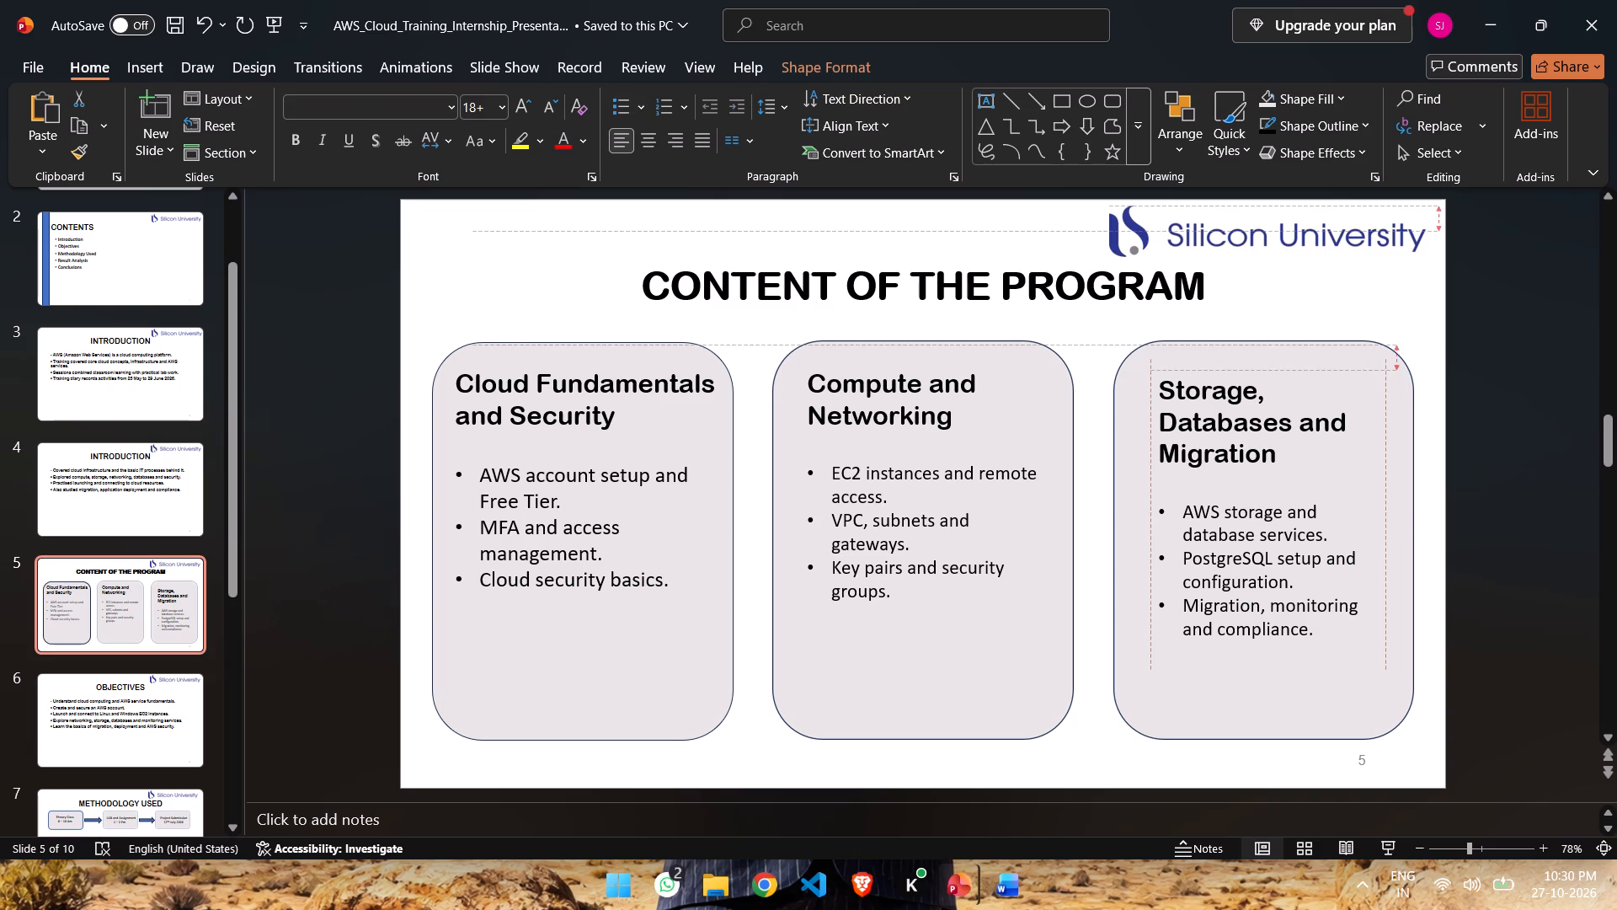
{"action": "left_click_drag", "start_coordinate": [1291, 370], "coordinate": [1290, 371]}
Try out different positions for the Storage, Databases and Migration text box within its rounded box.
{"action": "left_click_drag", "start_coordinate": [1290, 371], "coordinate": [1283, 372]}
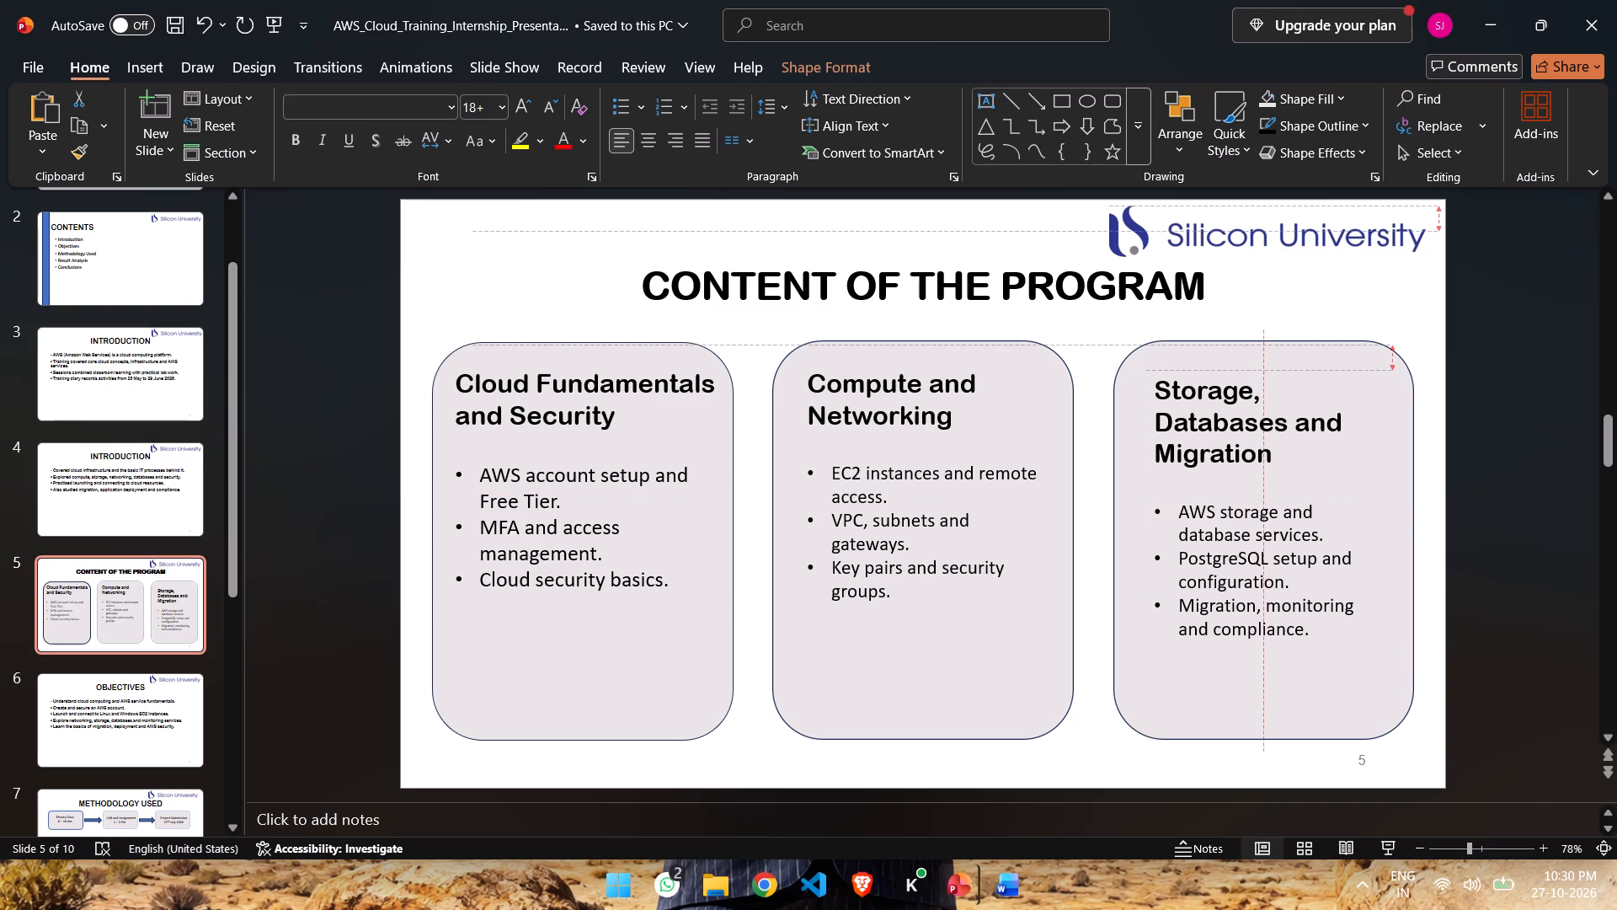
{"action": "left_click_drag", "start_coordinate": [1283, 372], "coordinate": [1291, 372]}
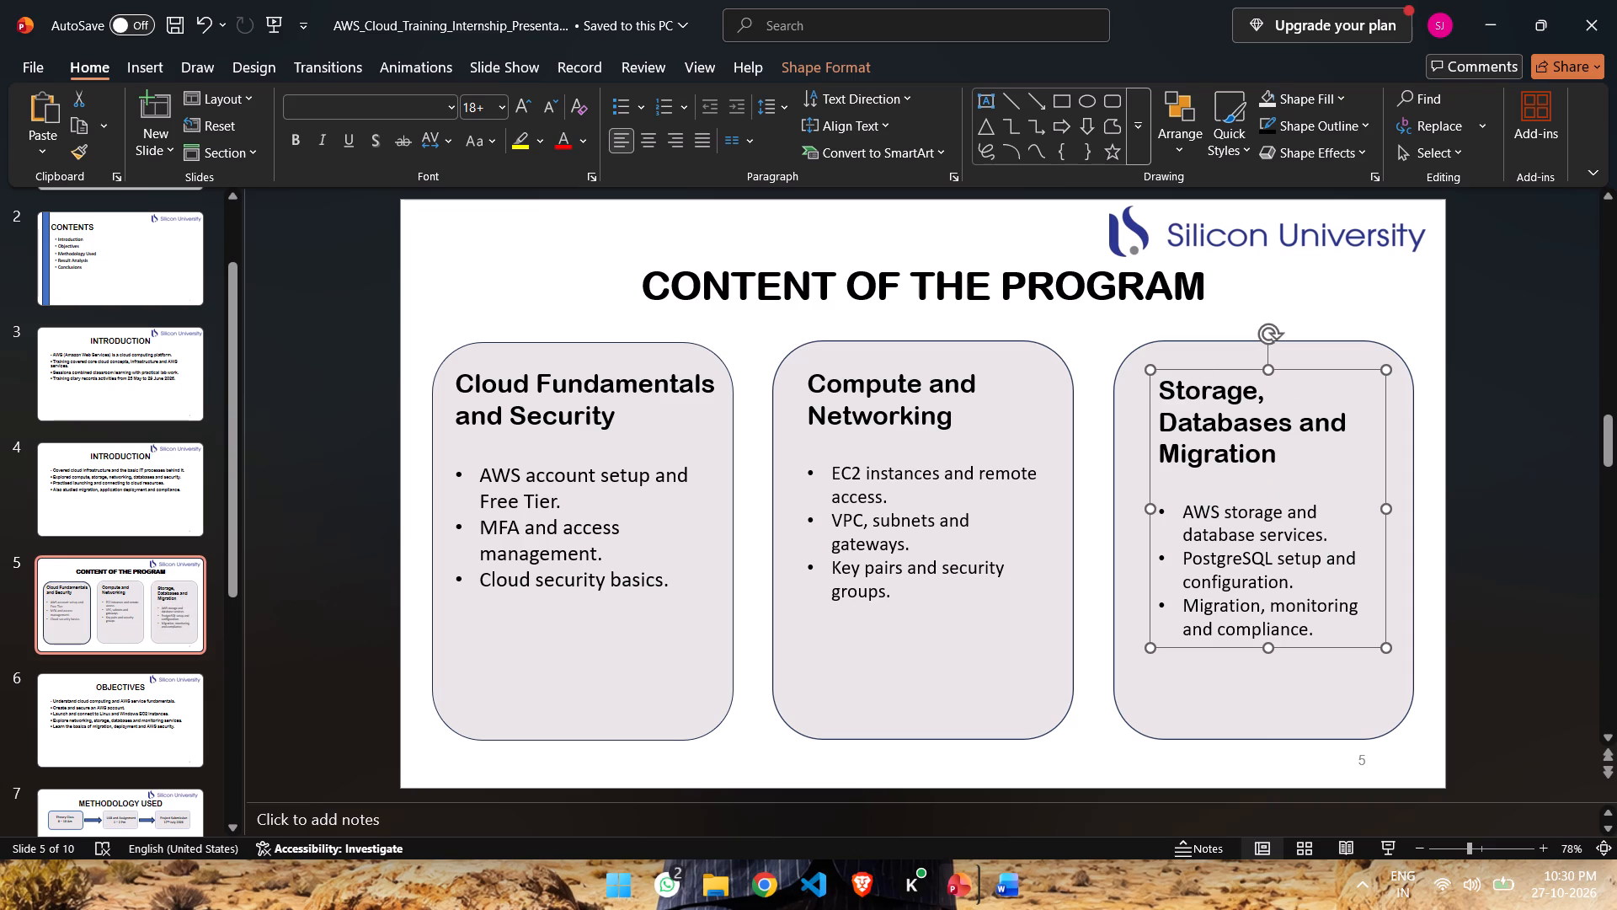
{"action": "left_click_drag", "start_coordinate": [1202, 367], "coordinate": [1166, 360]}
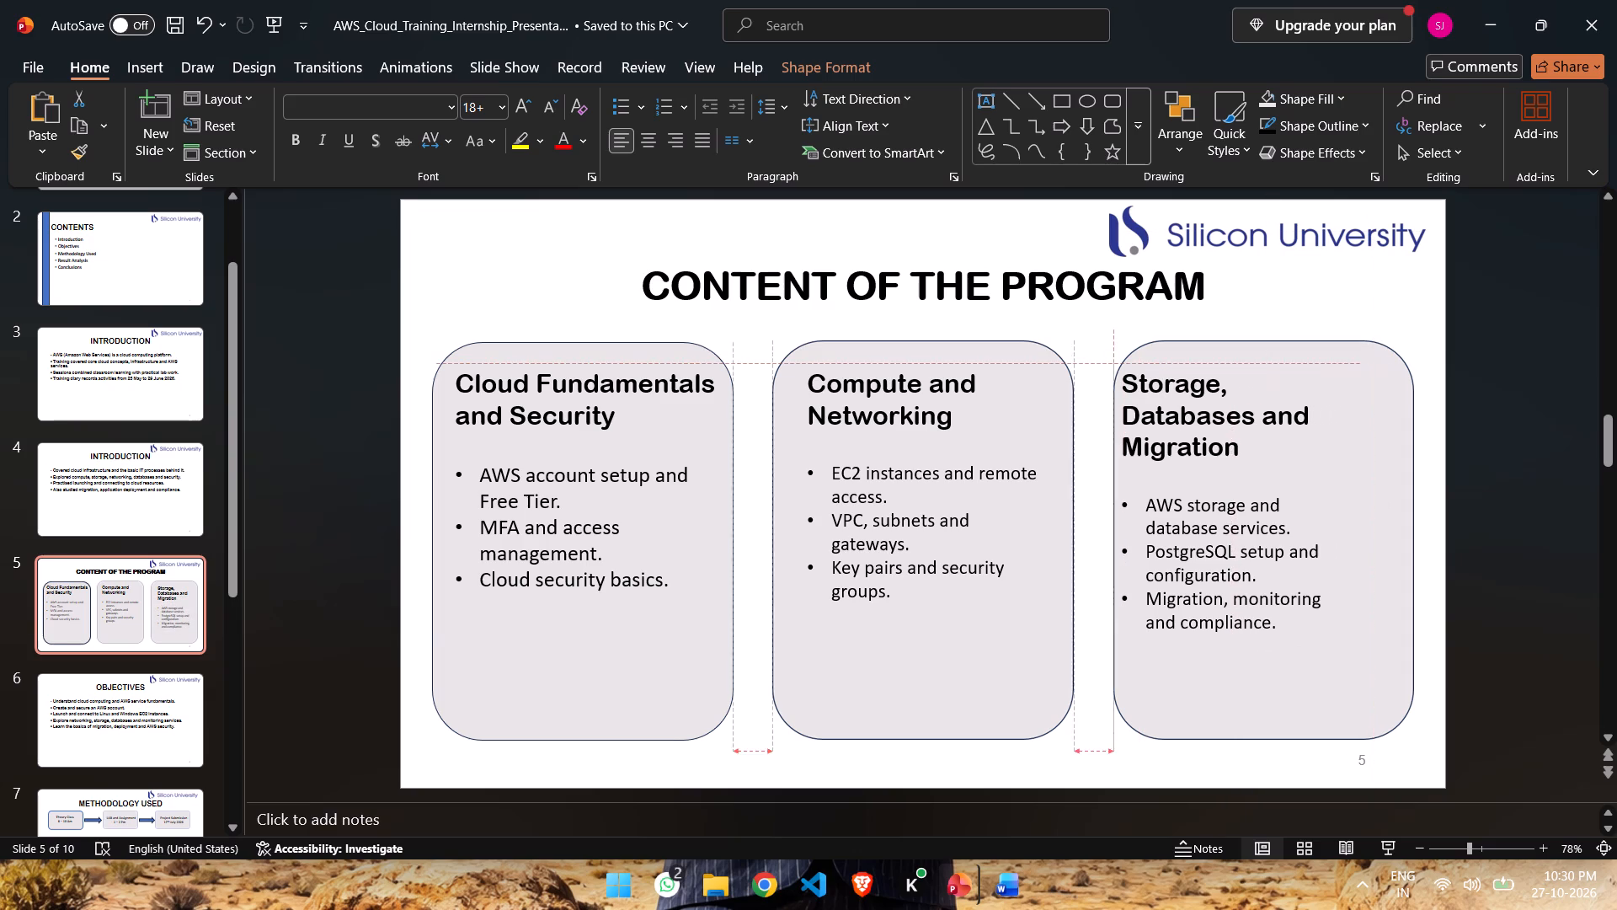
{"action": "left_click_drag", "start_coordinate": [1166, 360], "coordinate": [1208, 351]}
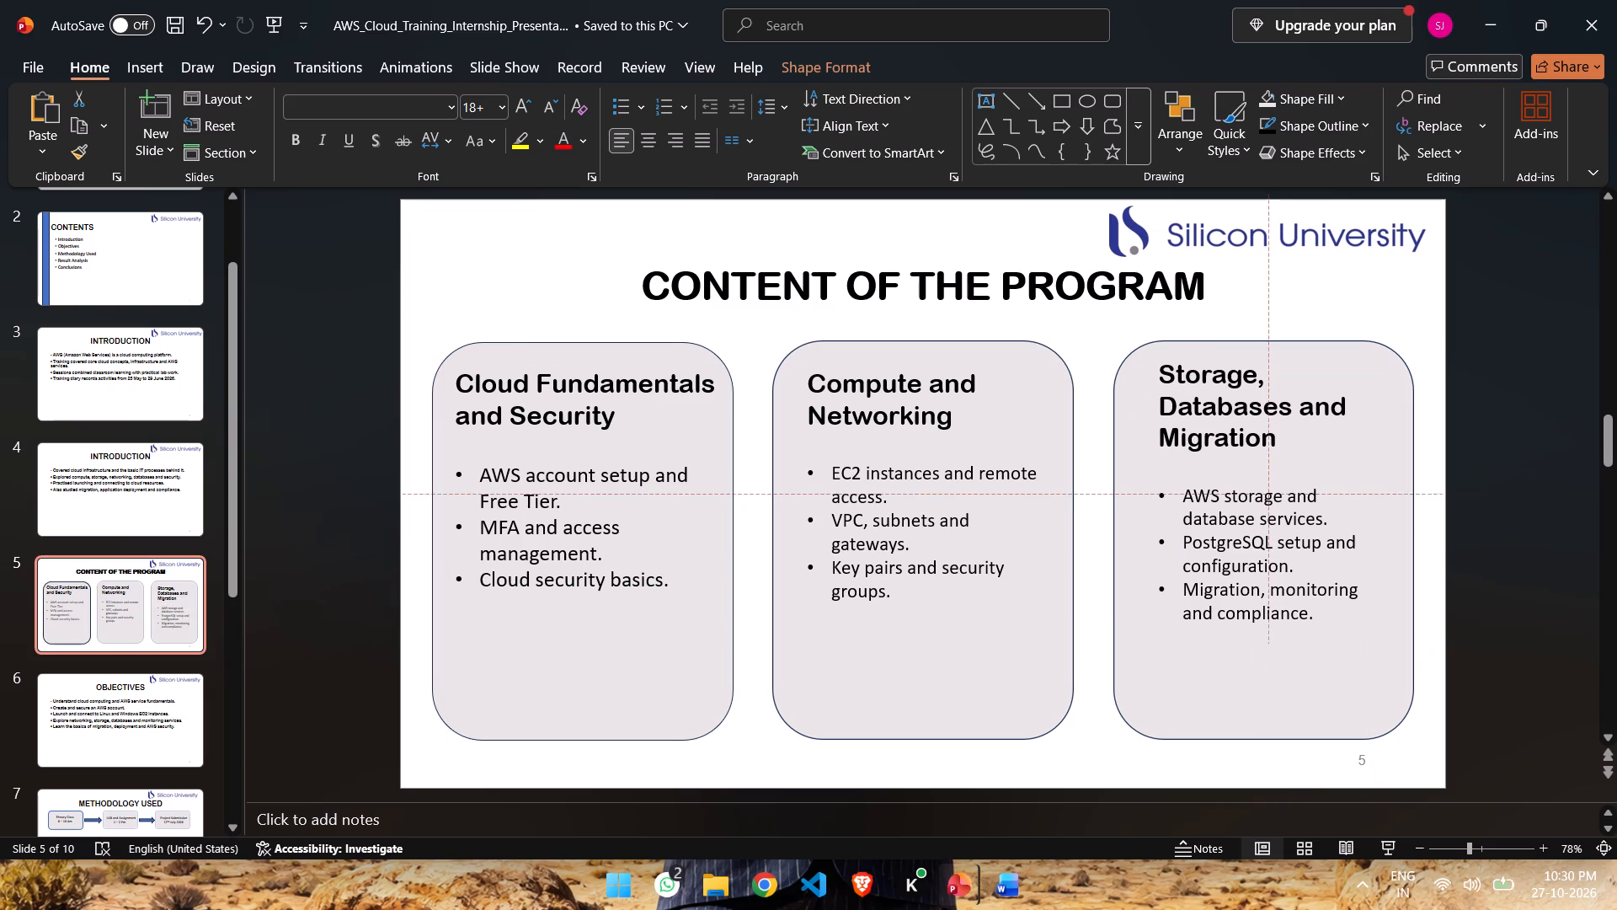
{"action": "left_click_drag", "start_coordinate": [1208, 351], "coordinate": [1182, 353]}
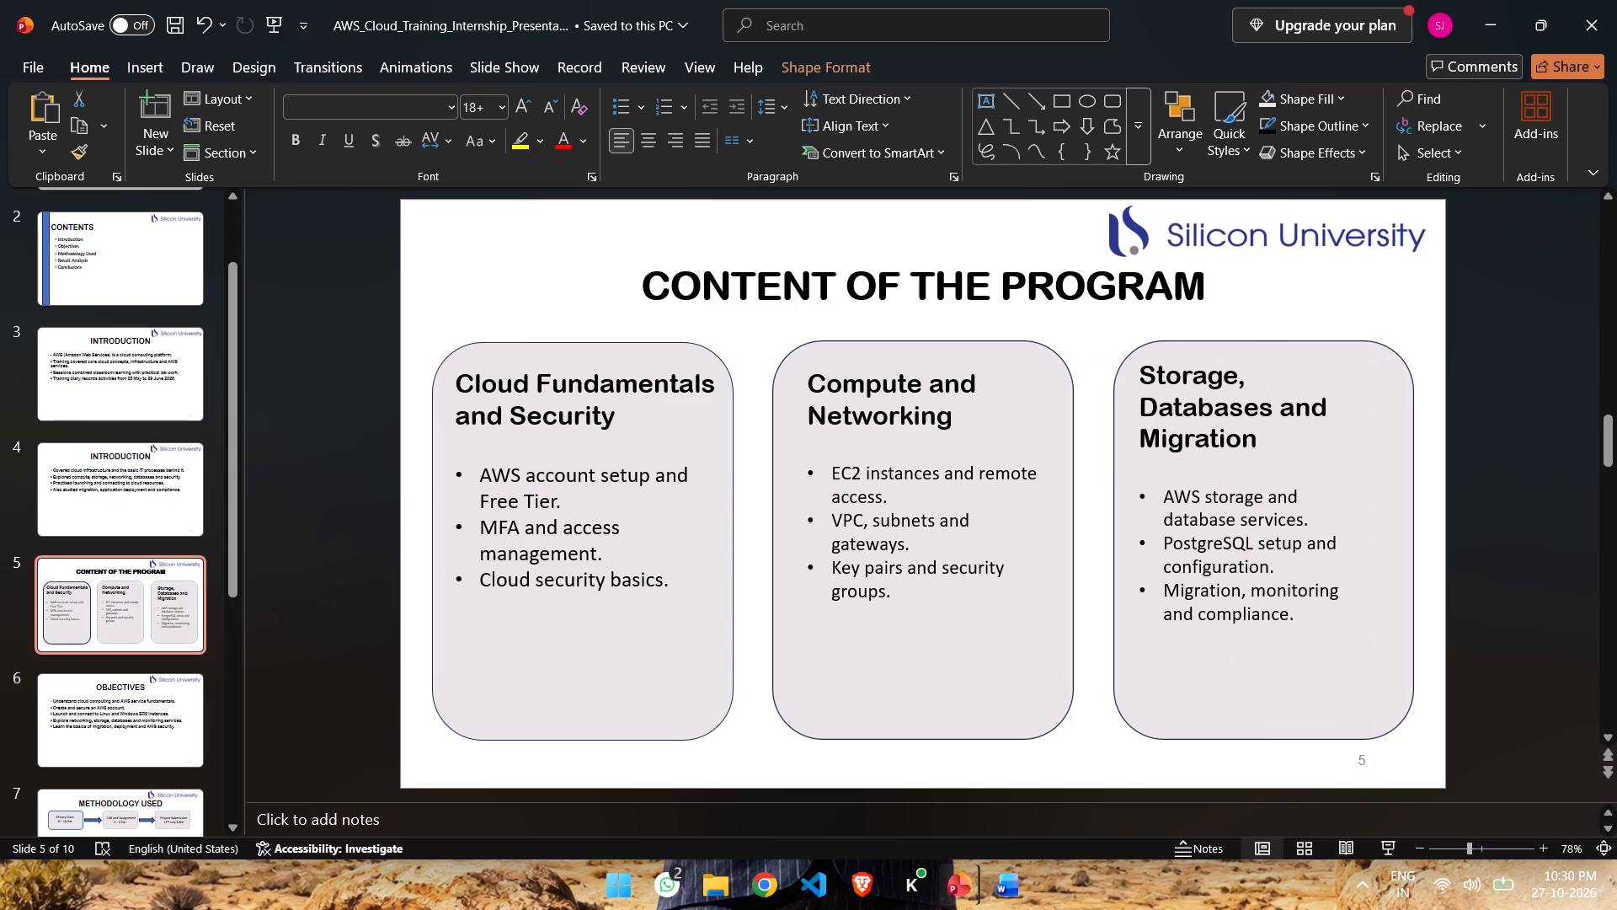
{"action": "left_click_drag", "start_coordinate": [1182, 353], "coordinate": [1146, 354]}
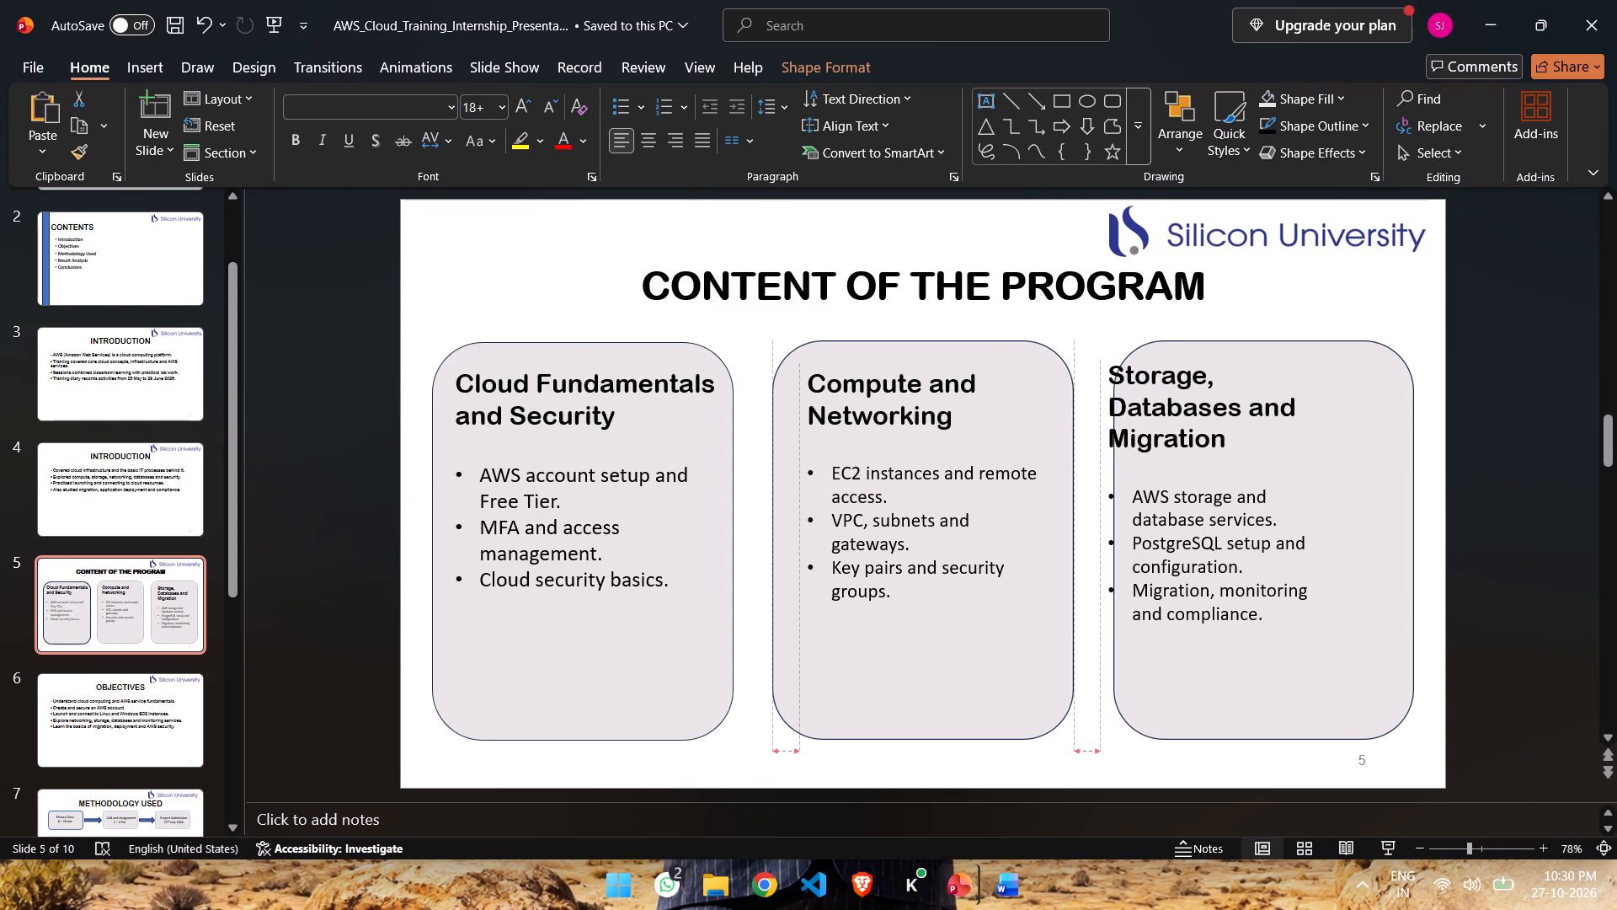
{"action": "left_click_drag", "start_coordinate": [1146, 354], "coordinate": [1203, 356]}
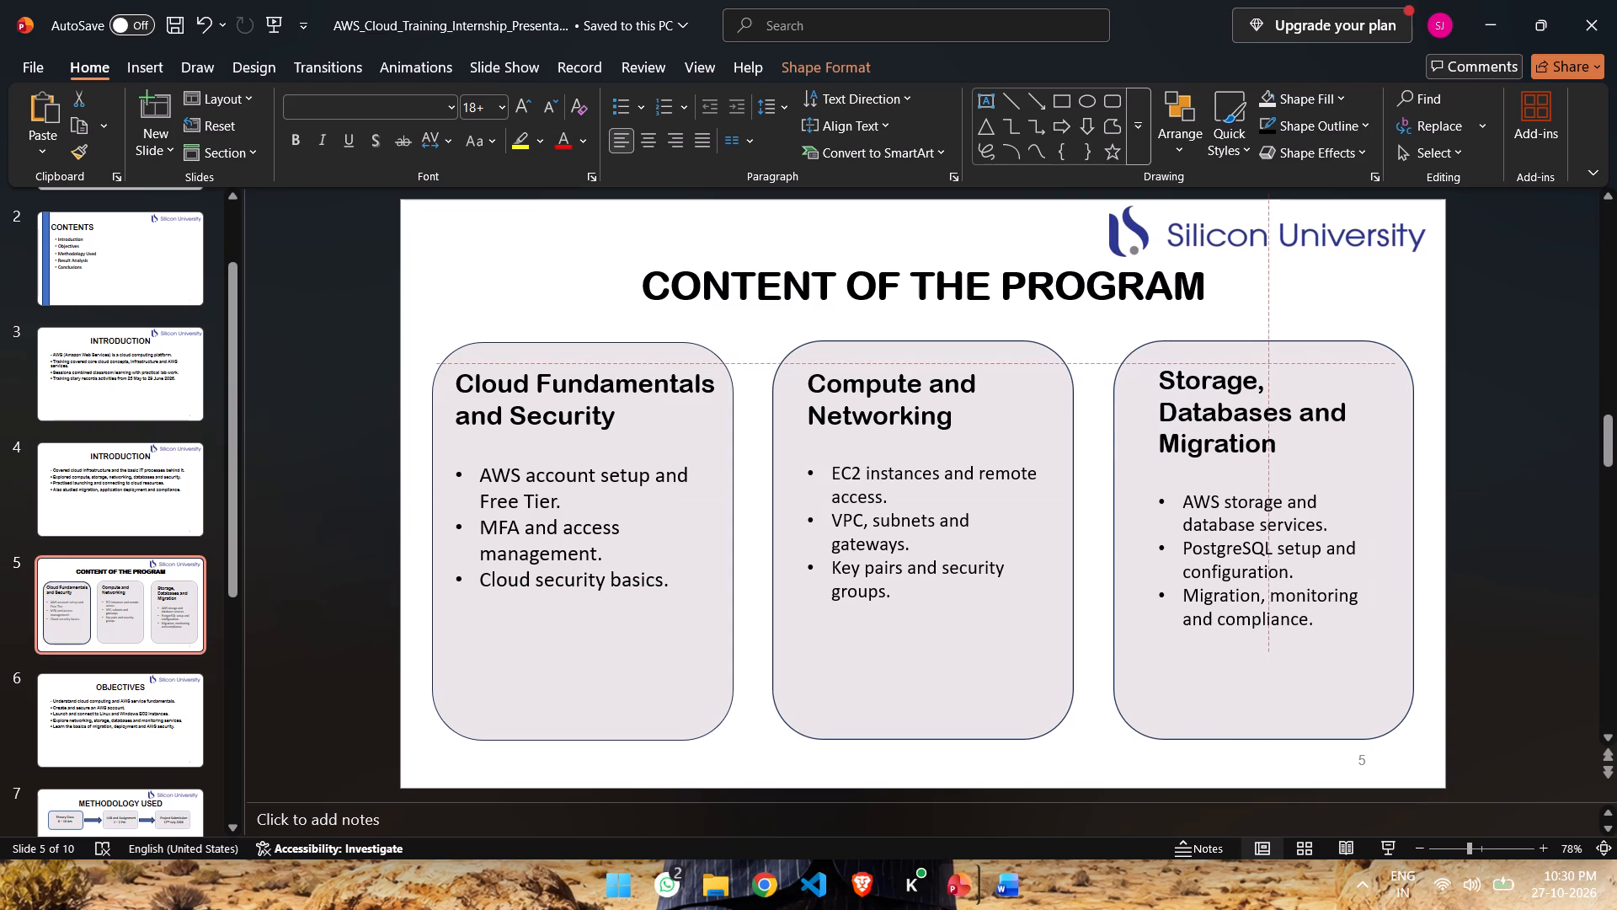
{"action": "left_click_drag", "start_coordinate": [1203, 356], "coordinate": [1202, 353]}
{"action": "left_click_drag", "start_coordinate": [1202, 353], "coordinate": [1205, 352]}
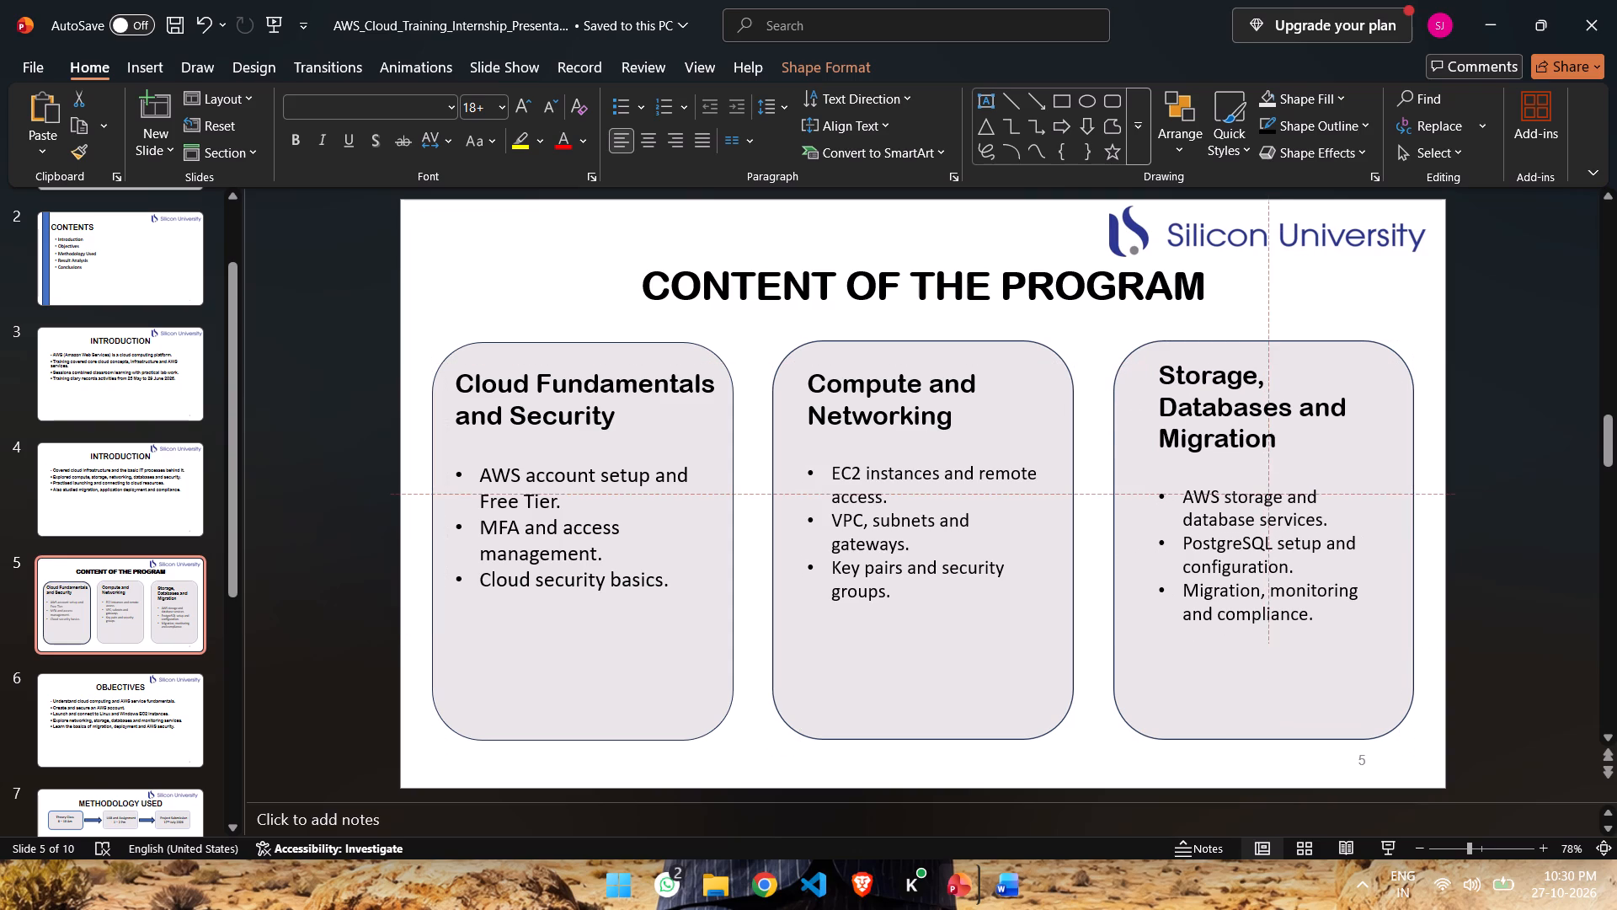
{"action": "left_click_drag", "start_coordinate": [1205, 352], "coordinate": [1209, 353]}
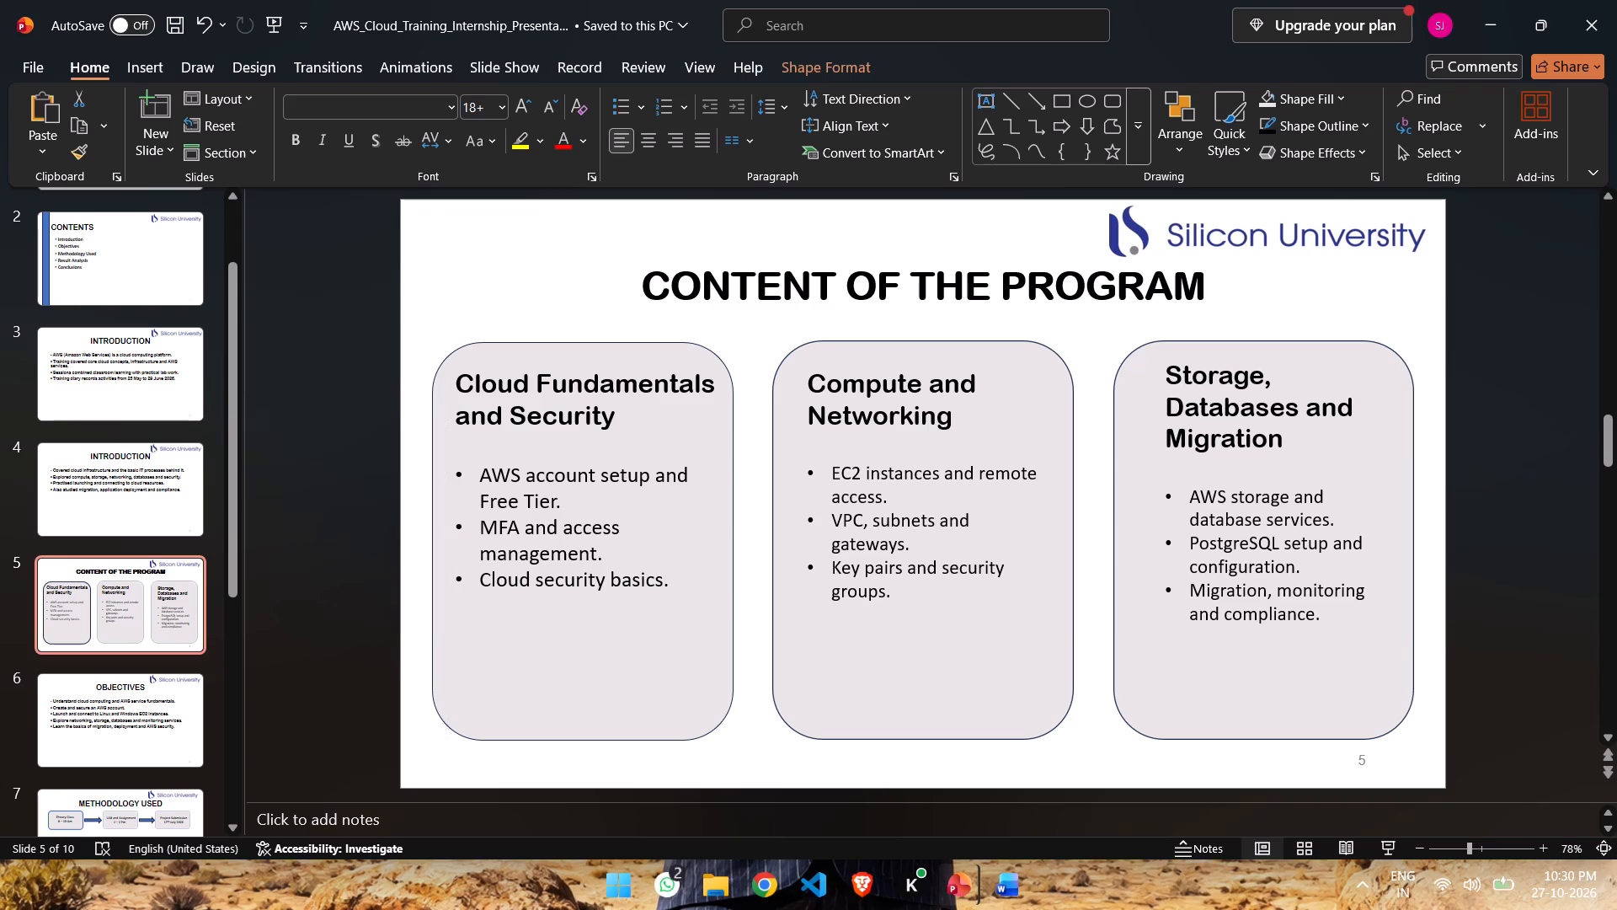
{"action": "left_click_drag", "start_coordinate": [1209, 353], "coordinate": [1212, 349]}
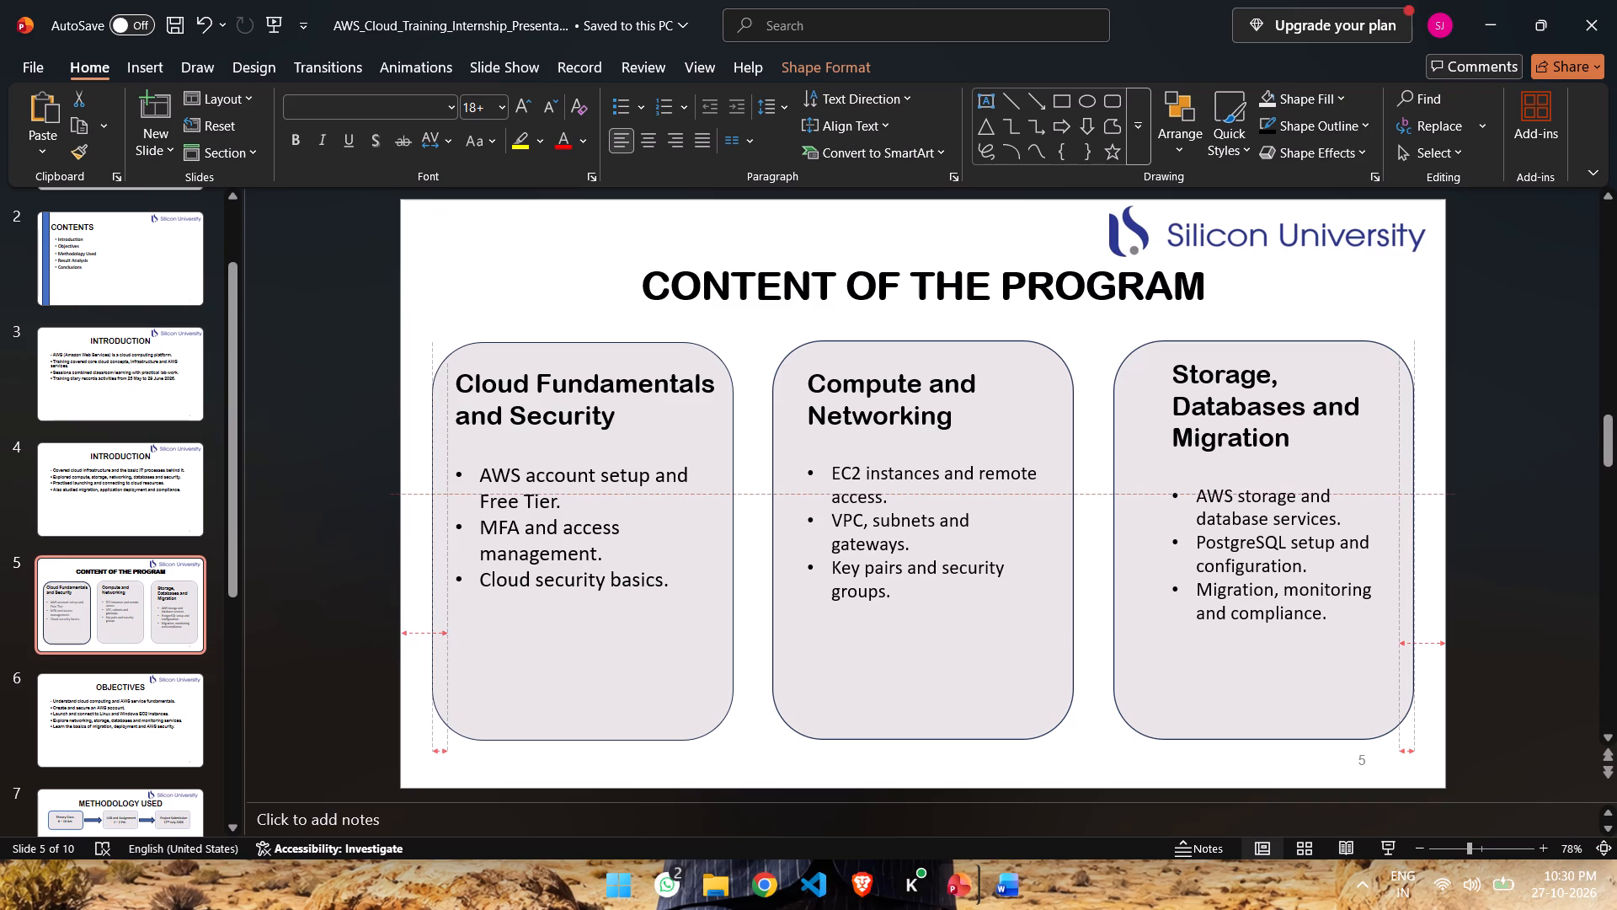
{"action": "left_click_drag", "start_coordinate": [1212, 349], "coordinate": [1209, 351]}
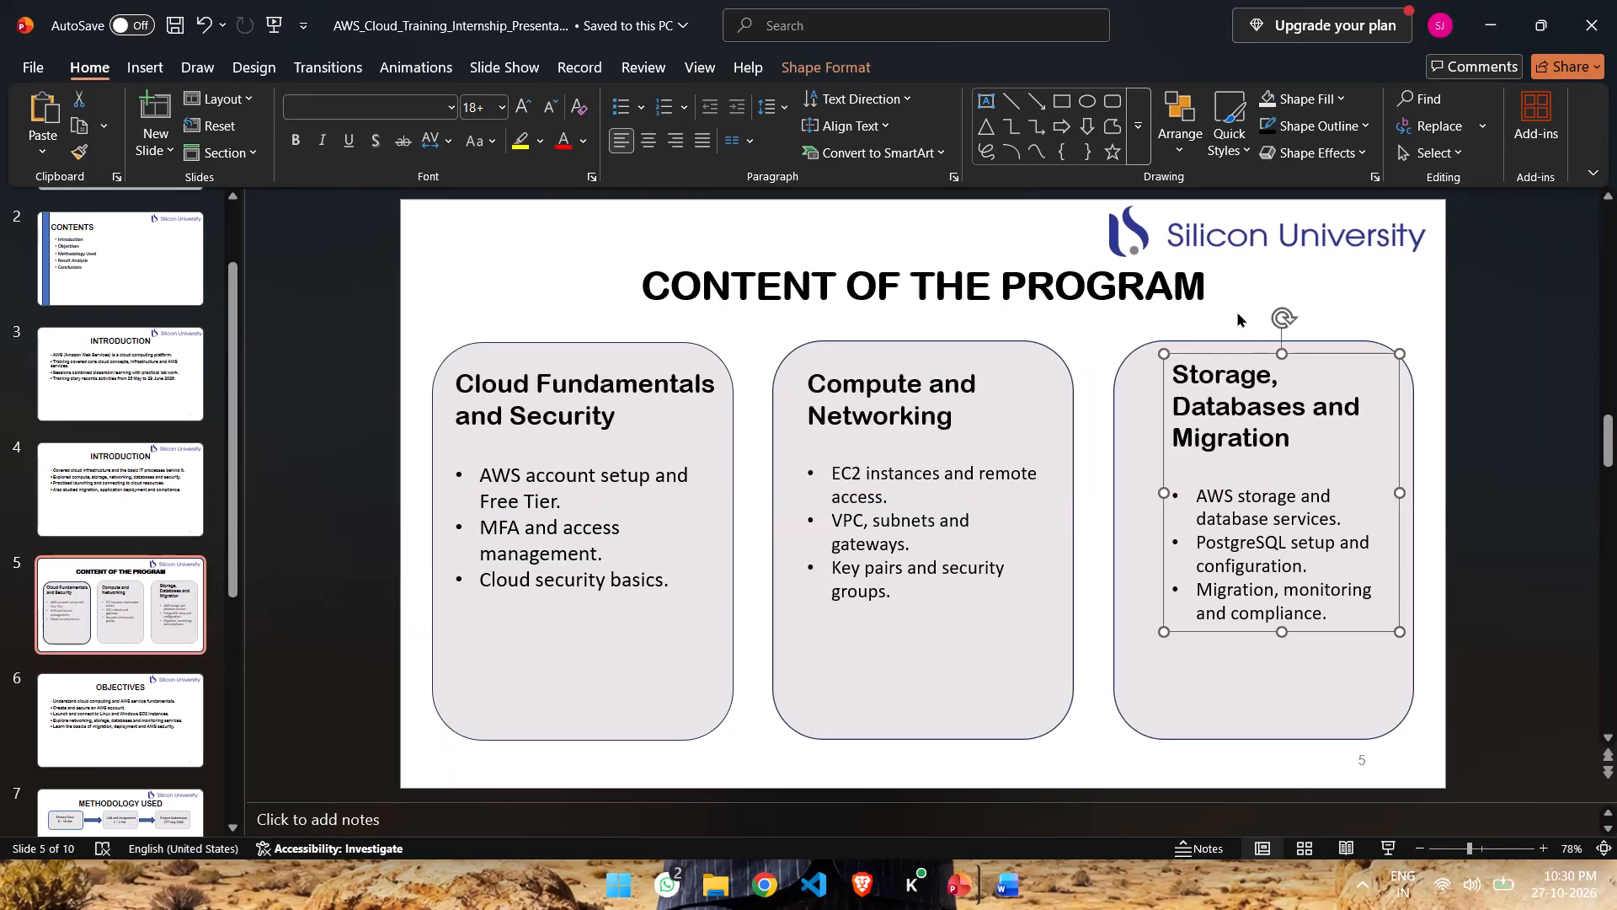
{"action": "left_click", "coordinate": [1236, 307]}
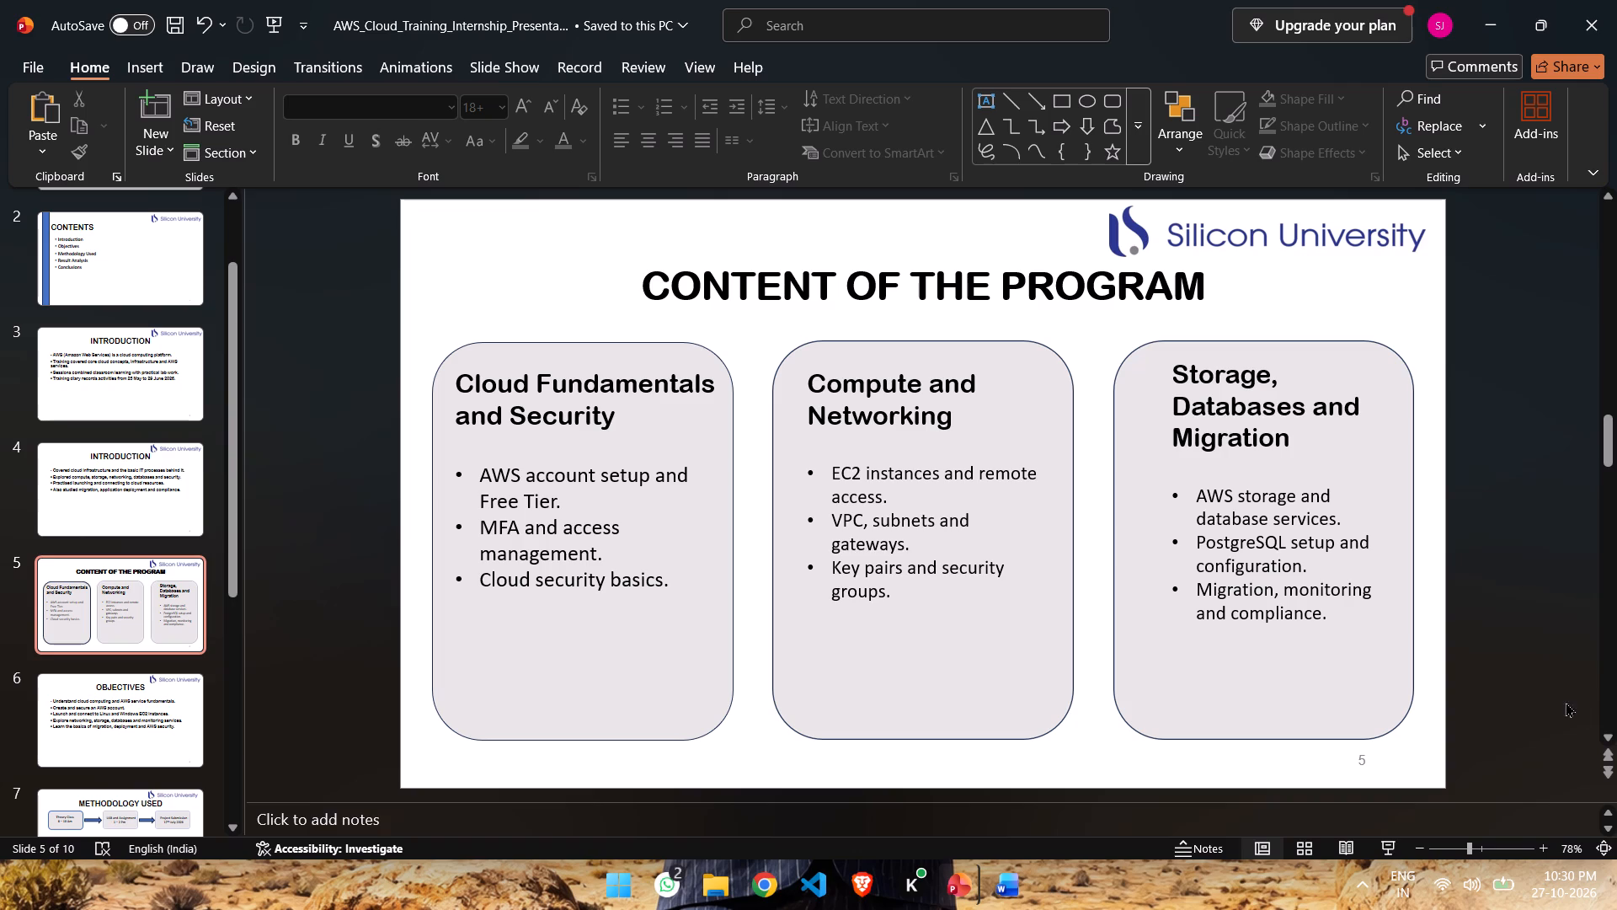
Widen the third text box so its heading fits on two lines, and align it level with the Compute and Networking text.
{"action": "left_click", "coordinate": [1179, 452]}
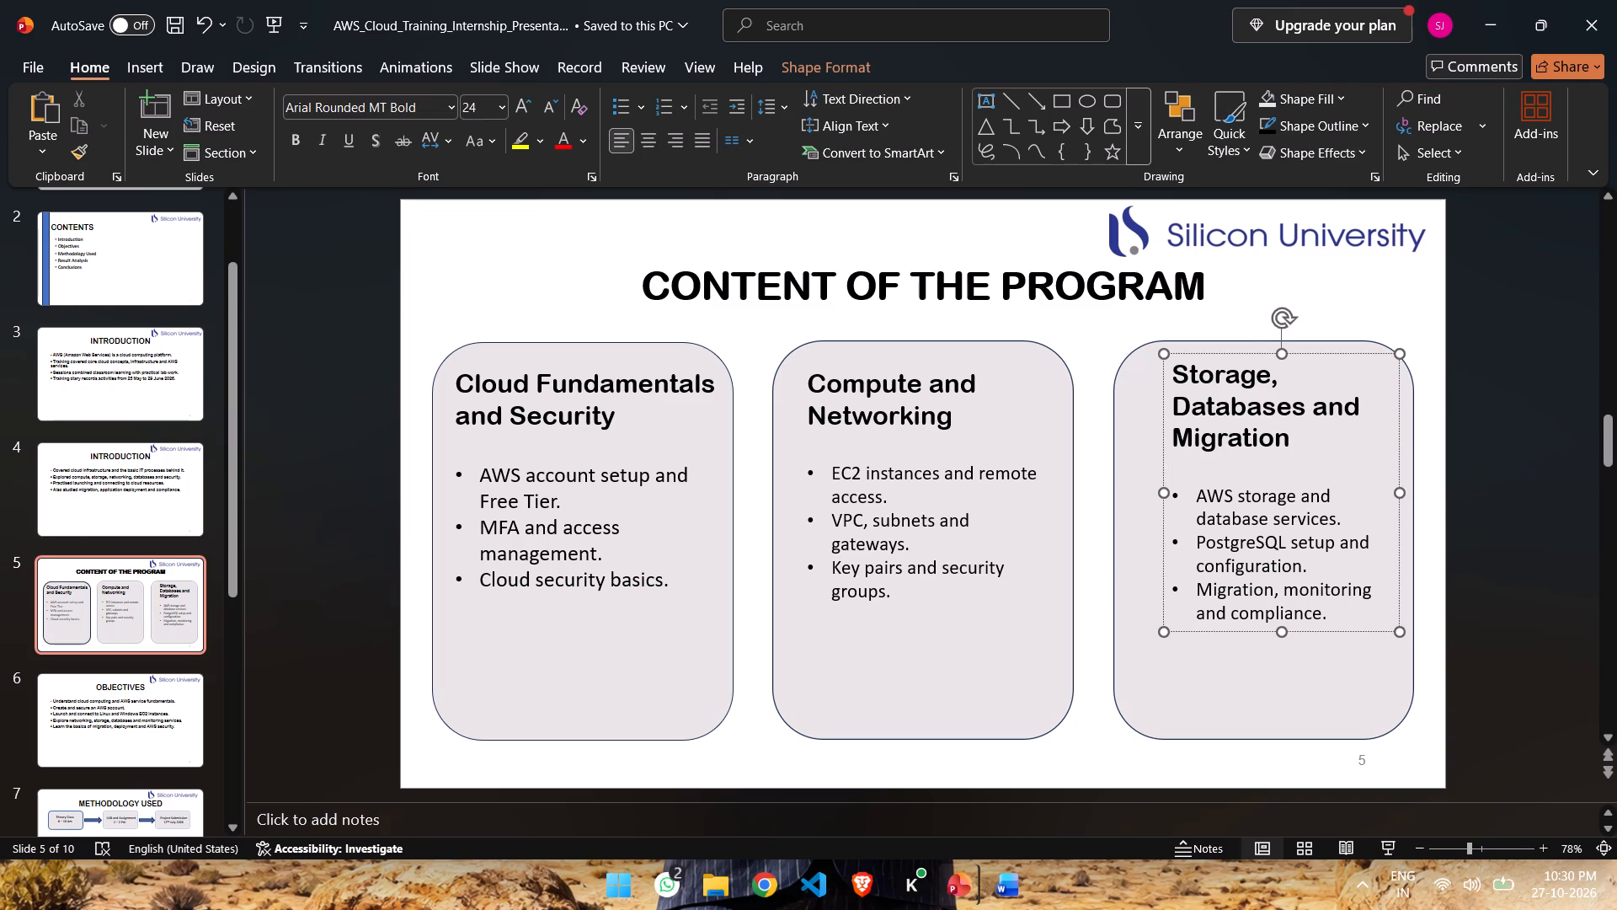
{"action": "left_click_drag", "start_coordinate": [1397, 495], "coordinate": [1422, 490]}
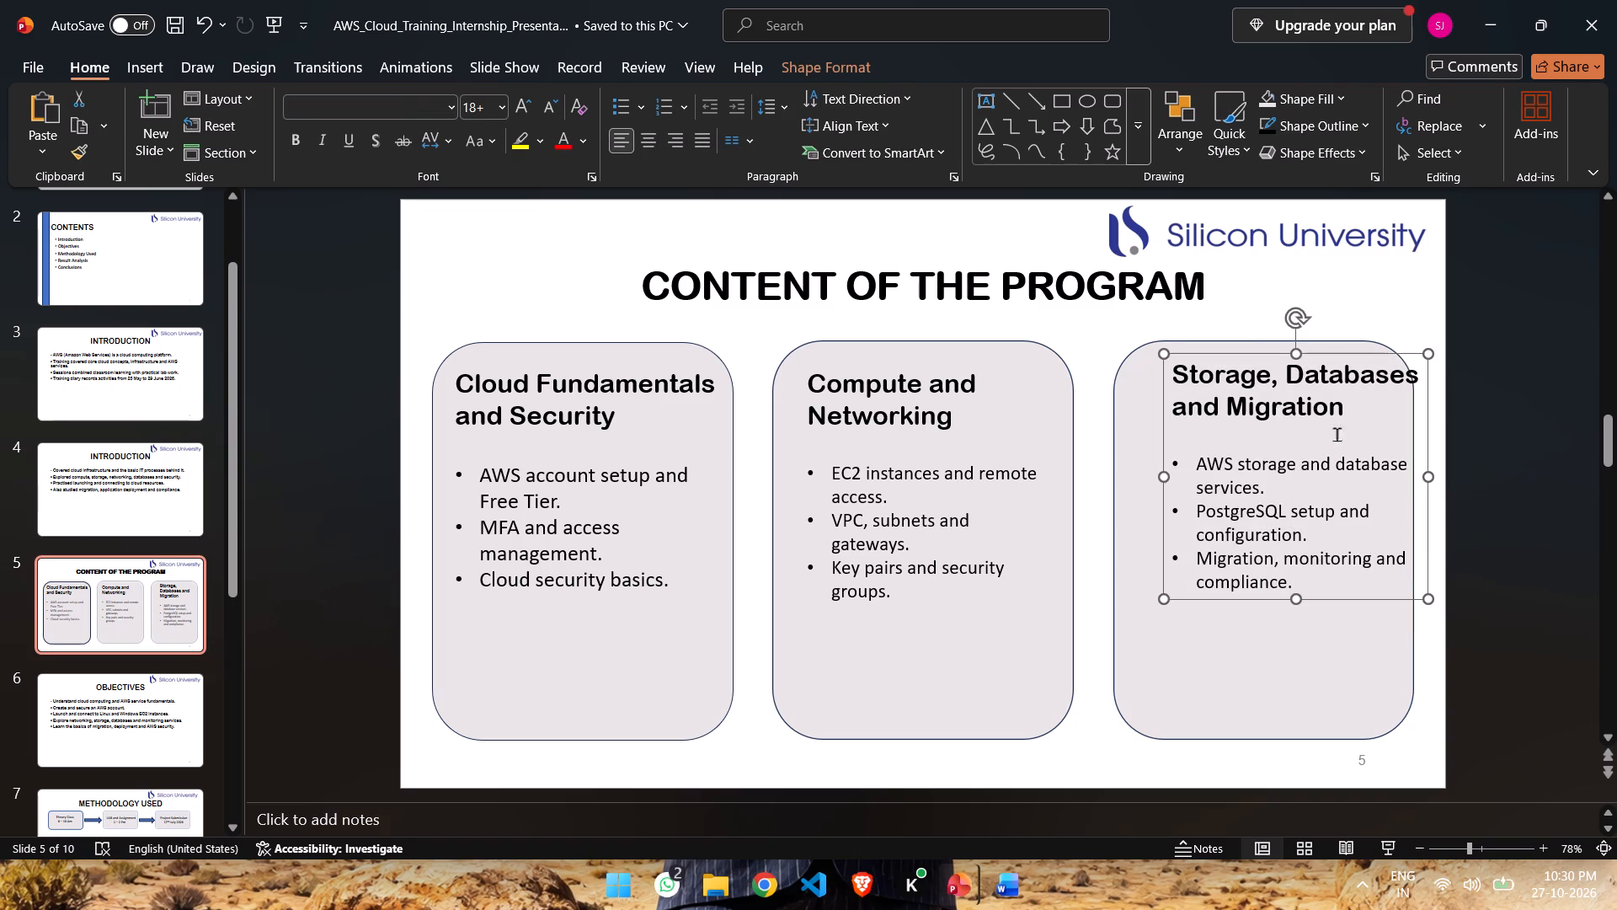
{"action": "left_click_drag", "start_coordinate": [1258, 355], "coordinate": [1236, 369]}
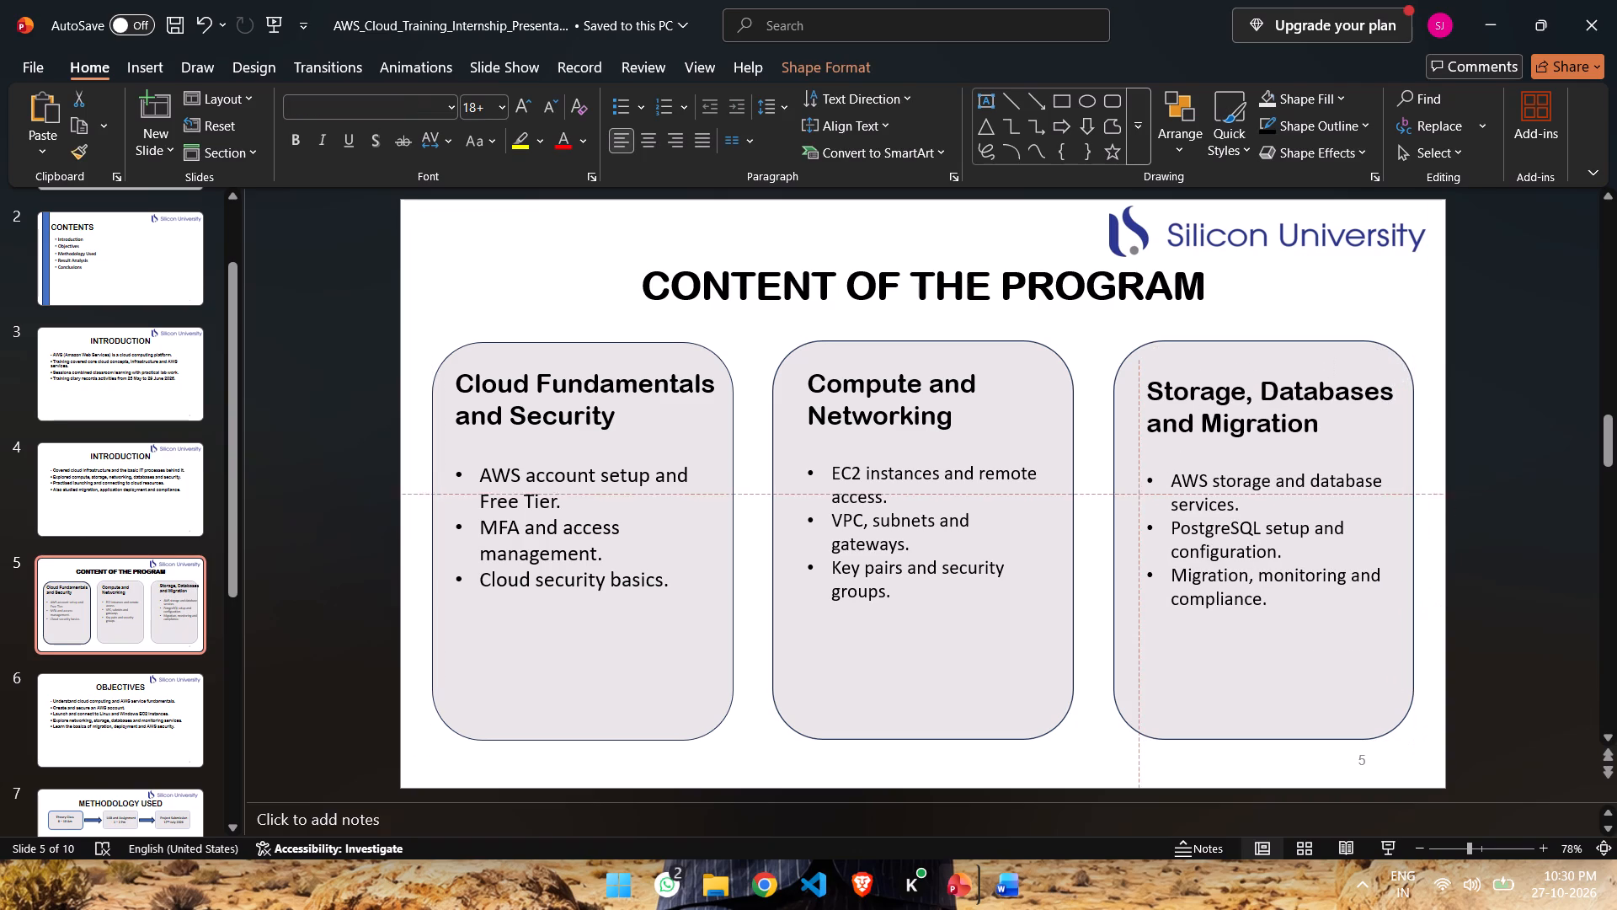
{"action": "left_click_drag", "start_coordinate": [1236, 369], "coordinate": [1231, 362]}
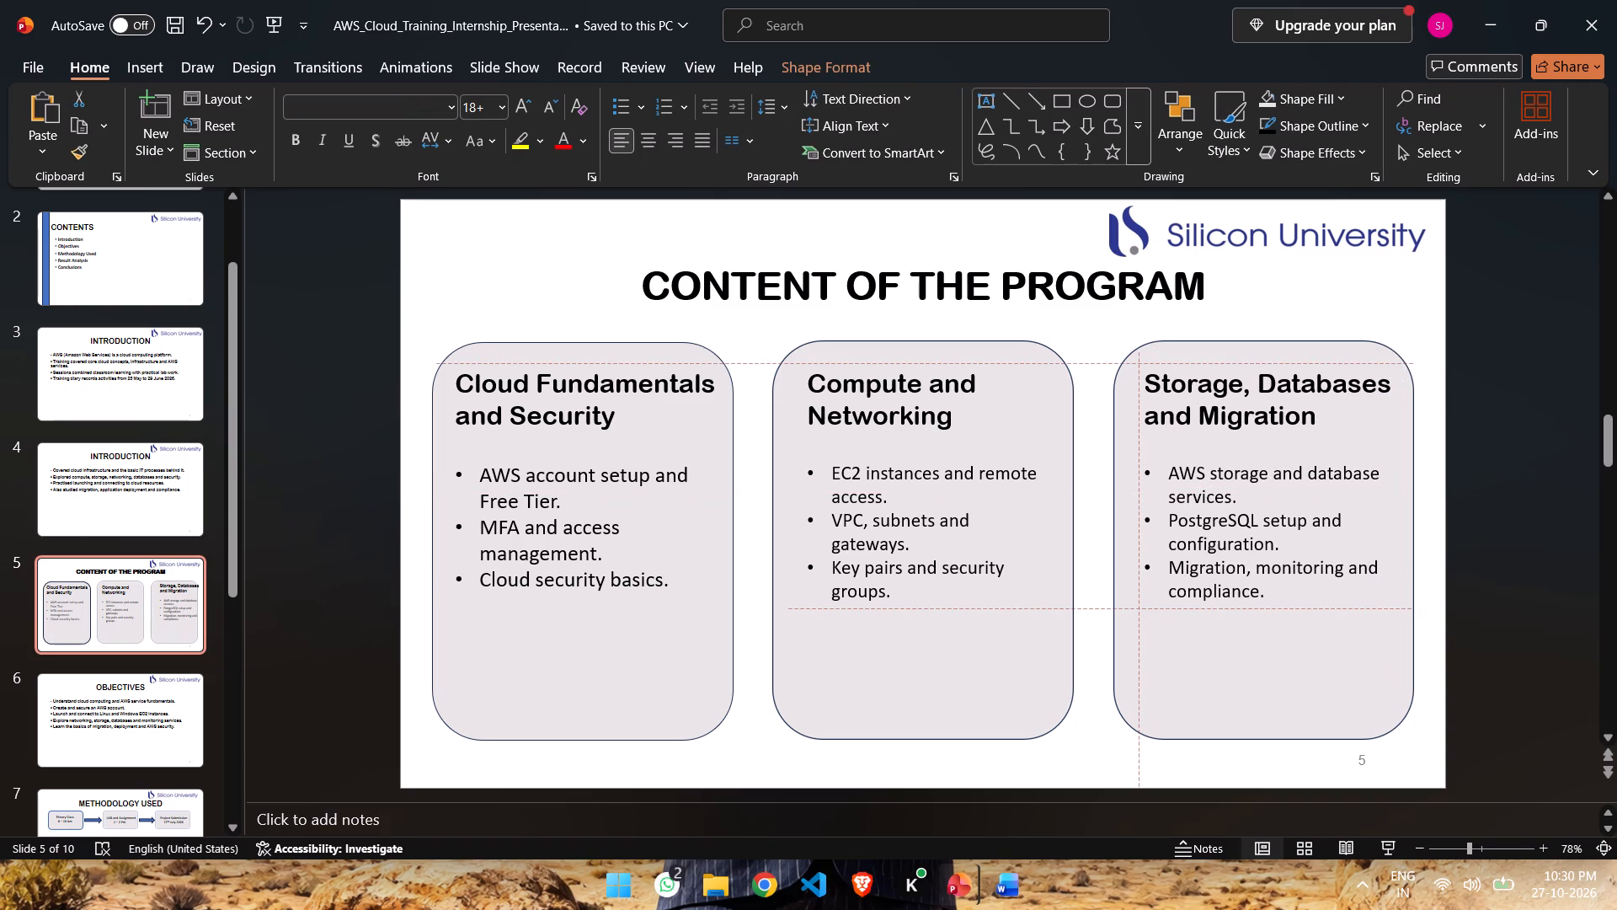
{"action": "left_click_drag", "start_coordinate": [1231, 362], "coordinate": [1230, 362]}
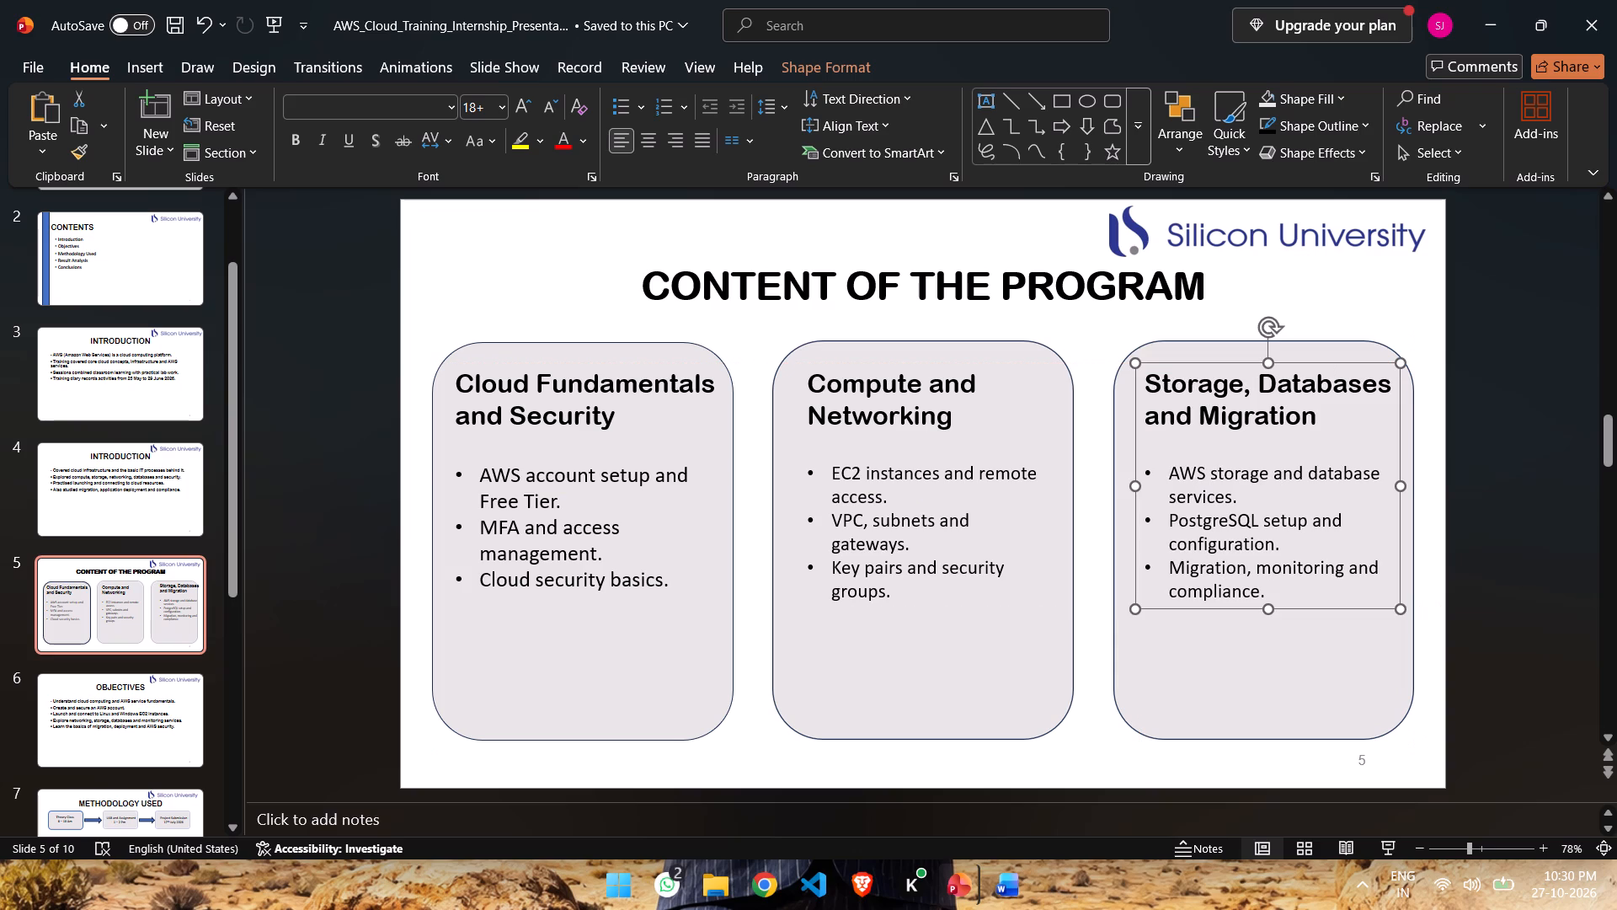
{"action": "left_click", "coordinate": [1245, 302]}
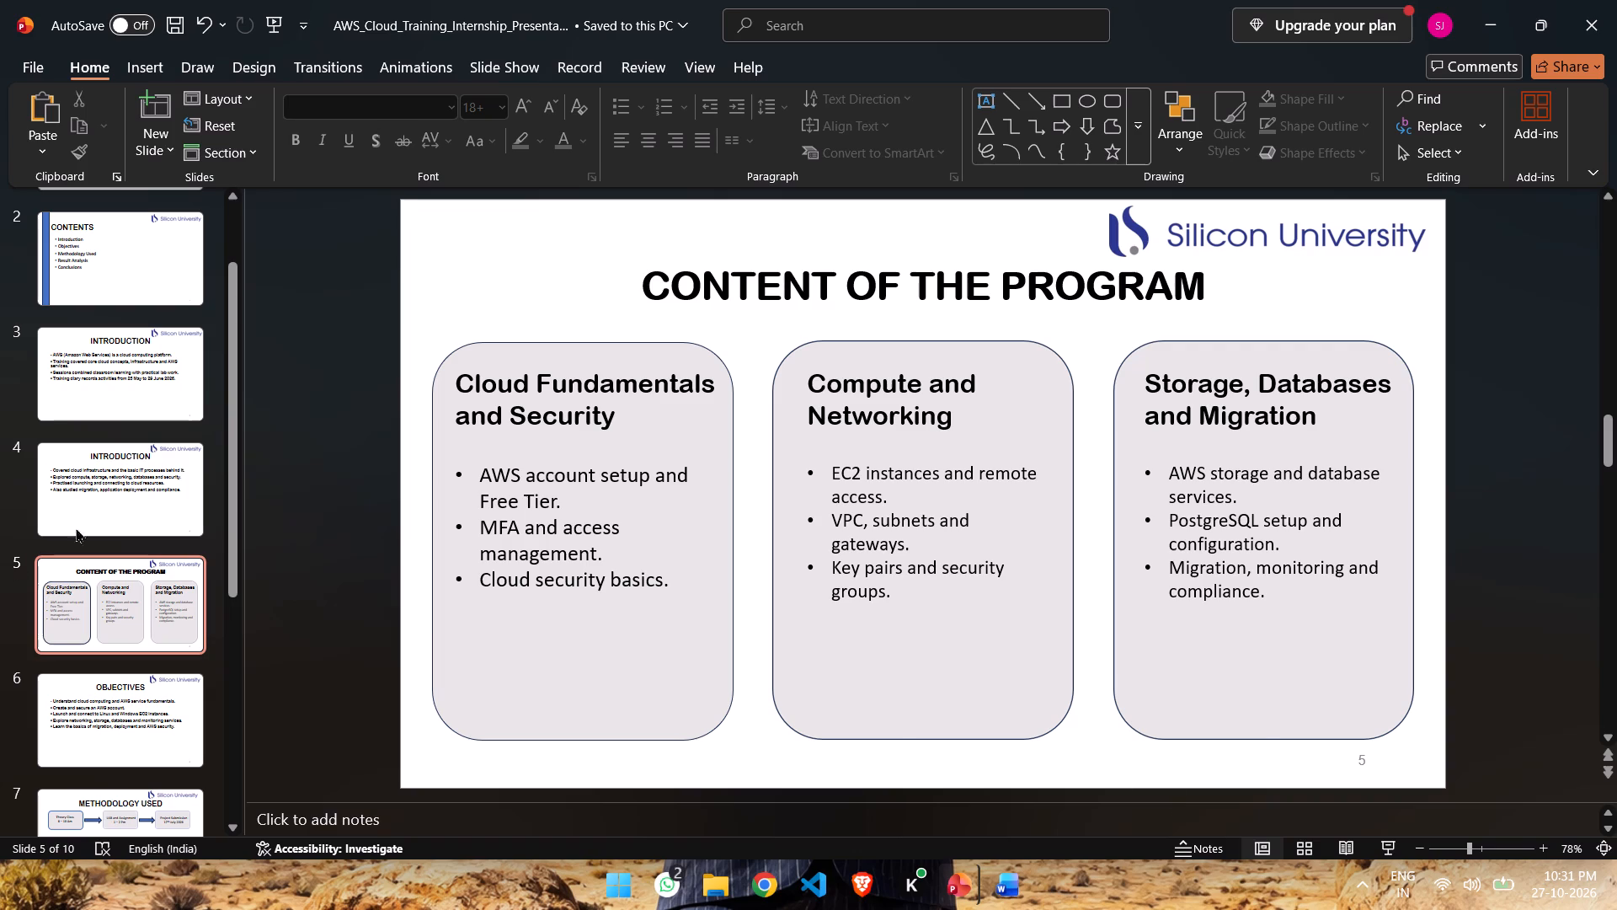
Copy all four bullet lines from the second Introduction slide, slide 4.
{"action": "left_click", "coordinate": [127, 502]}
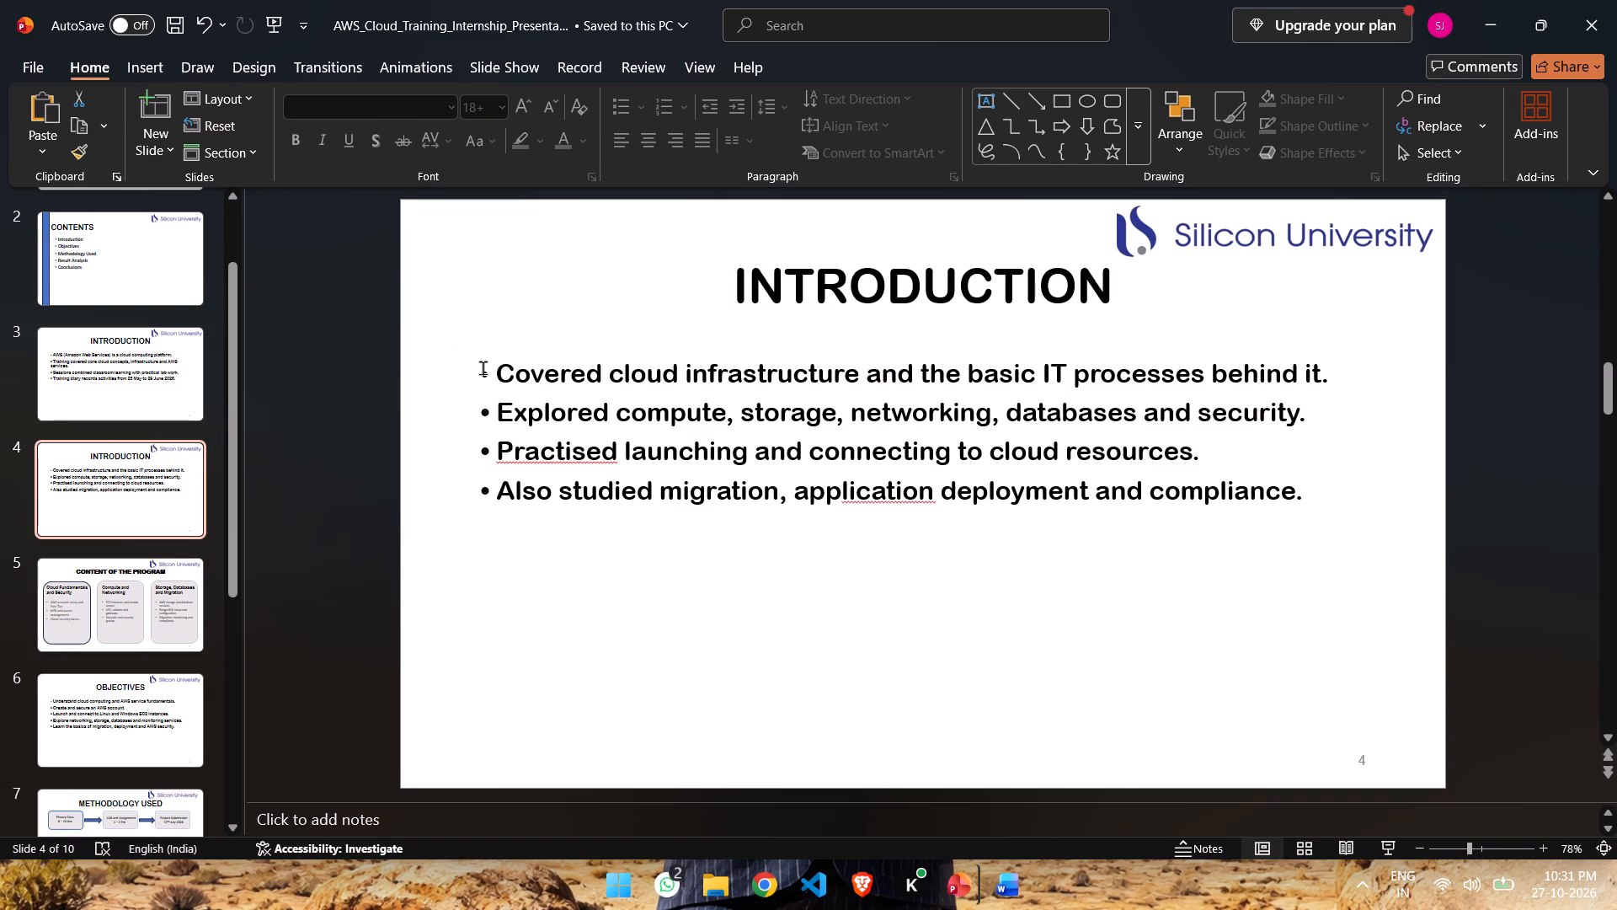
{"action": "left_click_drag", "start_coordinate": [483, 369], "coordinate": [1190, 530]}
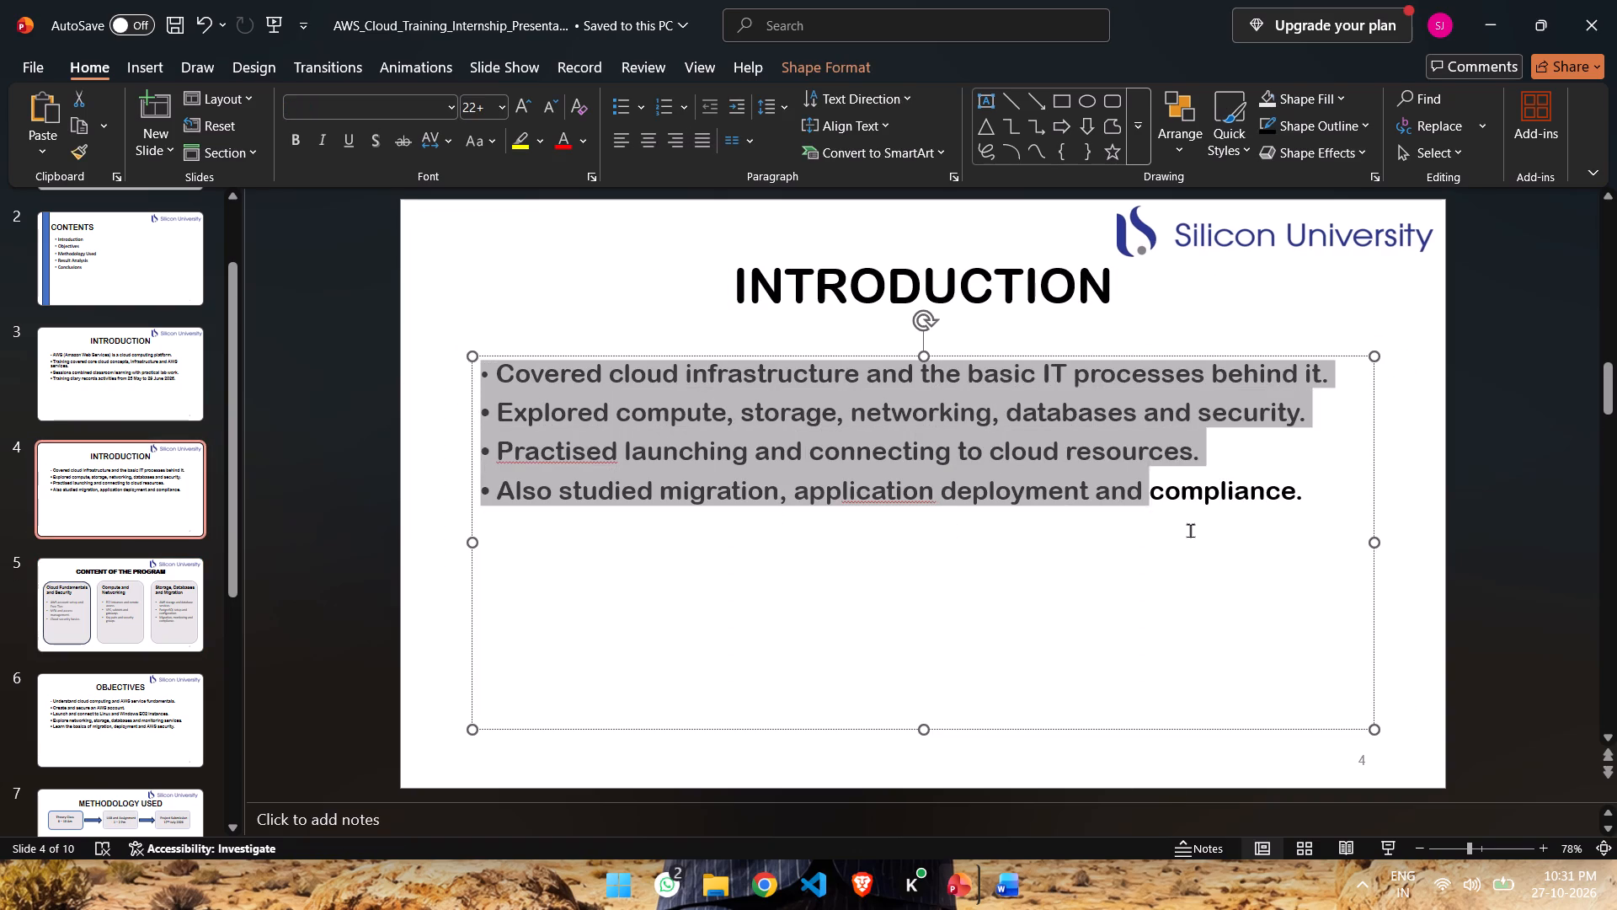
{"action": "left_click_drag", "start_coordinate": [1190, 530], "coordinate": [1344, 533]}
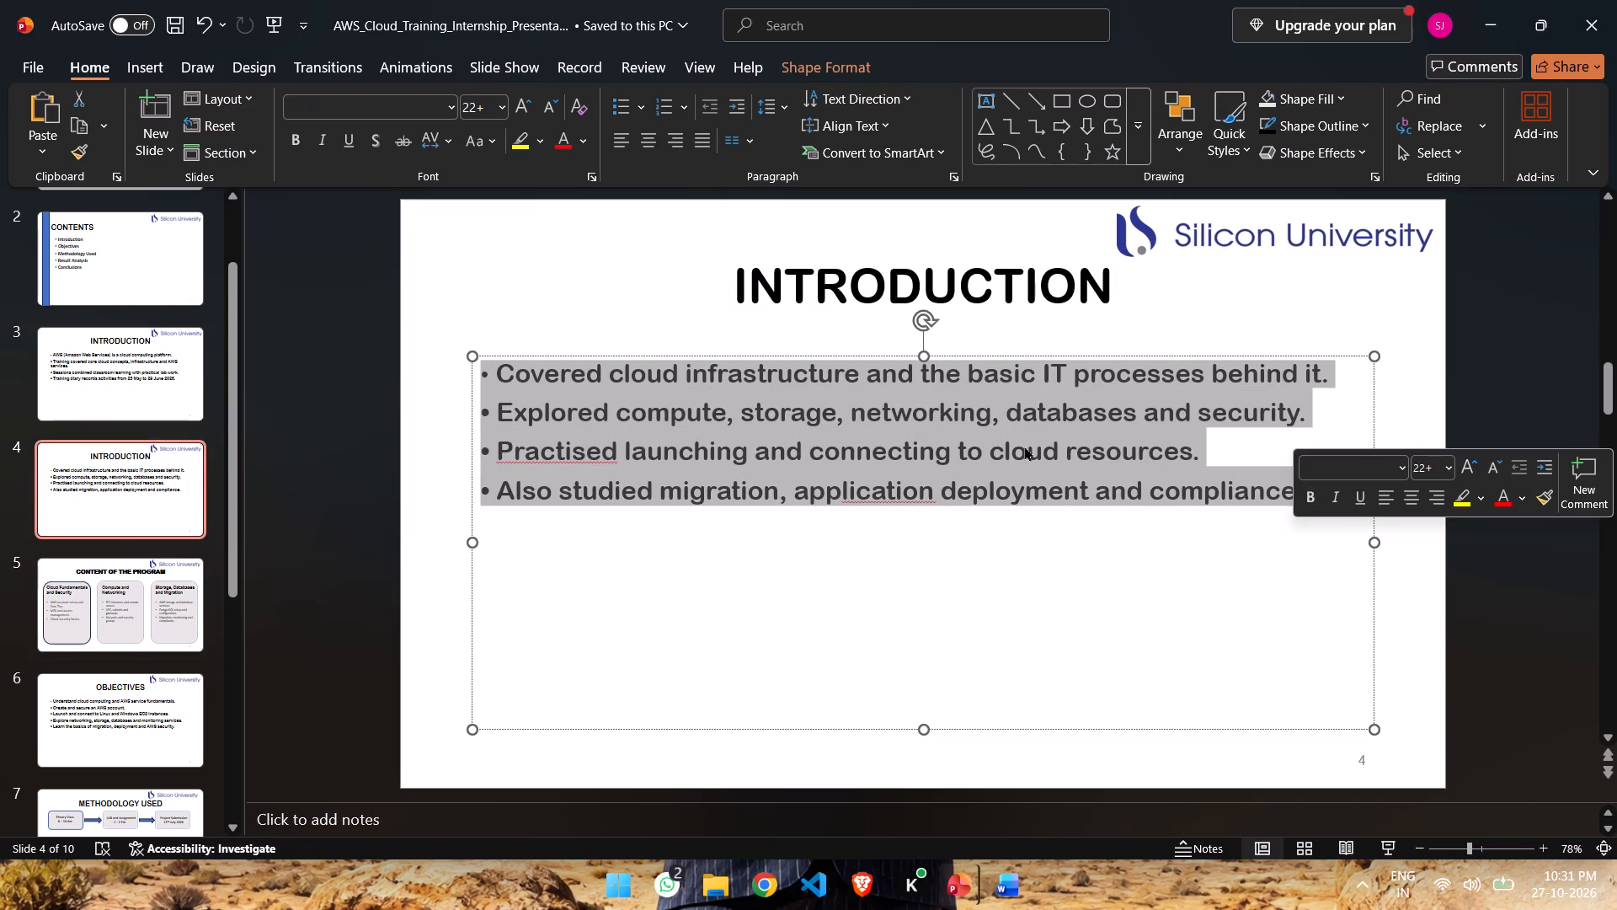
{"action": "right_click", "coordinate": [1024, 446]}
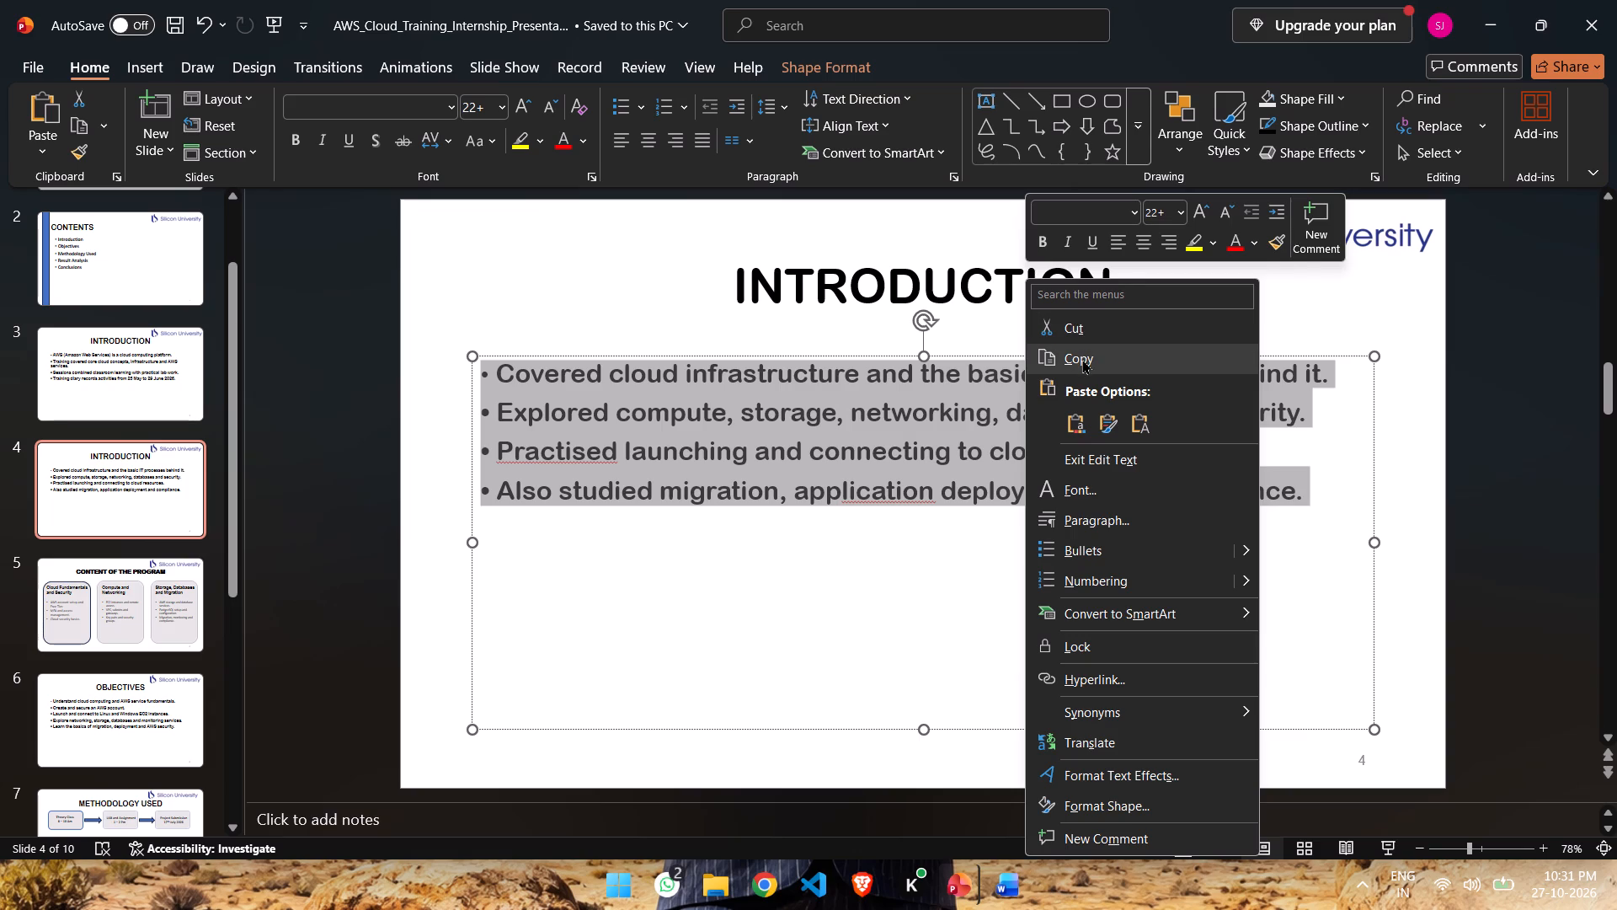
{"action": "left_click", "coordinate": [1082, 360]}
Add a new empty line below the training diary bullet on the first Introduction slide, slide 3.
{"action": "left_click", "coordinate": [134, 385]}
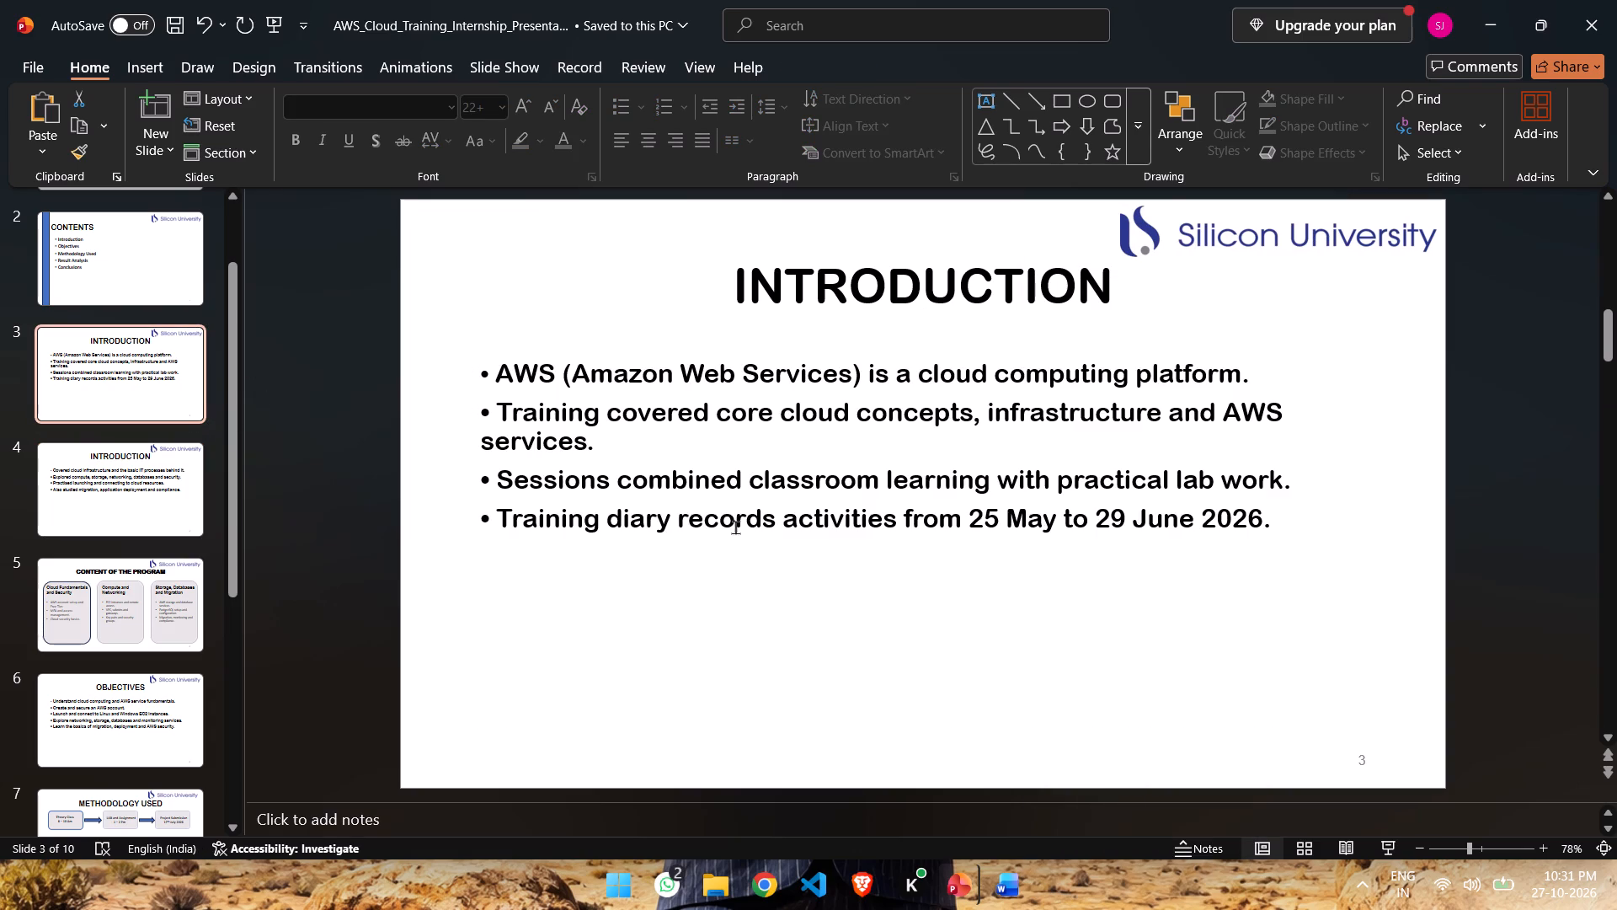
{"action": "left_click", "coordinate": [1256, 516]}
{"action": "left_click", "coordinate": [1283, 512]}
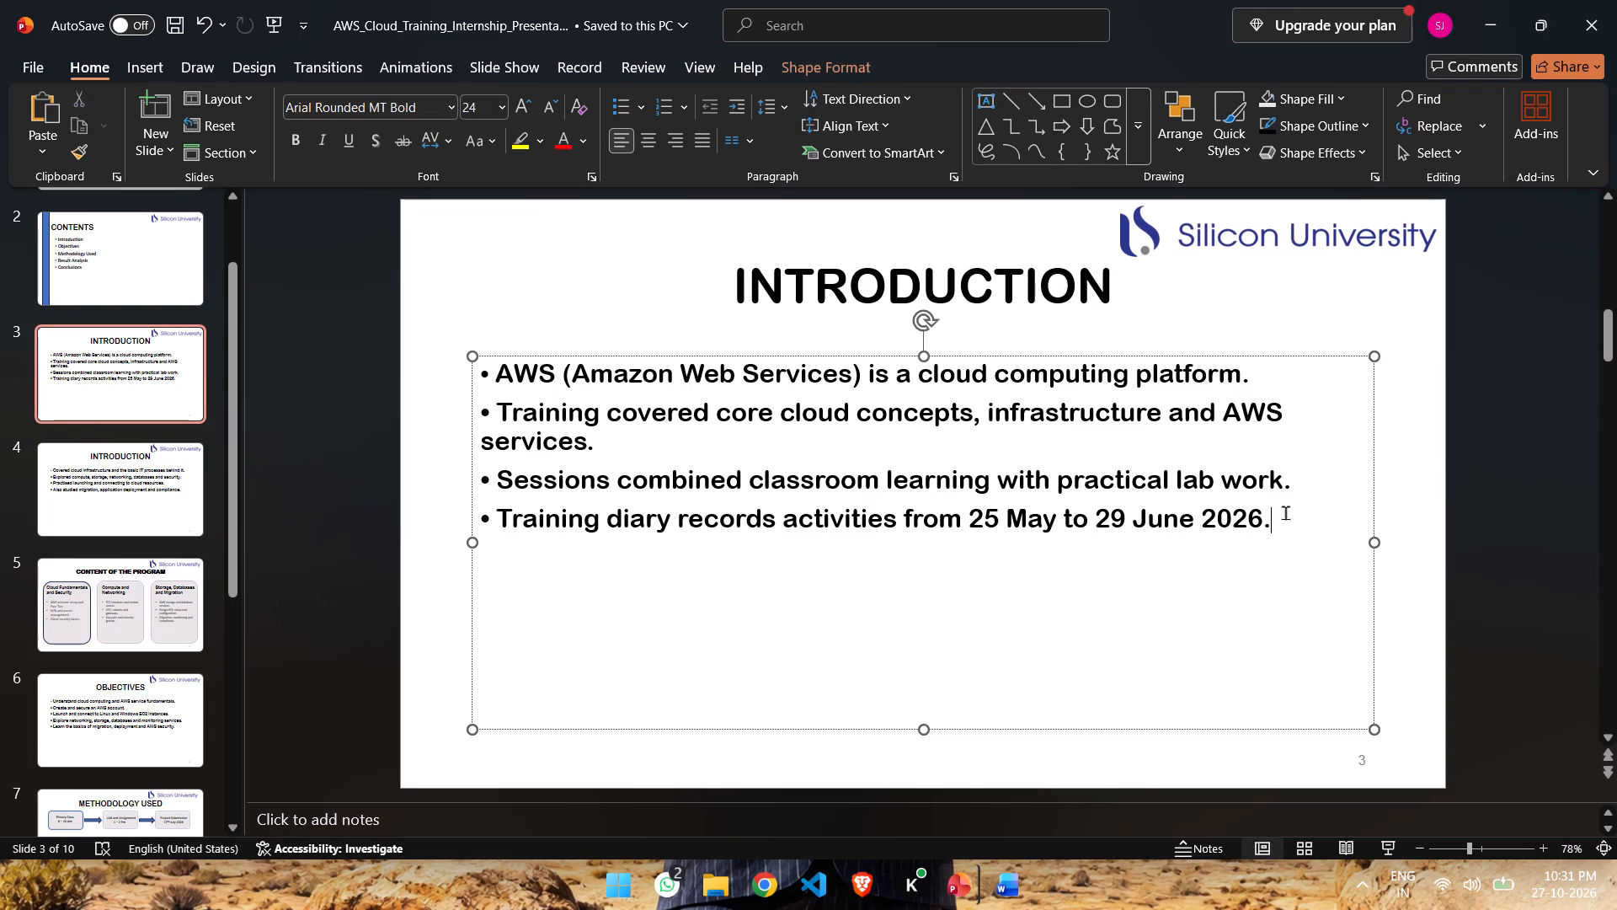
{"action": "key", "text": "Return"}
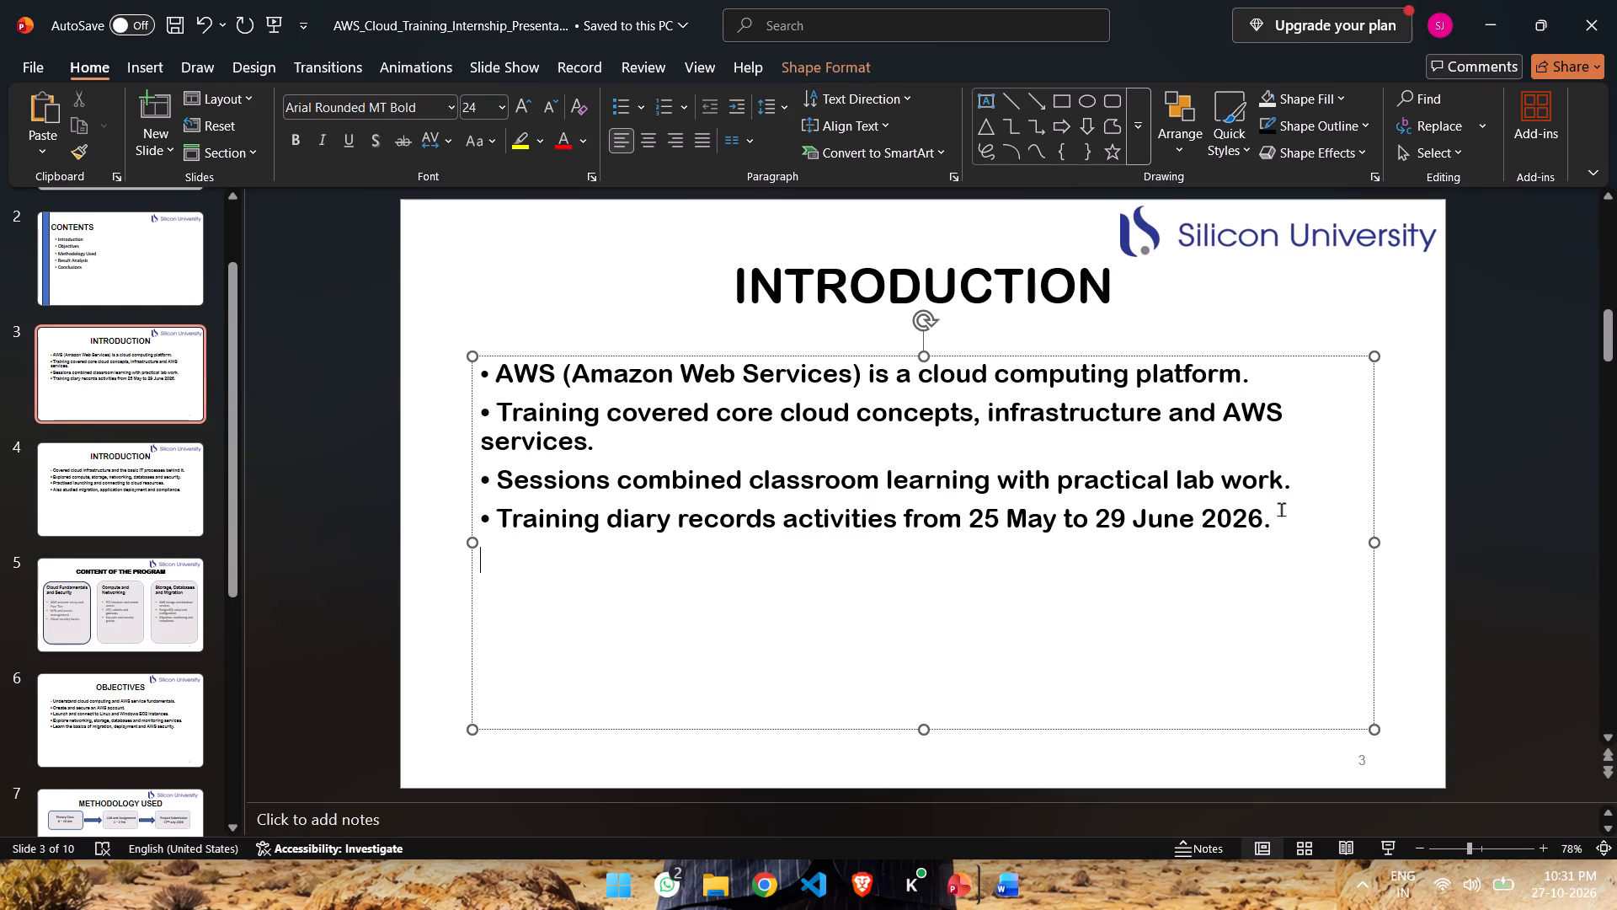
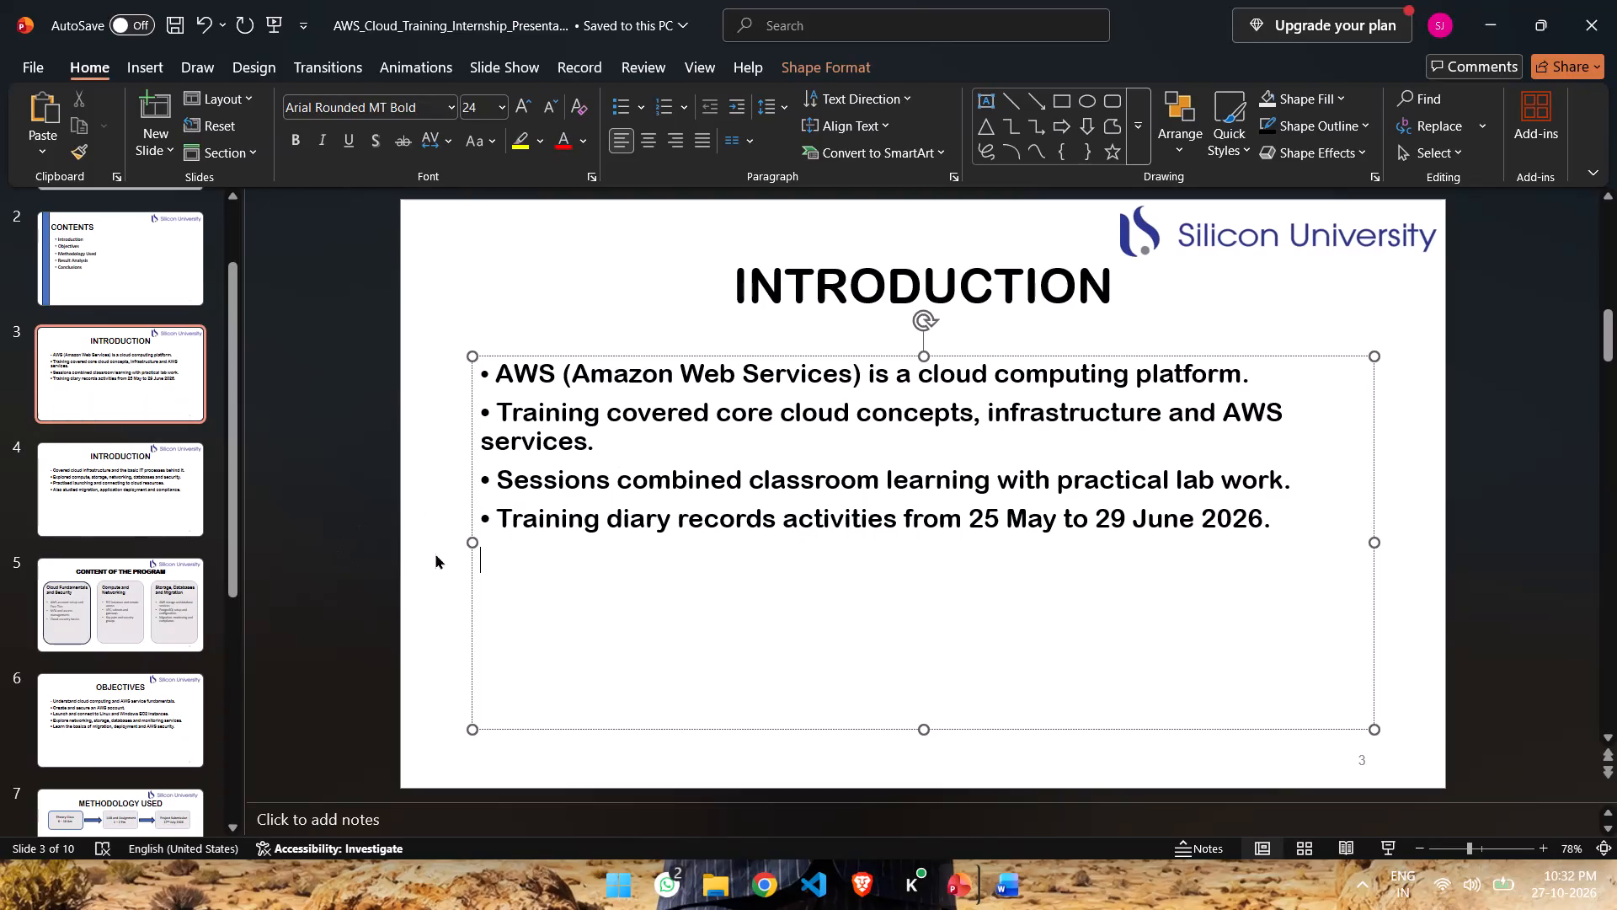
Paste the four copied bullet lines as text only on the empty line below the training diary bullet on slide 3.
{"action": "right_click", "coordinate": [483, 558]}
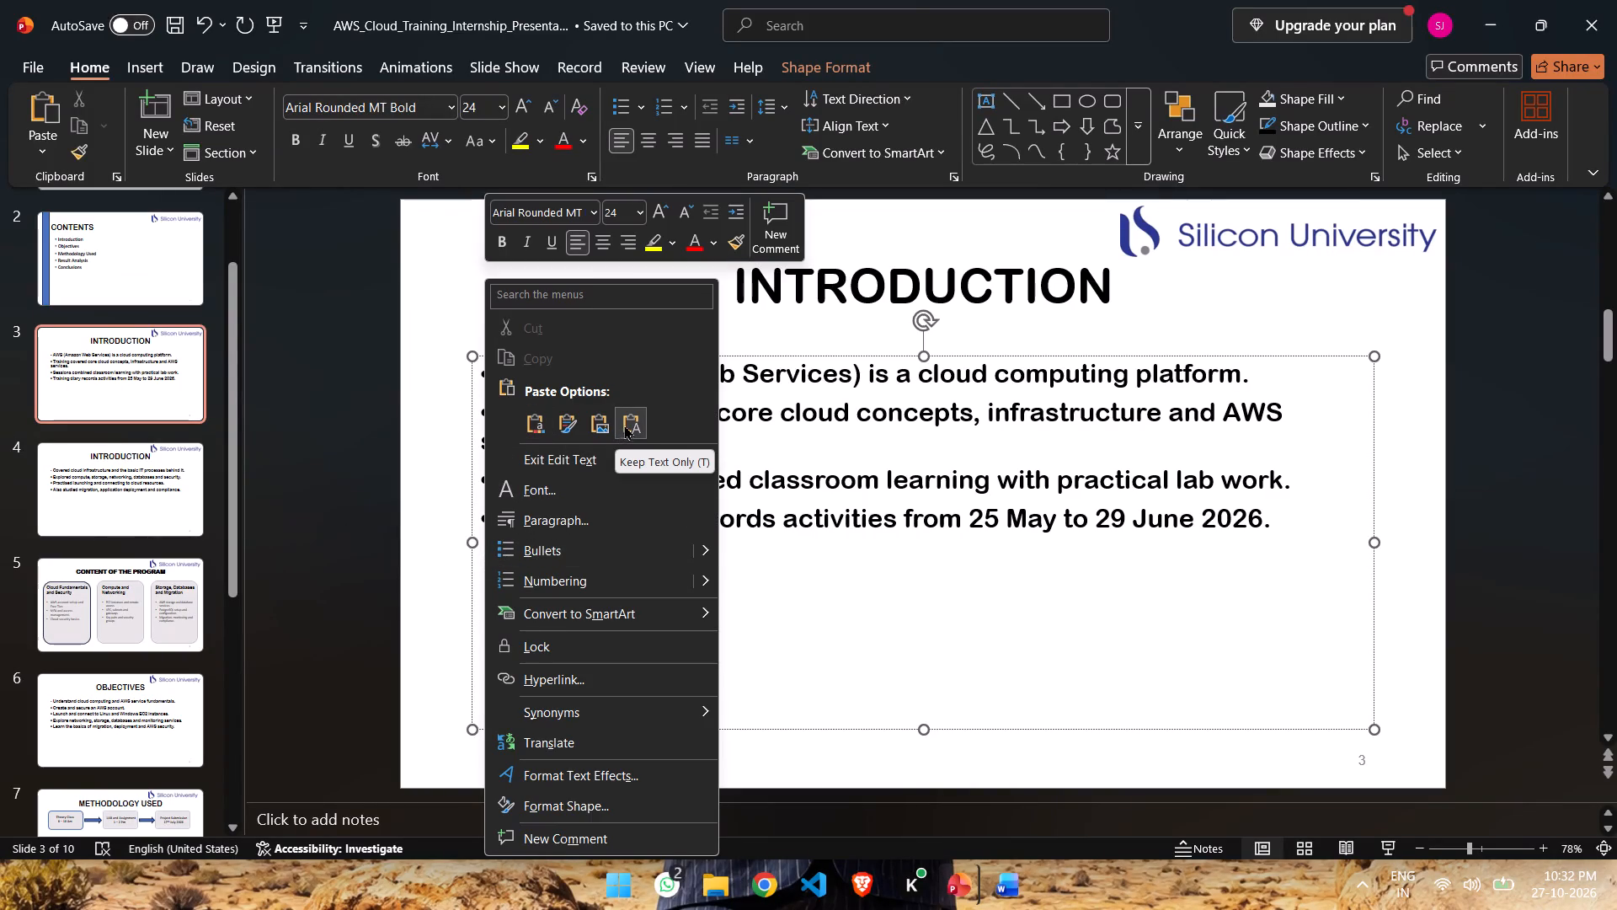
{"action": "left_click", "coordinate": [627, 423]}
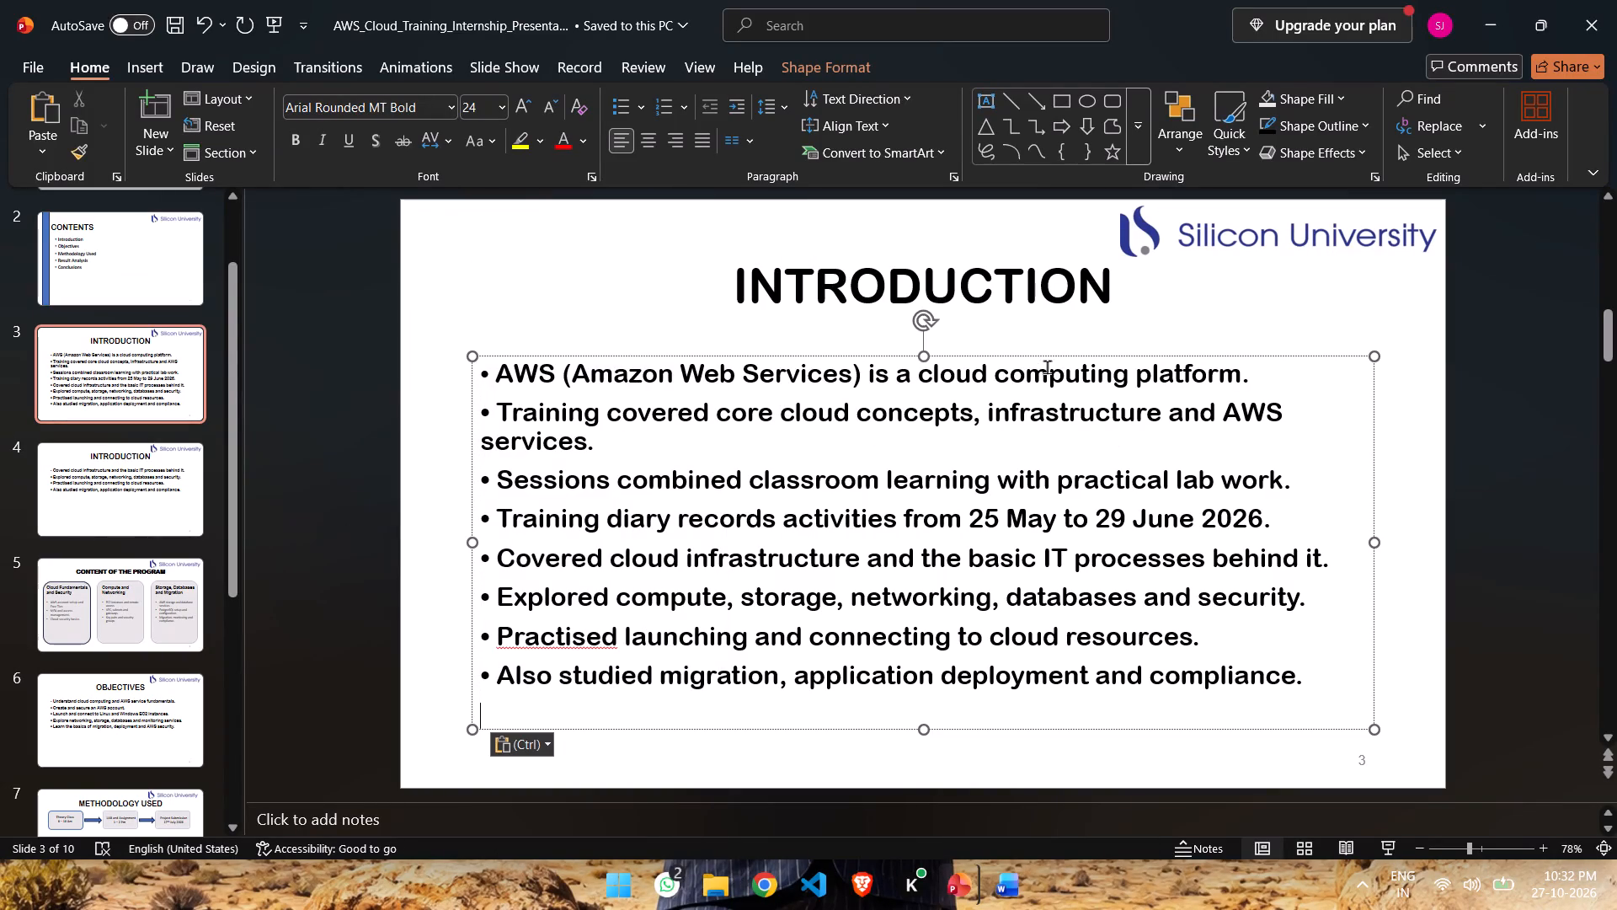
Enlarge the first Introduction slide's bullet text box, extending its top edge up towards the title and its bottom edge slightly down.
{"action": "left_click_drag", "start_coordinate": [924, 356], "coordinate": [922, 348]}
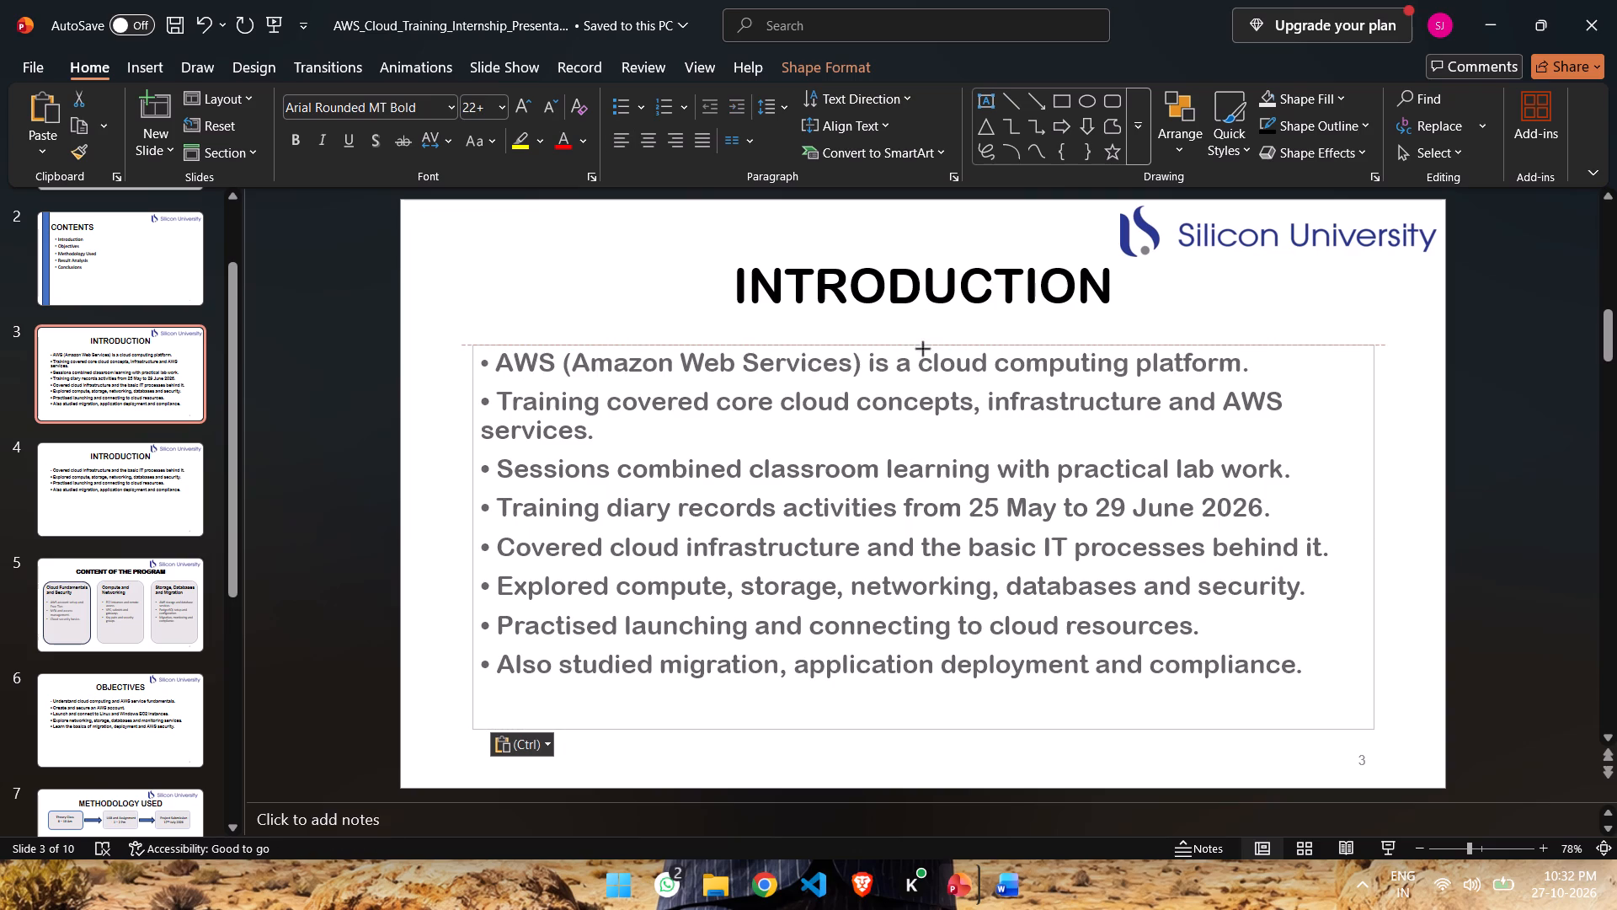
{"action": "left_click_drag", "start_coordinate": [922, 348], "coordinate": [920, 333]}
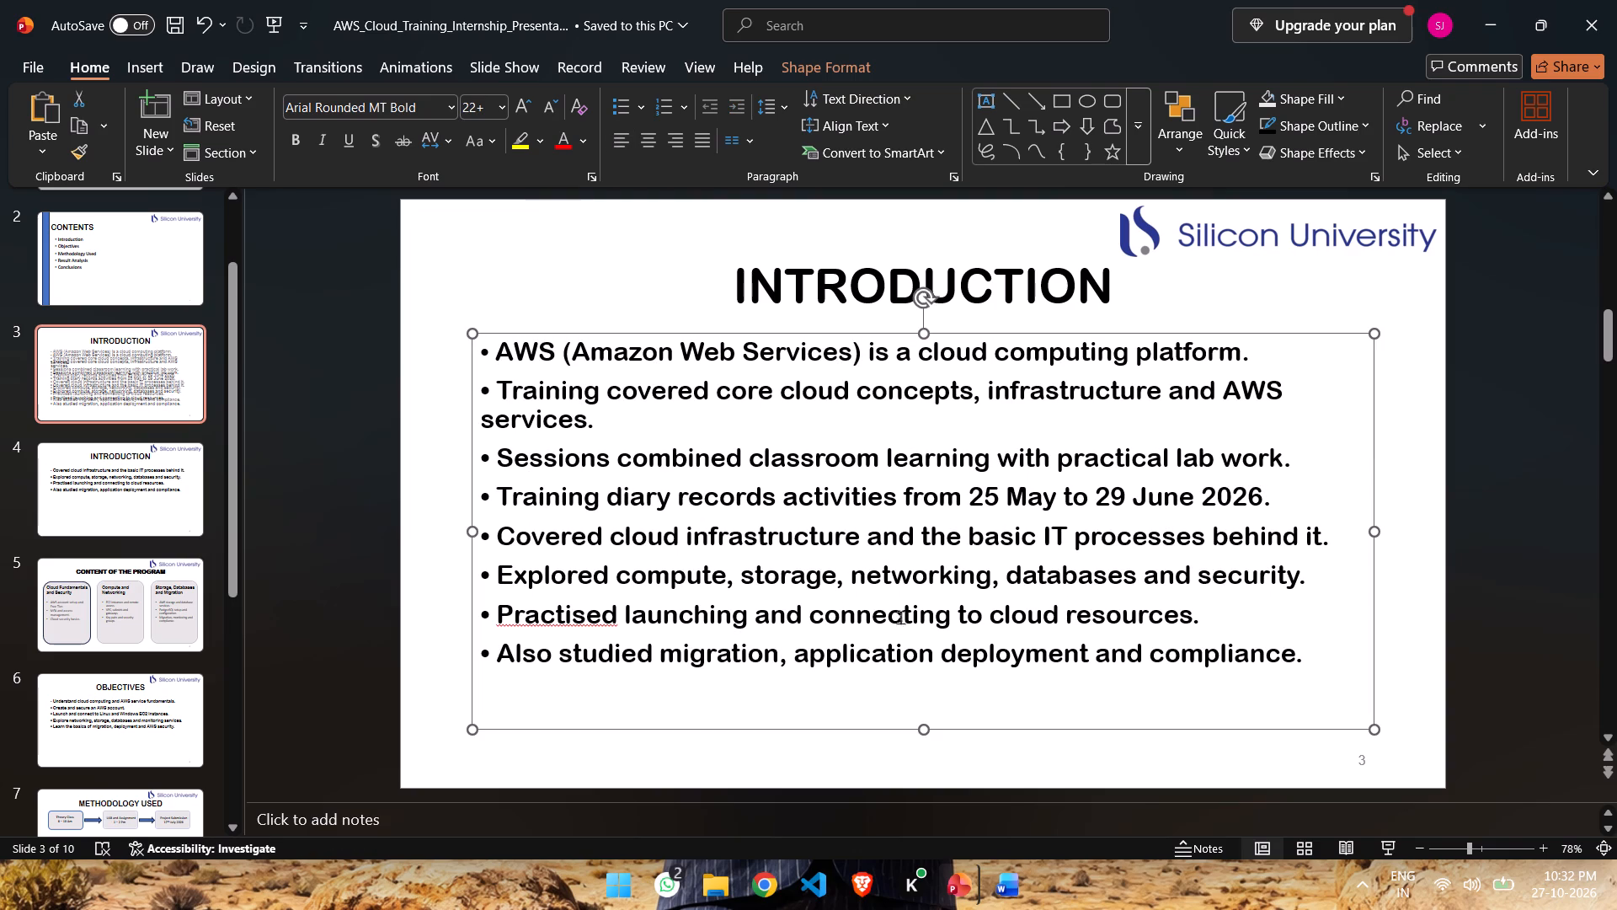
{"action": "left_click_drag", "start_coordinate": [923, 731], "coordinate": [937, 739]}
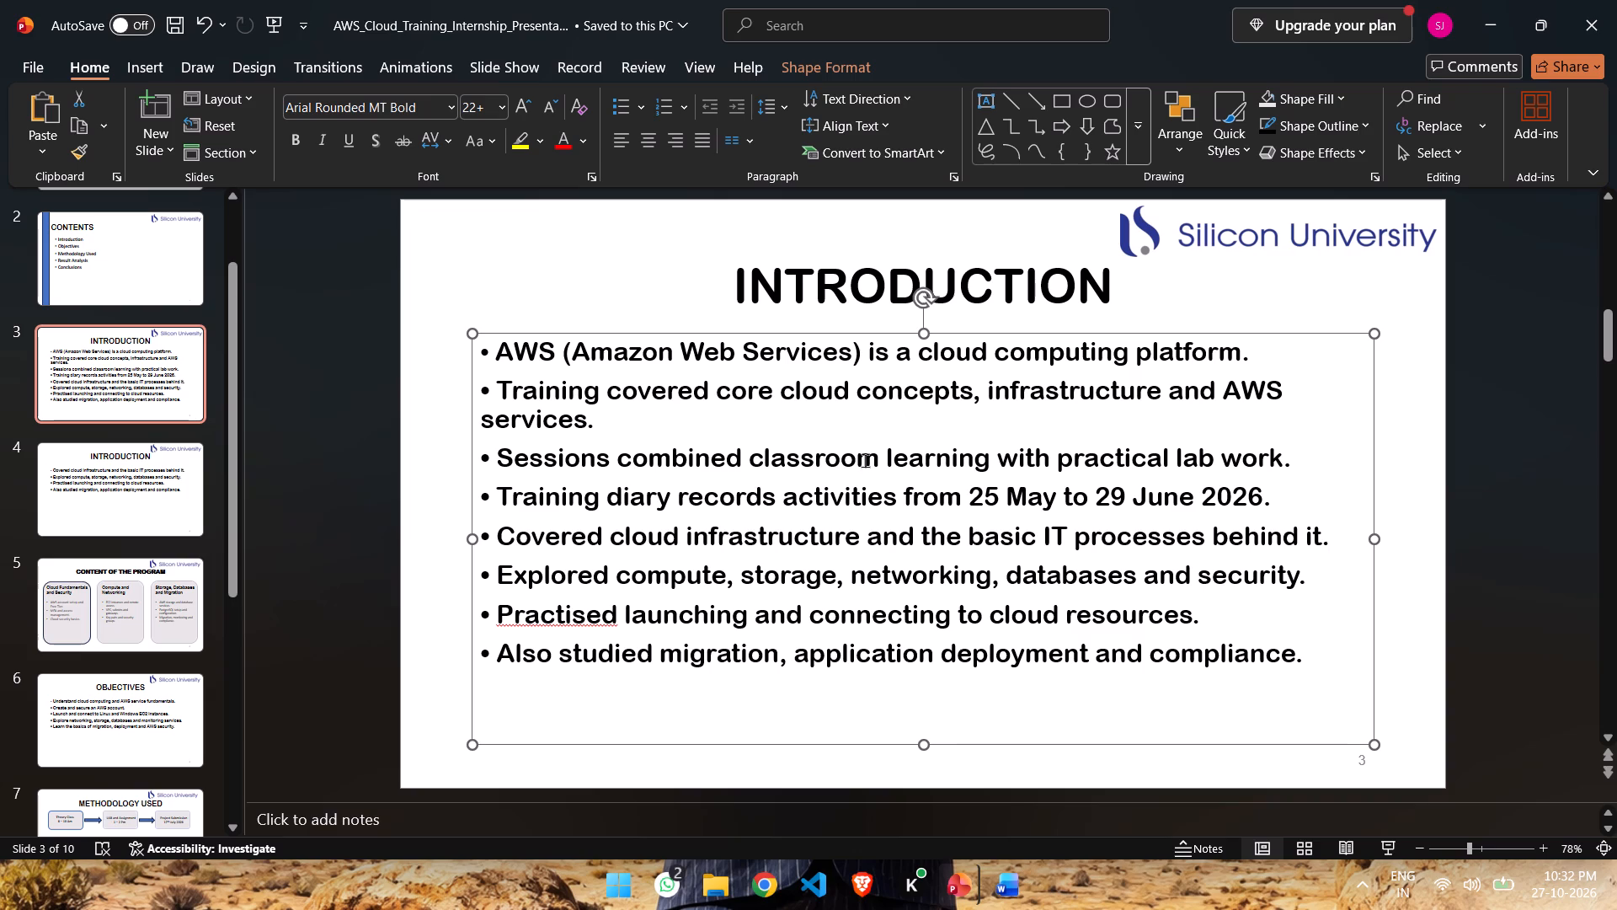
{"action": "left_click", "coordinate": [516, 253]}
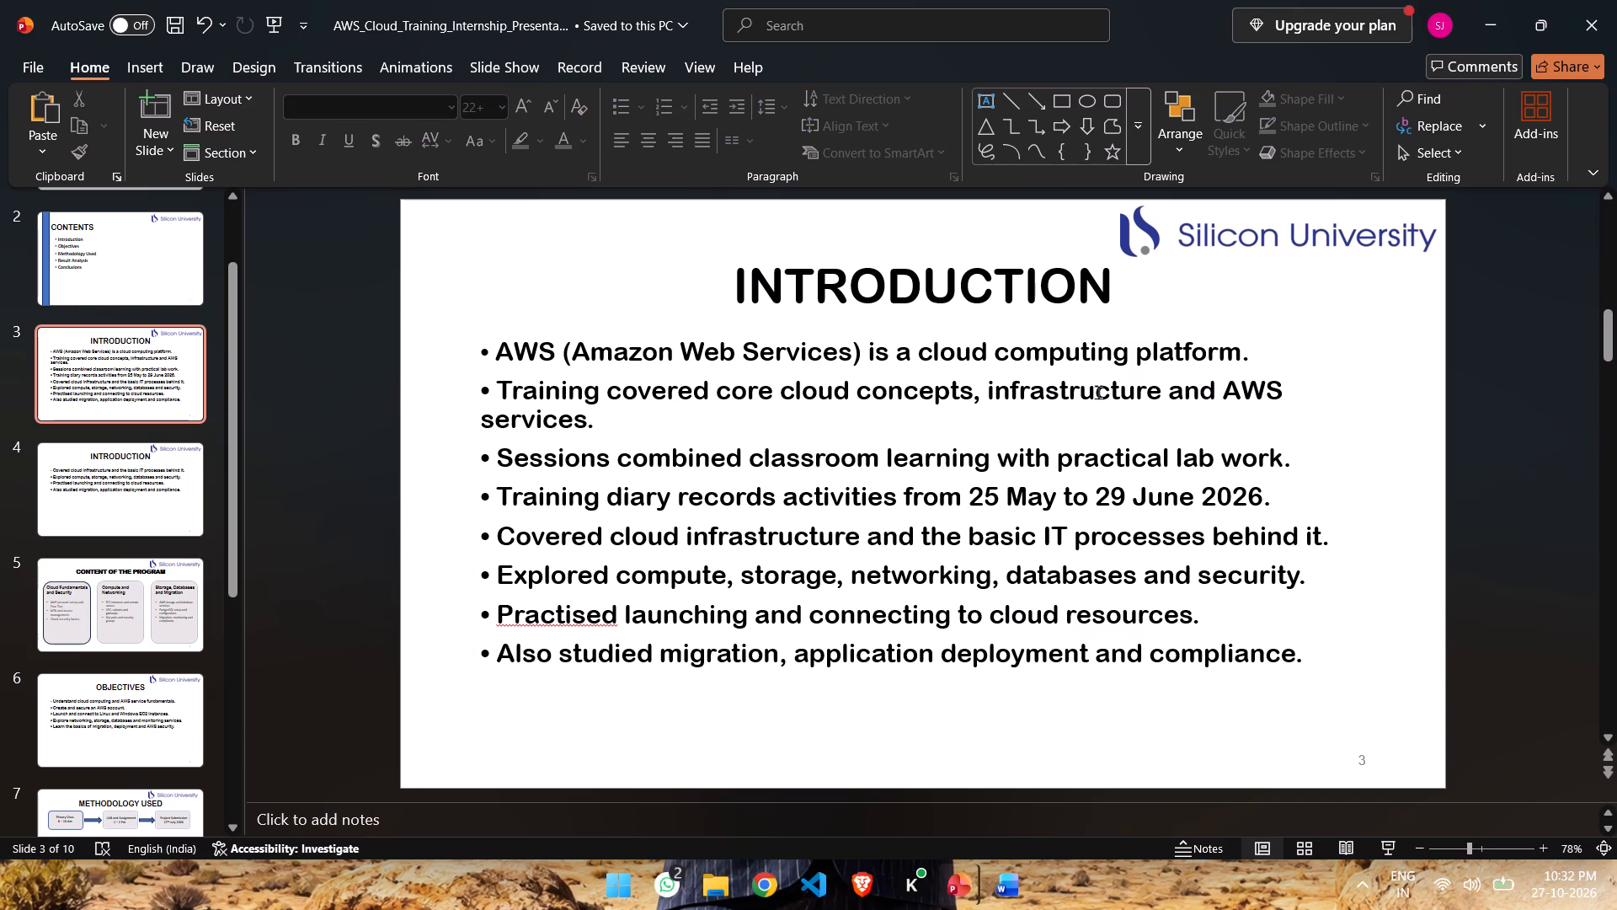
Delete the second Introduction slide, slide 4, whose bullets are now merged into slide 3.
{"action": "left_click", "coordinate": [46, 518]}
{"action": "left_click", "coordinate": [85, 396]}
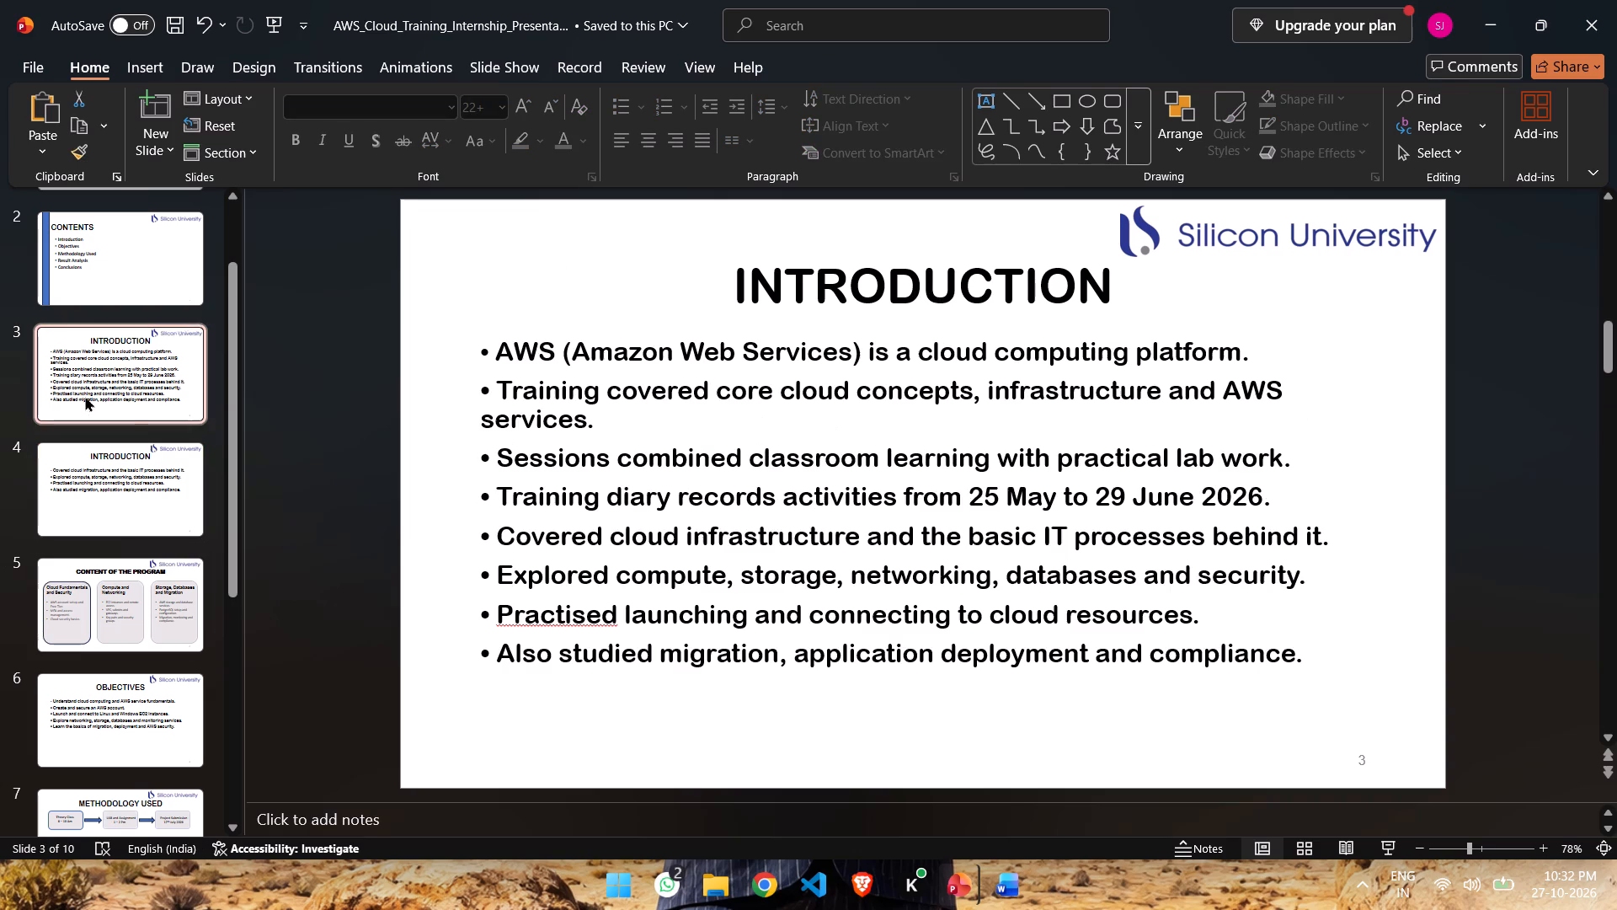
{"action": "left_click", "coordinate": [101, 504]}
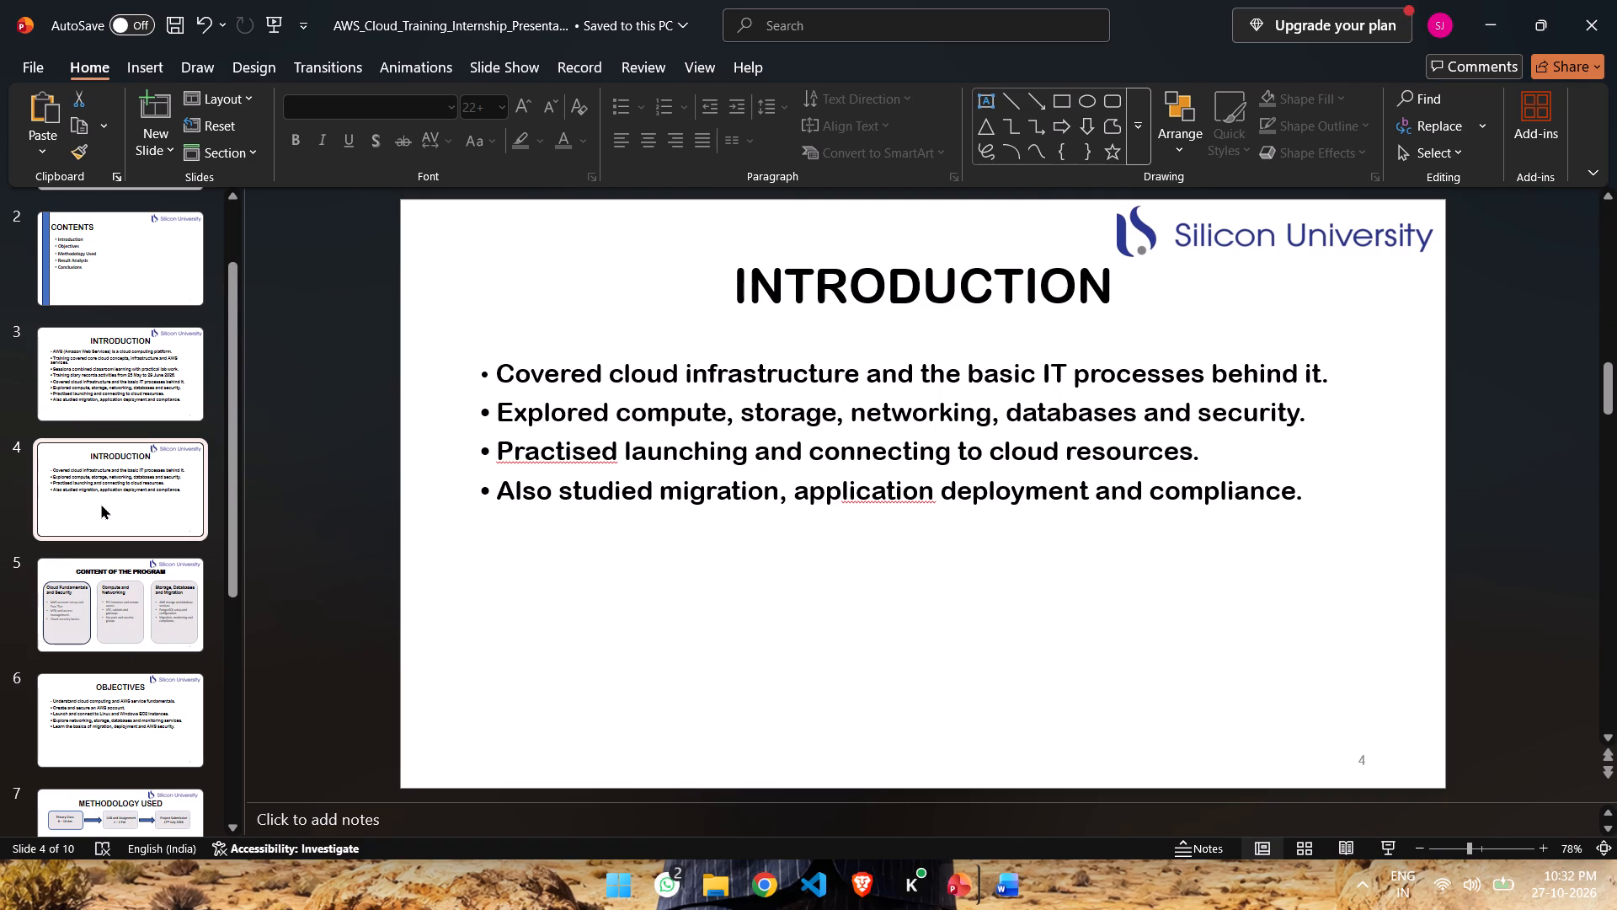
{"action": "key", "text": "Delete"}
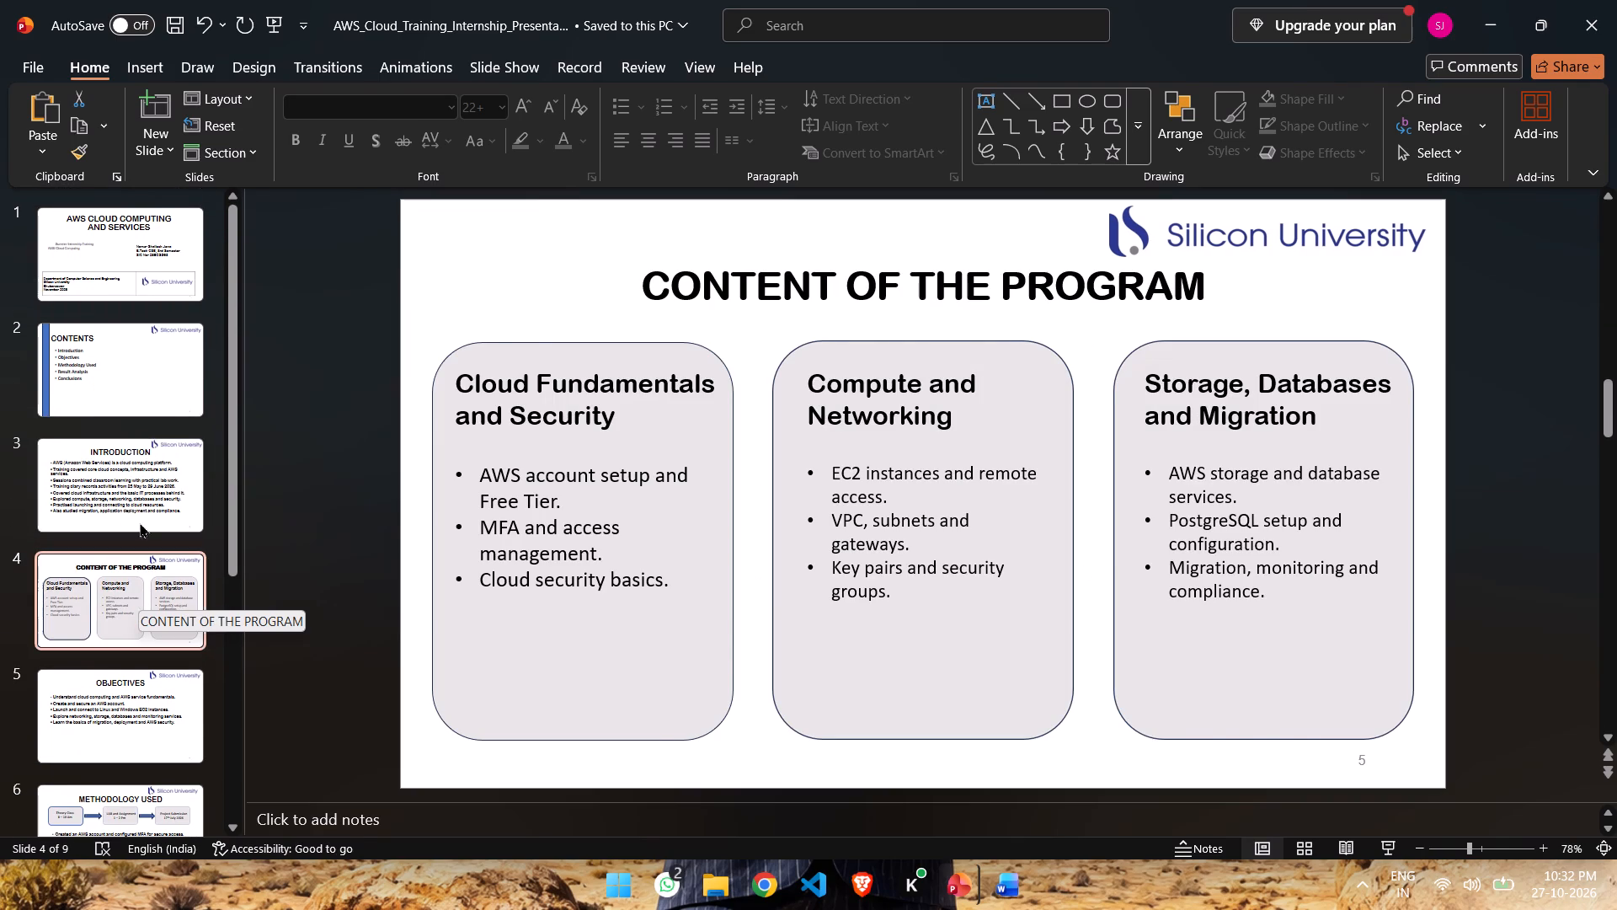
Move the Silicon University logo on the Content of the Program slide into the slide's upper-right corner, flush with its right edge.
{"action": "left_click", "coordinate": [142, 480]}
{"action": "left_click", "coordinate": [150, 593]}
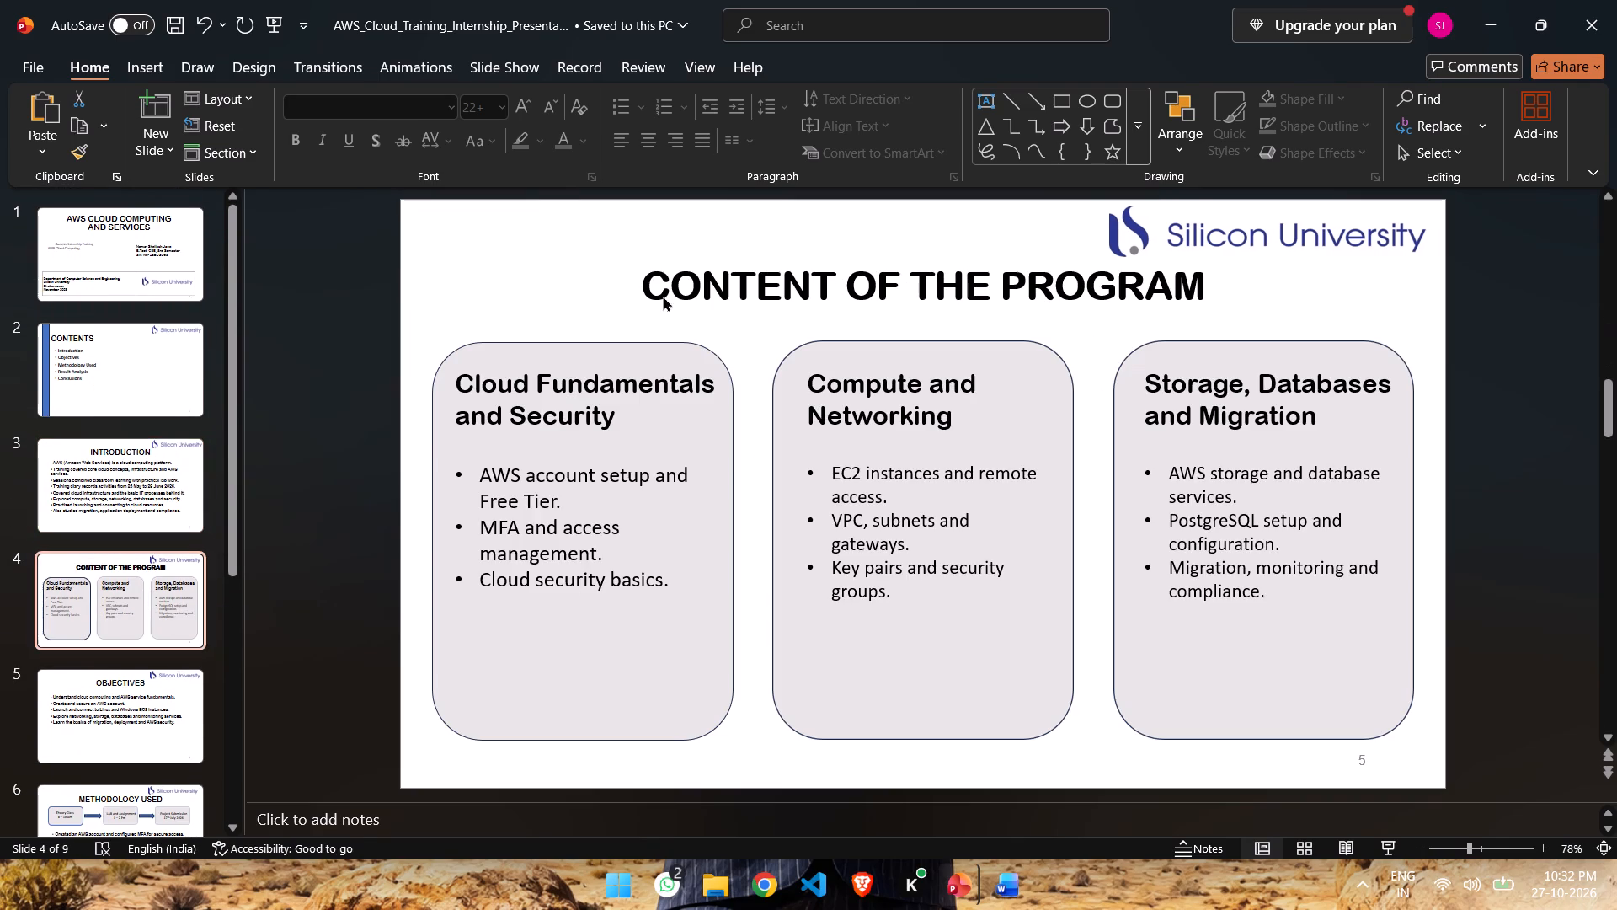
{"action": "left_click_drag", "start_coordinate": [1189, 230], "coordinate": [1198, 227]}
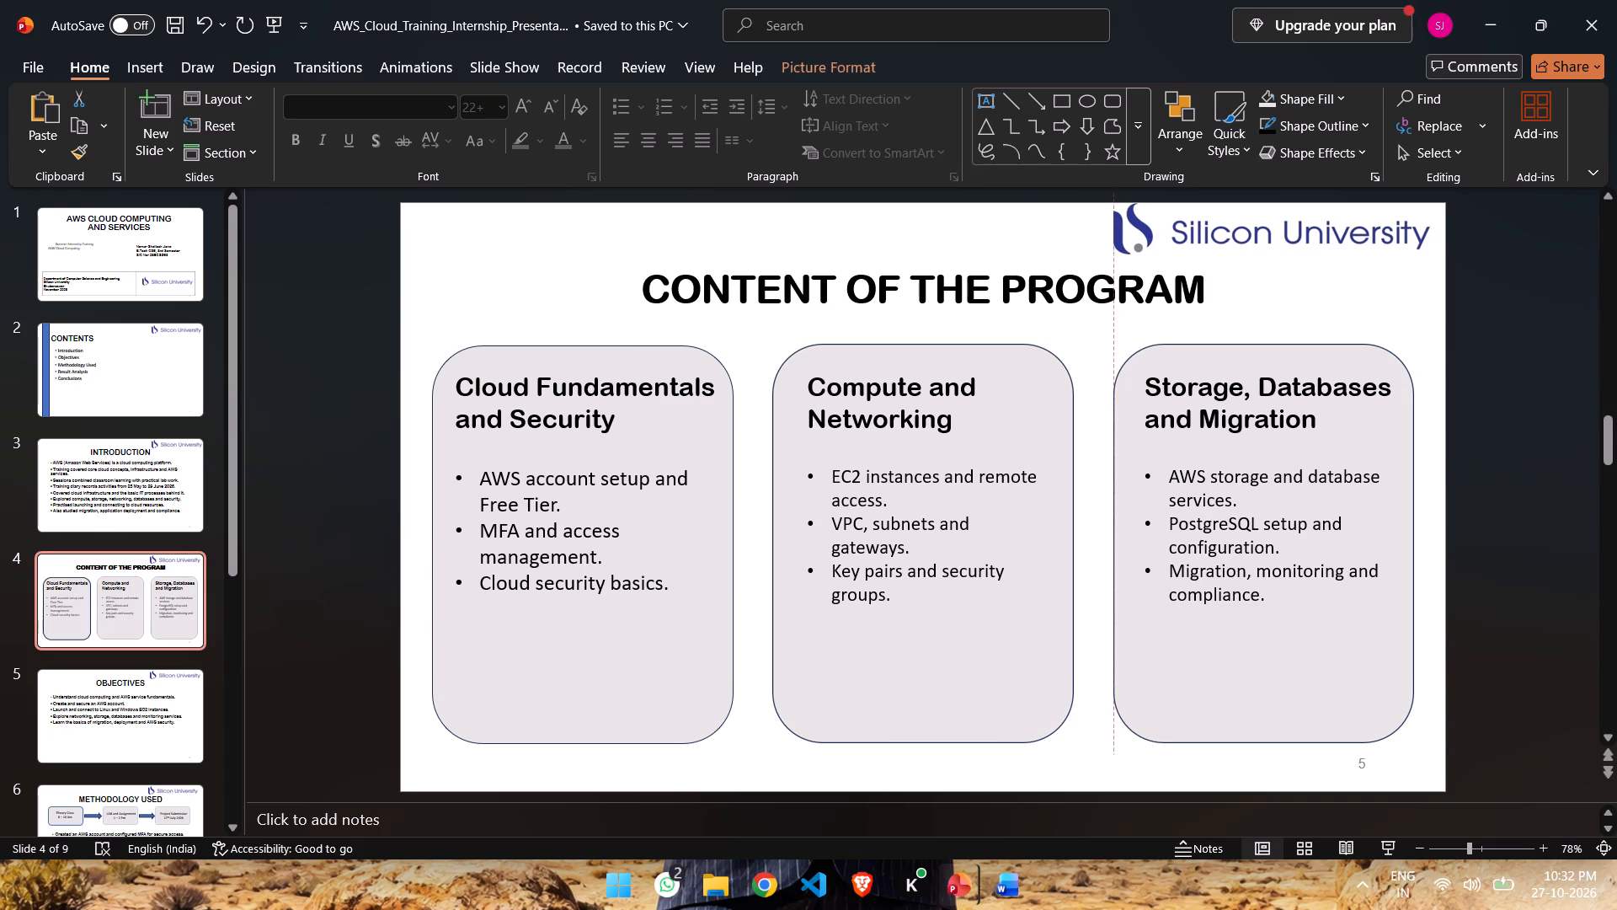
{"action": "left_click_drag", "start_coordinate": [1198, 227], "coordinate": [1208, 230]}
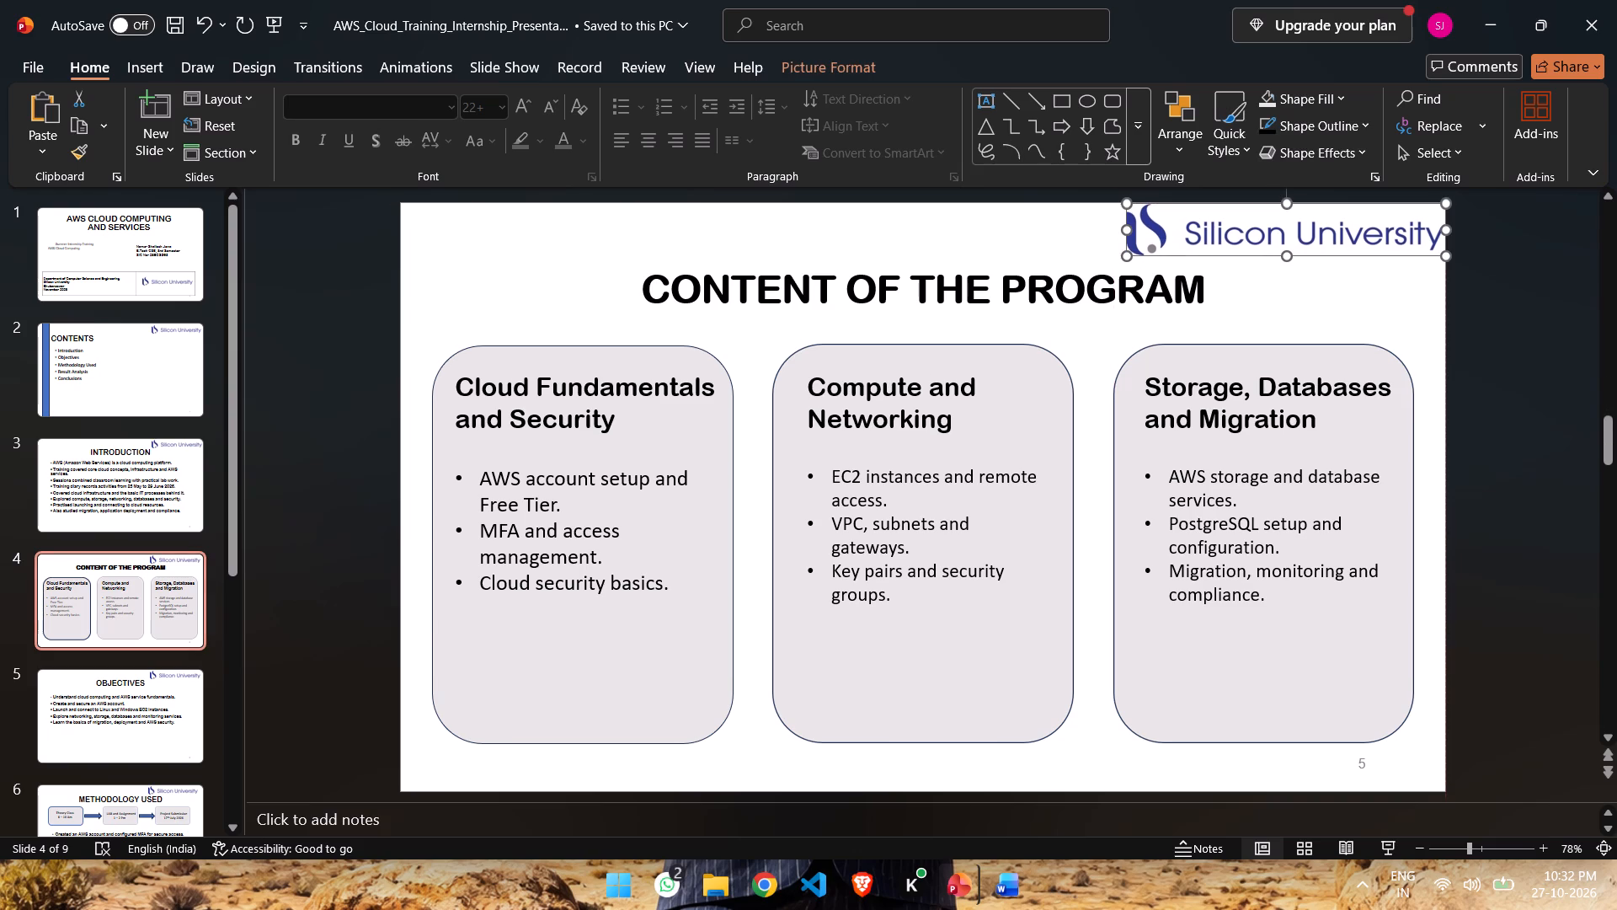
Switch to the AWS_ppt_Report_Template_Format presentation and review its slide order and content from the title slide through Details of Works Done.
{"action": "left_click", "coordinate": [102, 725]}
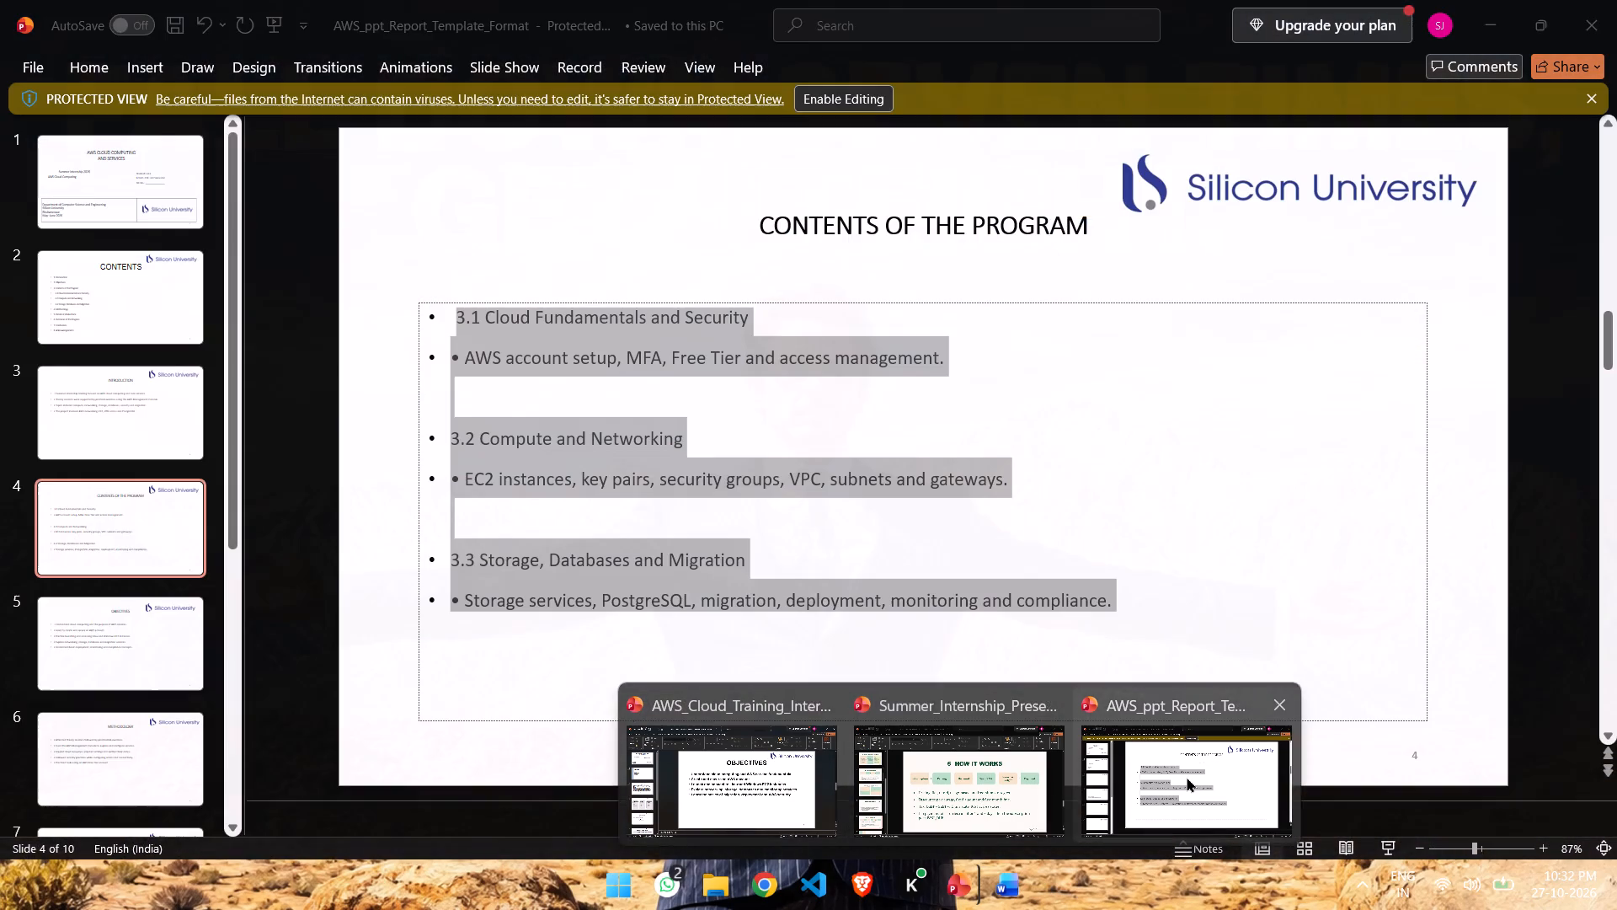
{"action": "left_click", "coordinate": [1187, 777]}
{"action": "scroll", "coordinate": [168, 378], "scroll_direction": "up", "scroll_amount": 3}
{"action": "left_click", "coordinate": [97, 177]}
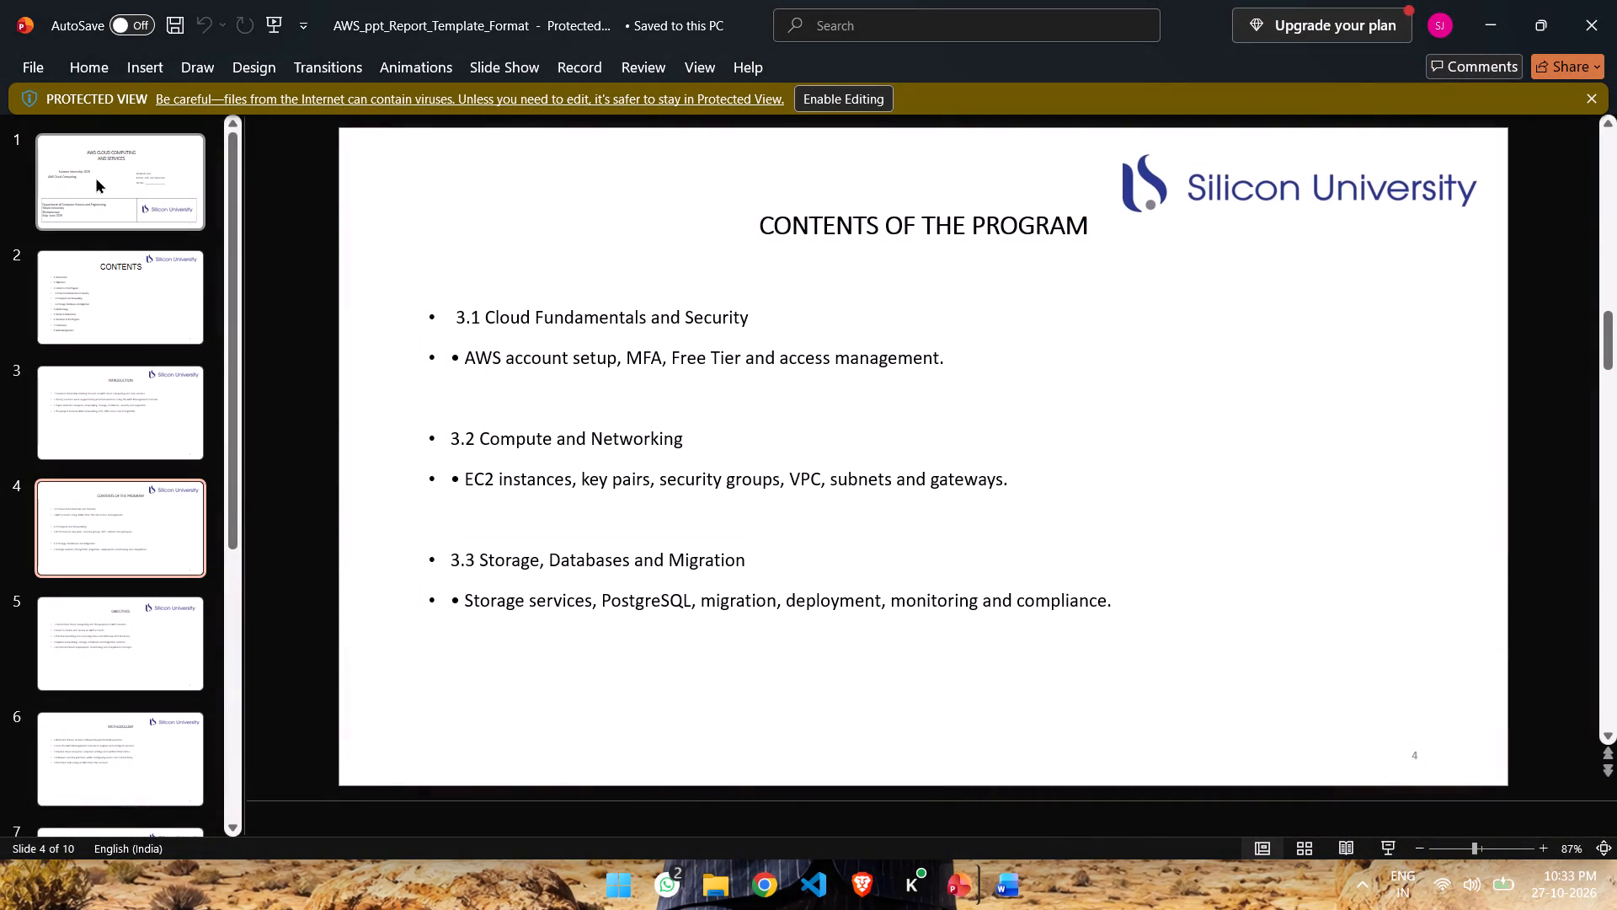
{"action": "left_click", "coordinate": [107, 278]}
{"action": "left_click", "coordinate": [122, 407]}
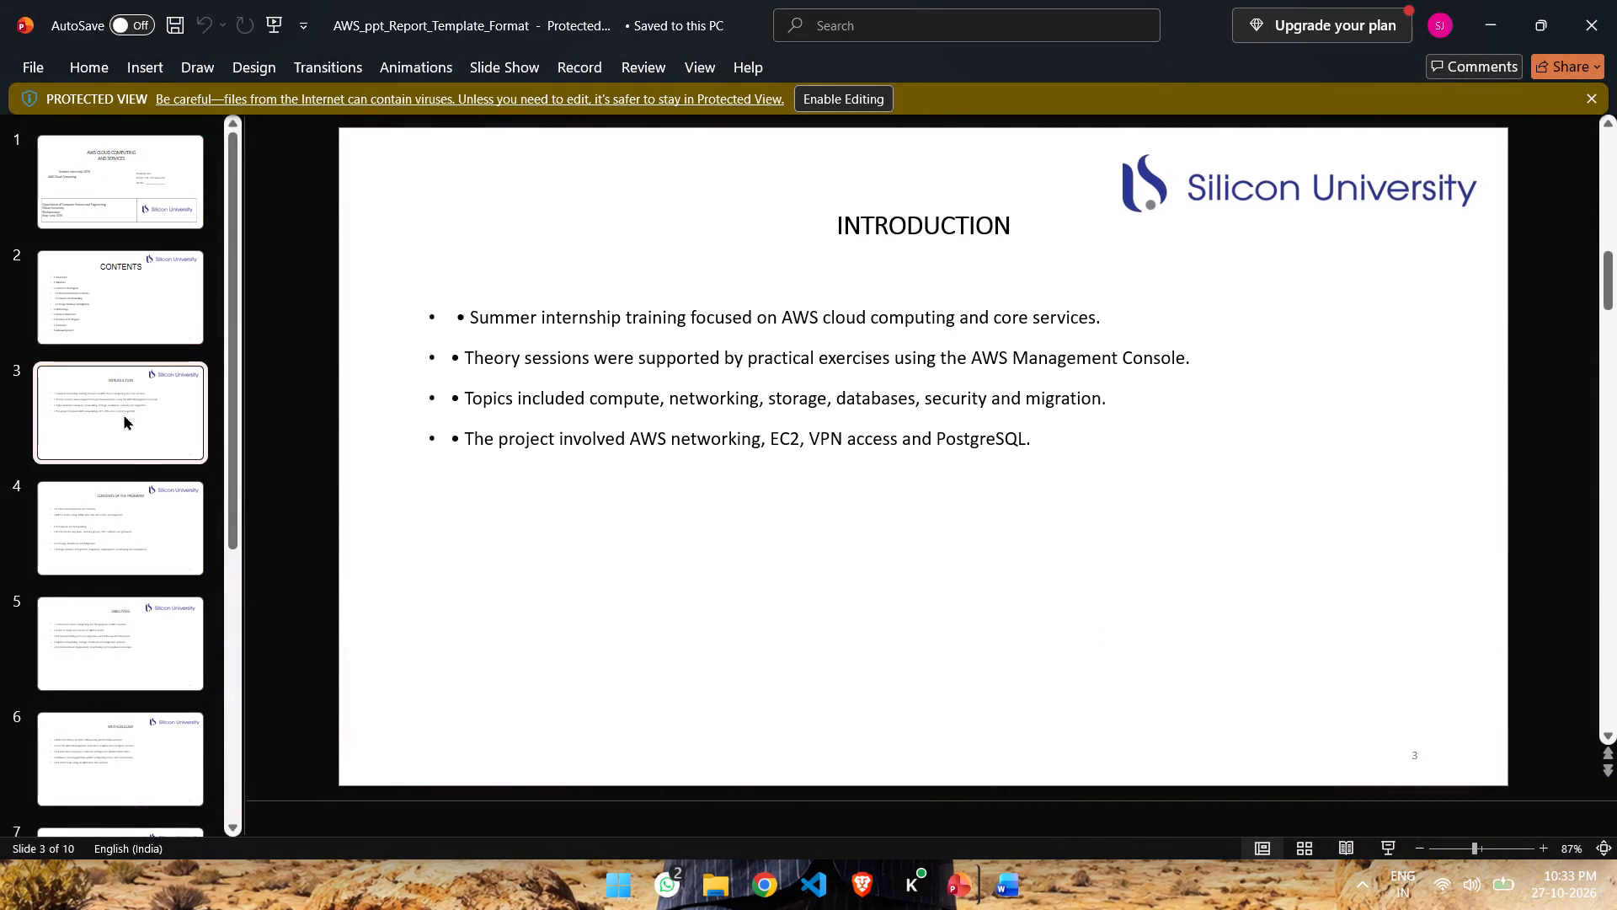
{"action": "left_click", "coordinate": [133, 518]}
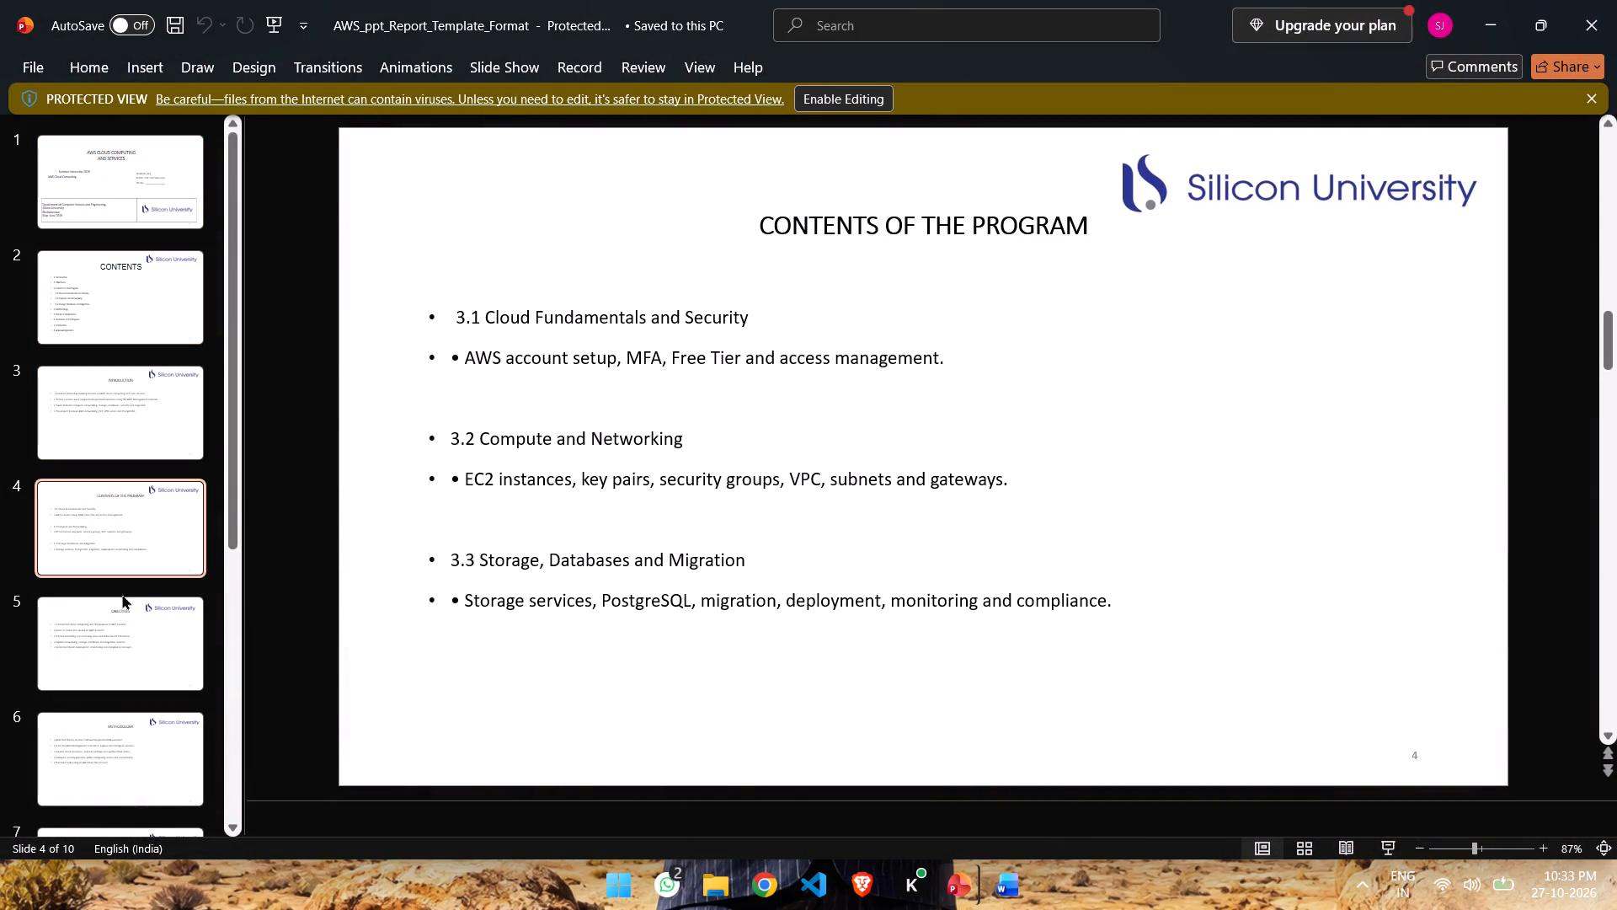
{"action": "left_click", "coordinate": [120, 637]}
{"action": "scroll", "coordinate": [120, 638], "scroll_direction": "down", "scroll_amount": 1}
{"action": "left_click", "coordinate": [125, 688]}
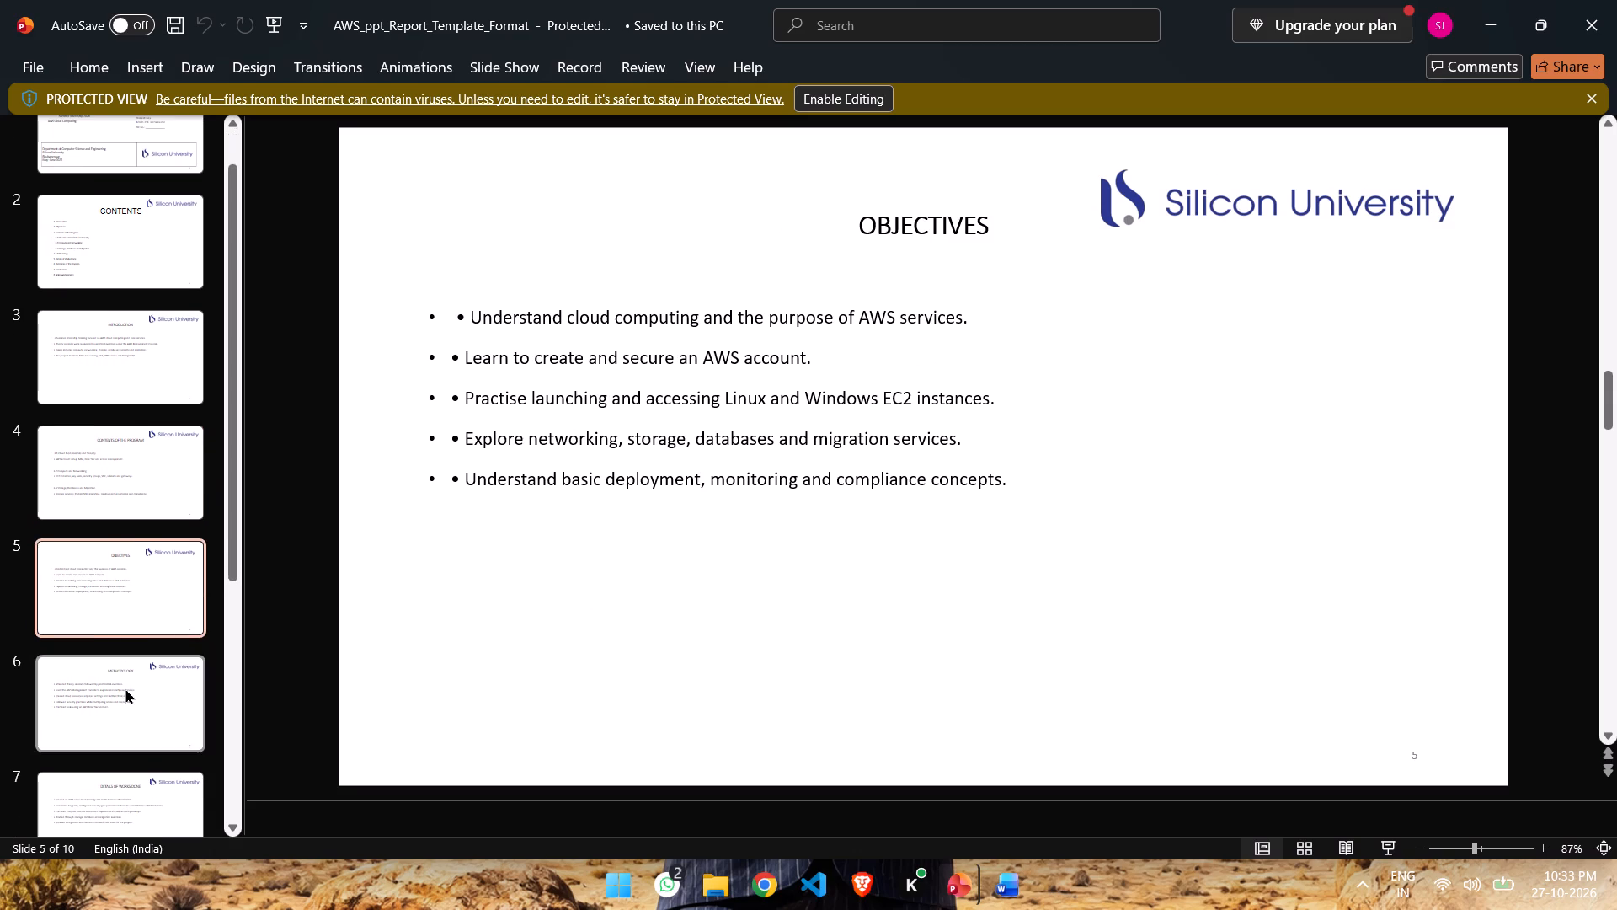
{"action": "scroll", "coordinate": [129, 683], "scroll_direction": "down", "scroll_amount": 3}
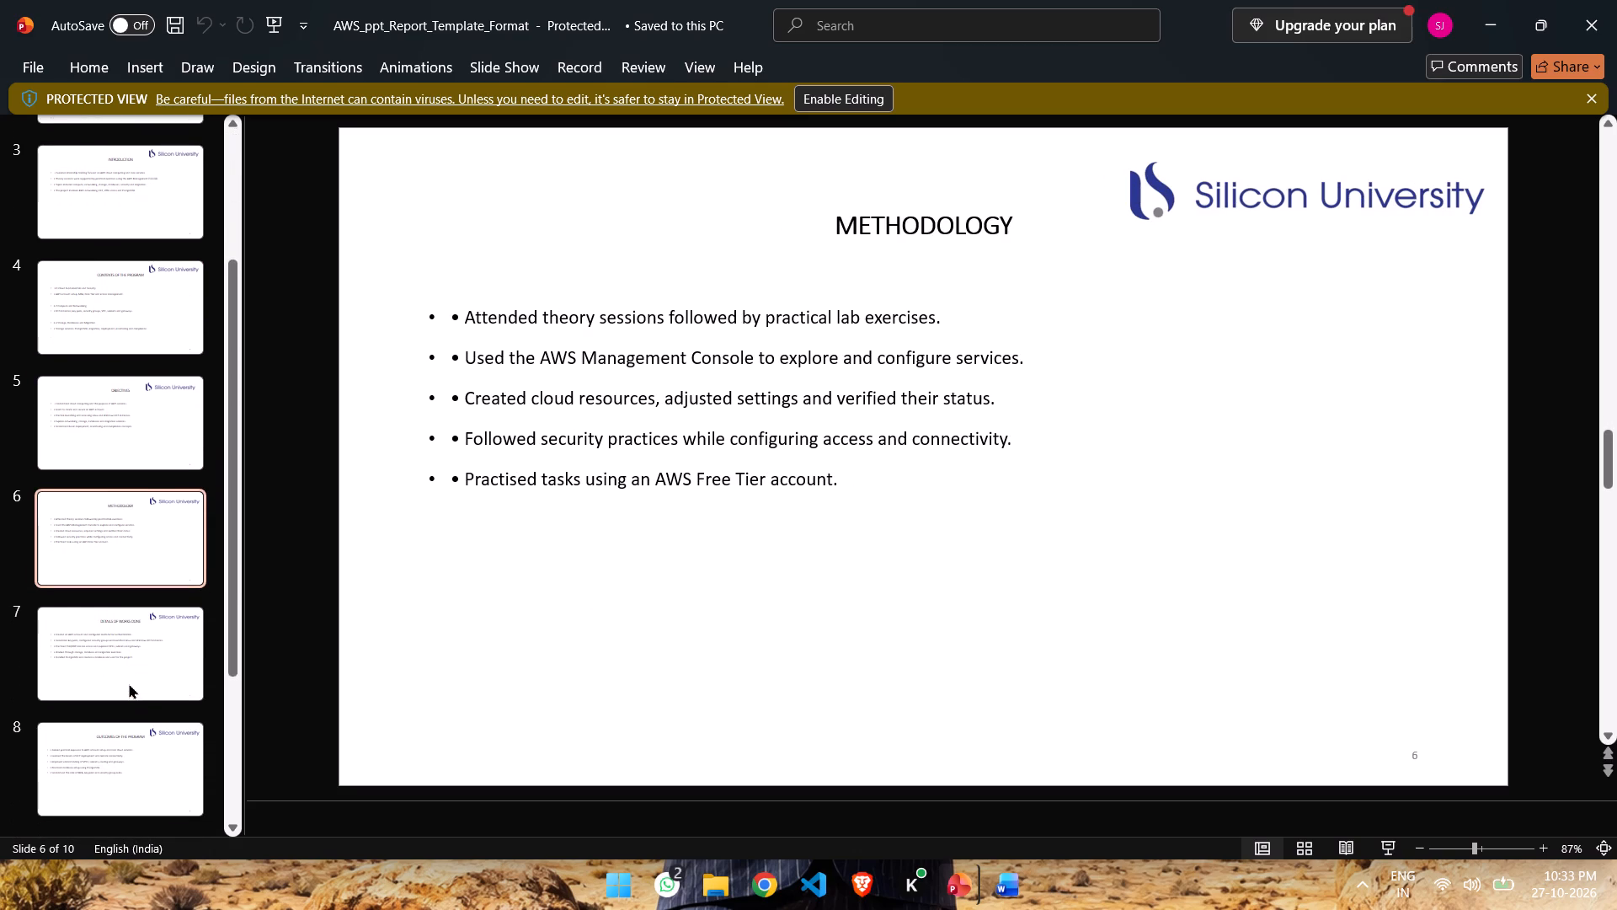
{"action": "left_click", "coordinate": [131, 663]}
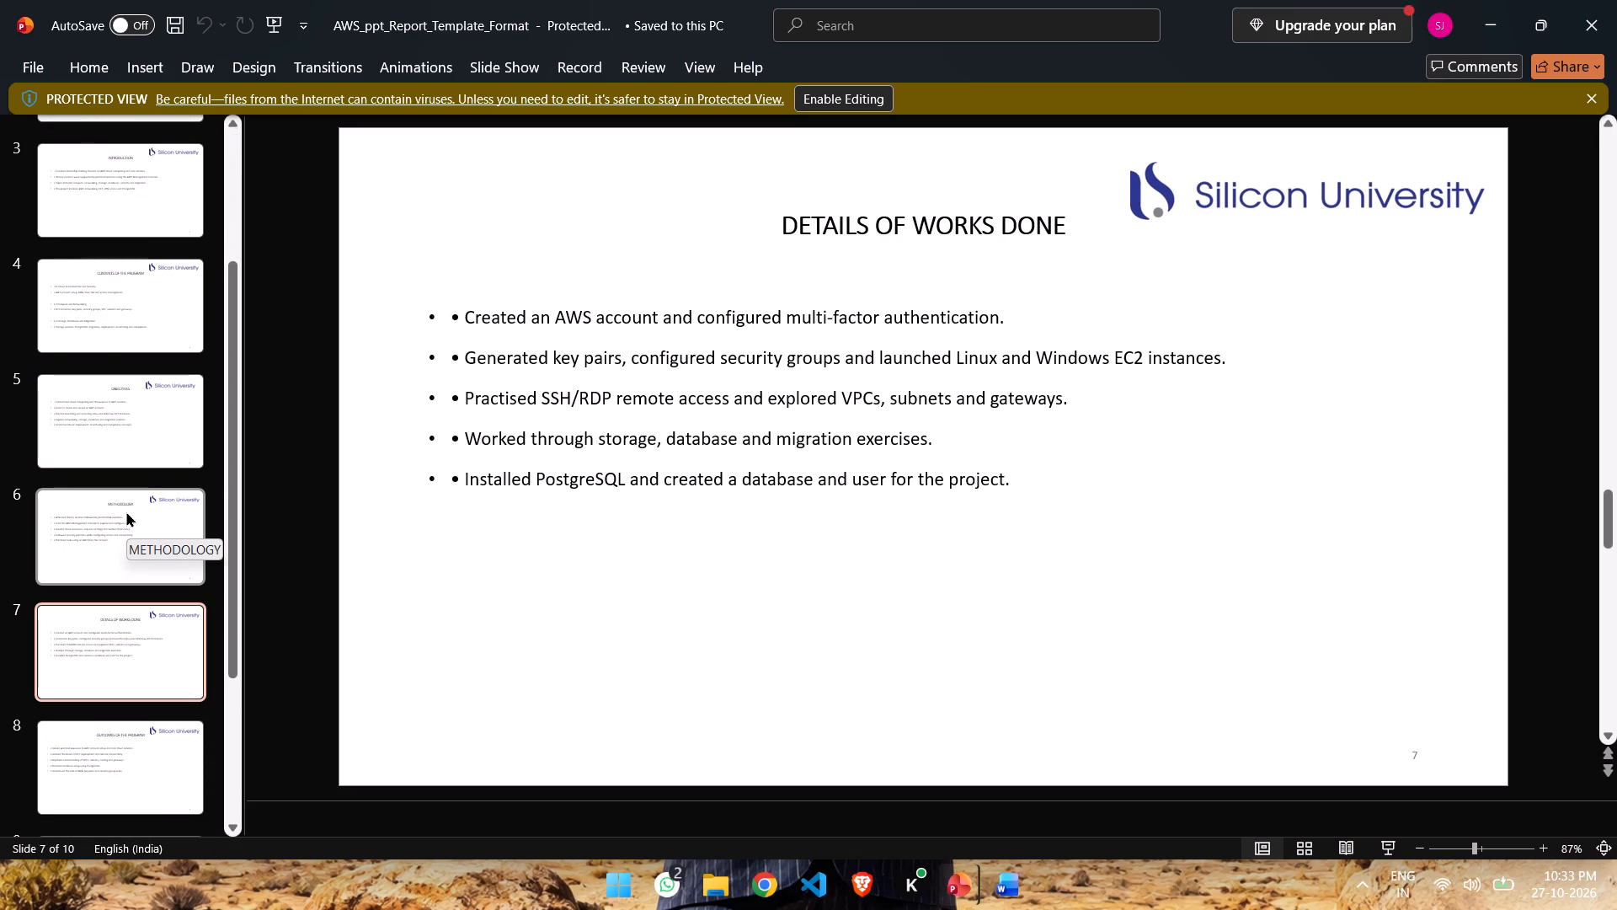
Switch to the Report-Template document in Word to check the required report structure.
{"action": "left_click", "coordinate": [1014, 903]}
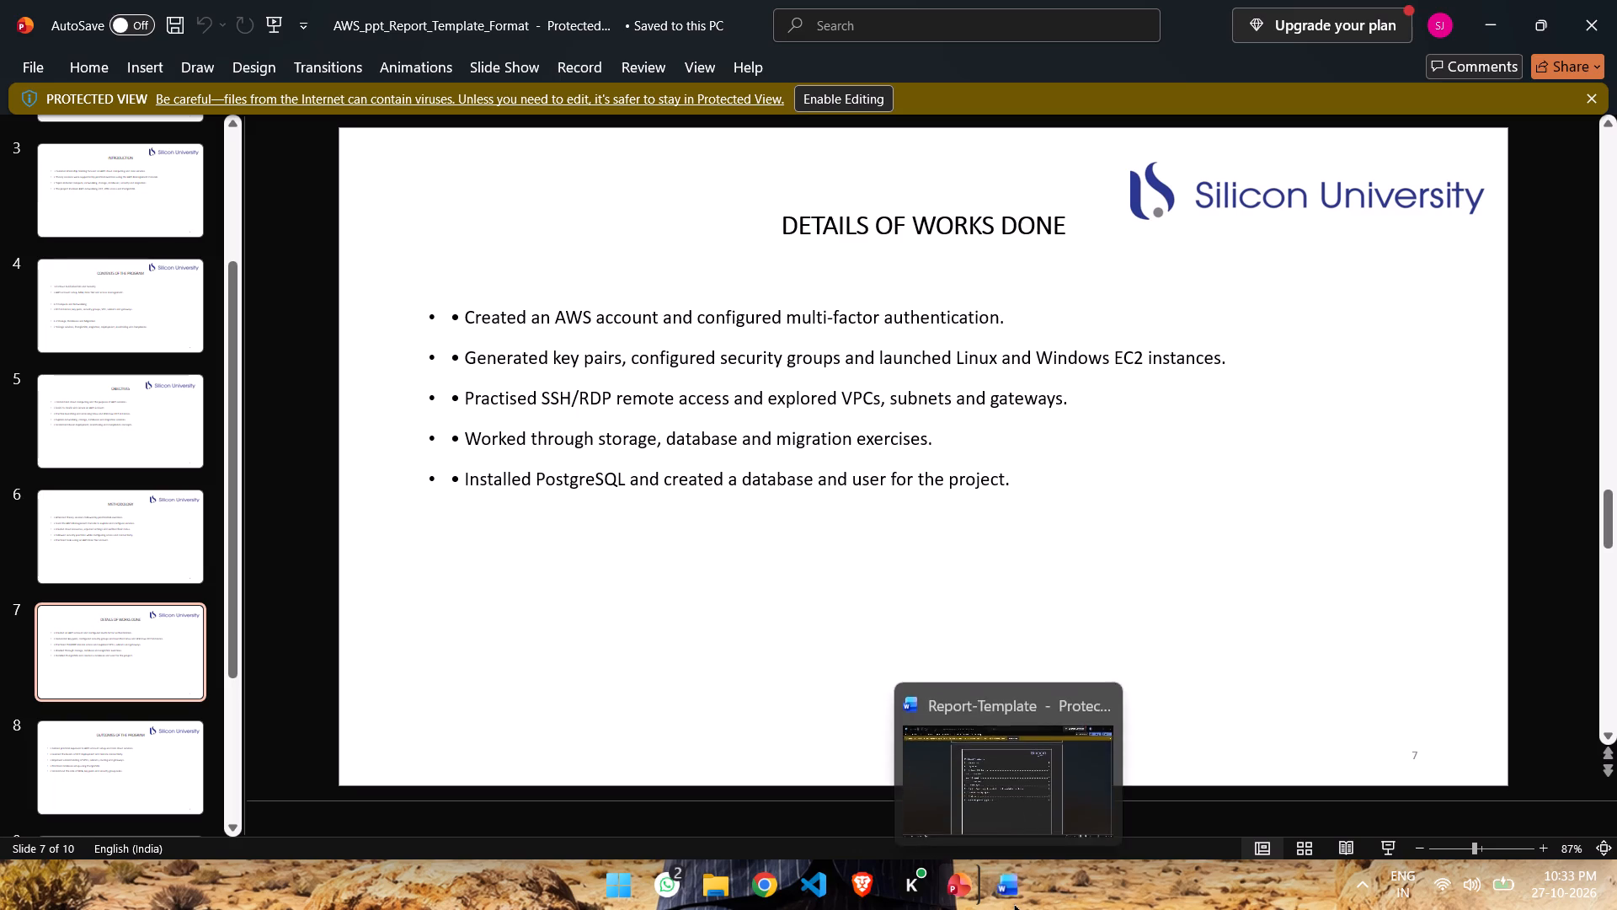
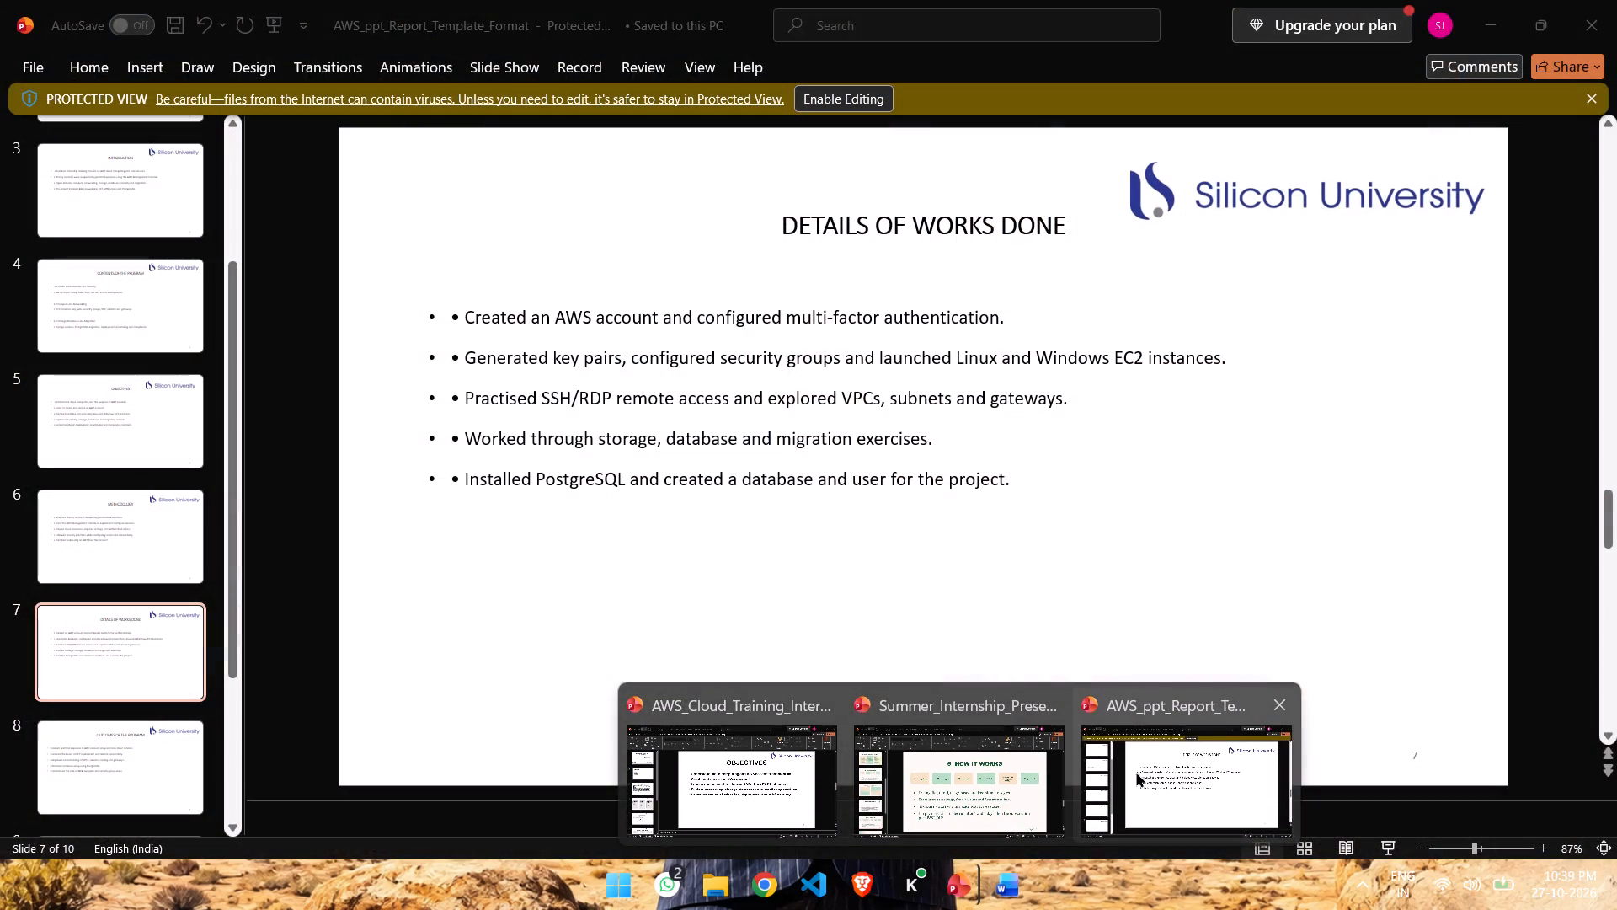
Return to the AWS_ppt_Report_Template_Format presentation and review its Outcomes of the Program, Conclusions and Details of Works Done slides.
{"action": "left_click", "coordinate": [1137, 772]}
{"action": "scroll", "coordinate": [94, 735], "scroll_direction": "down", "scroll_amount": 2}
{"action": "left_click", "coordinate": [111, 693]}
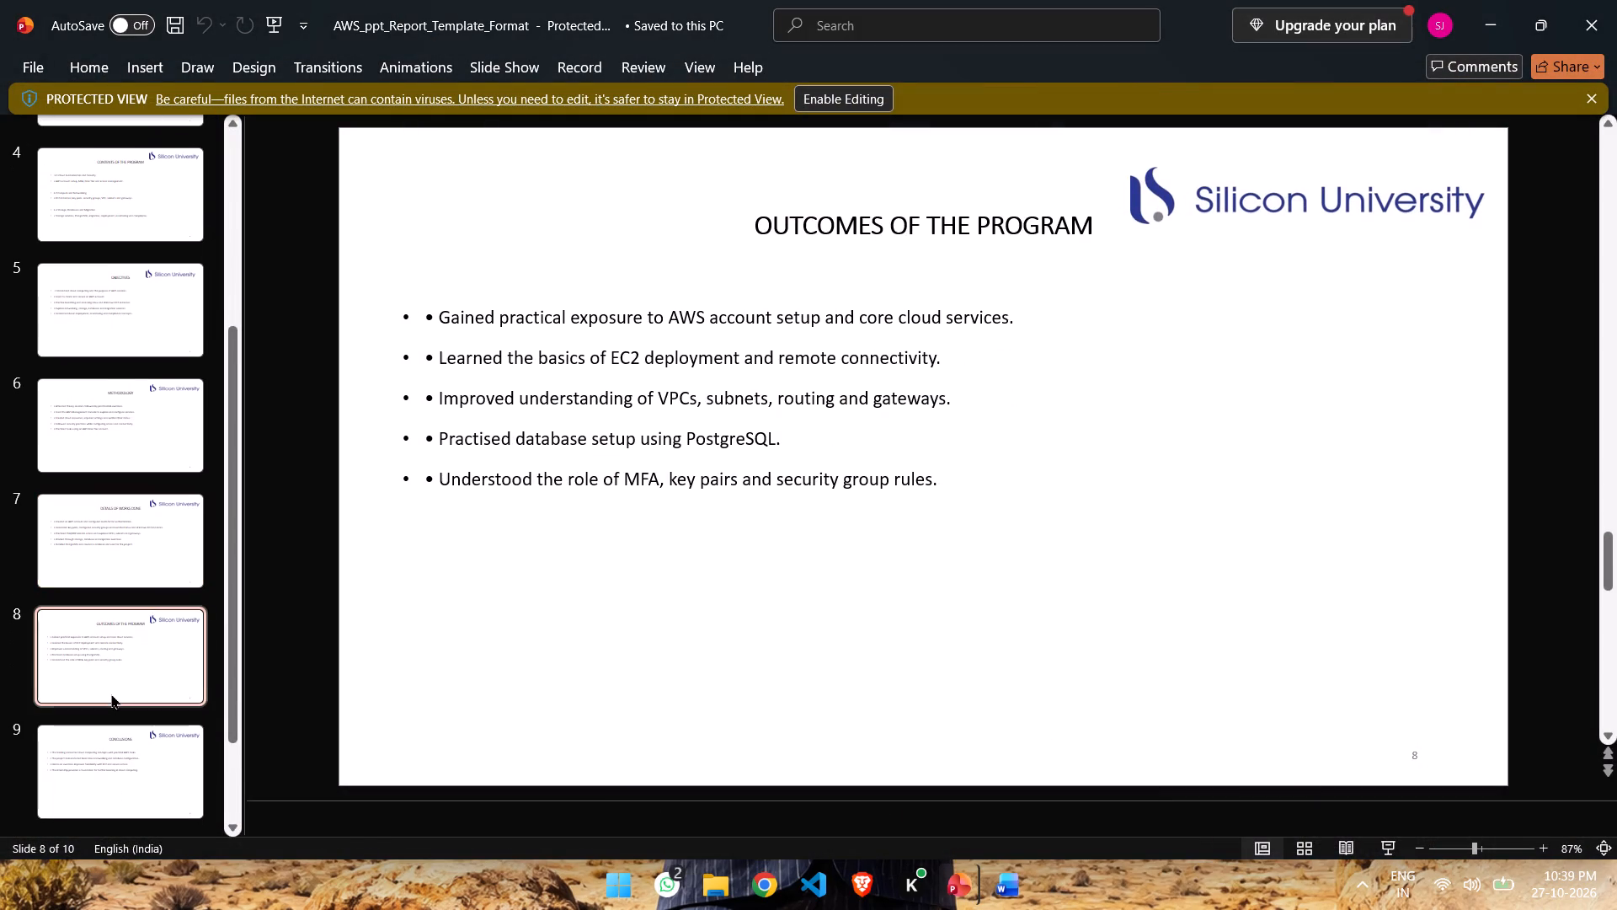
{"action": "left_click", "coordinate": [125, 757]}
{"action": "scroll", "coordinate": [125, 757], "scroll_direction": "down", "scroll_amount": 2}
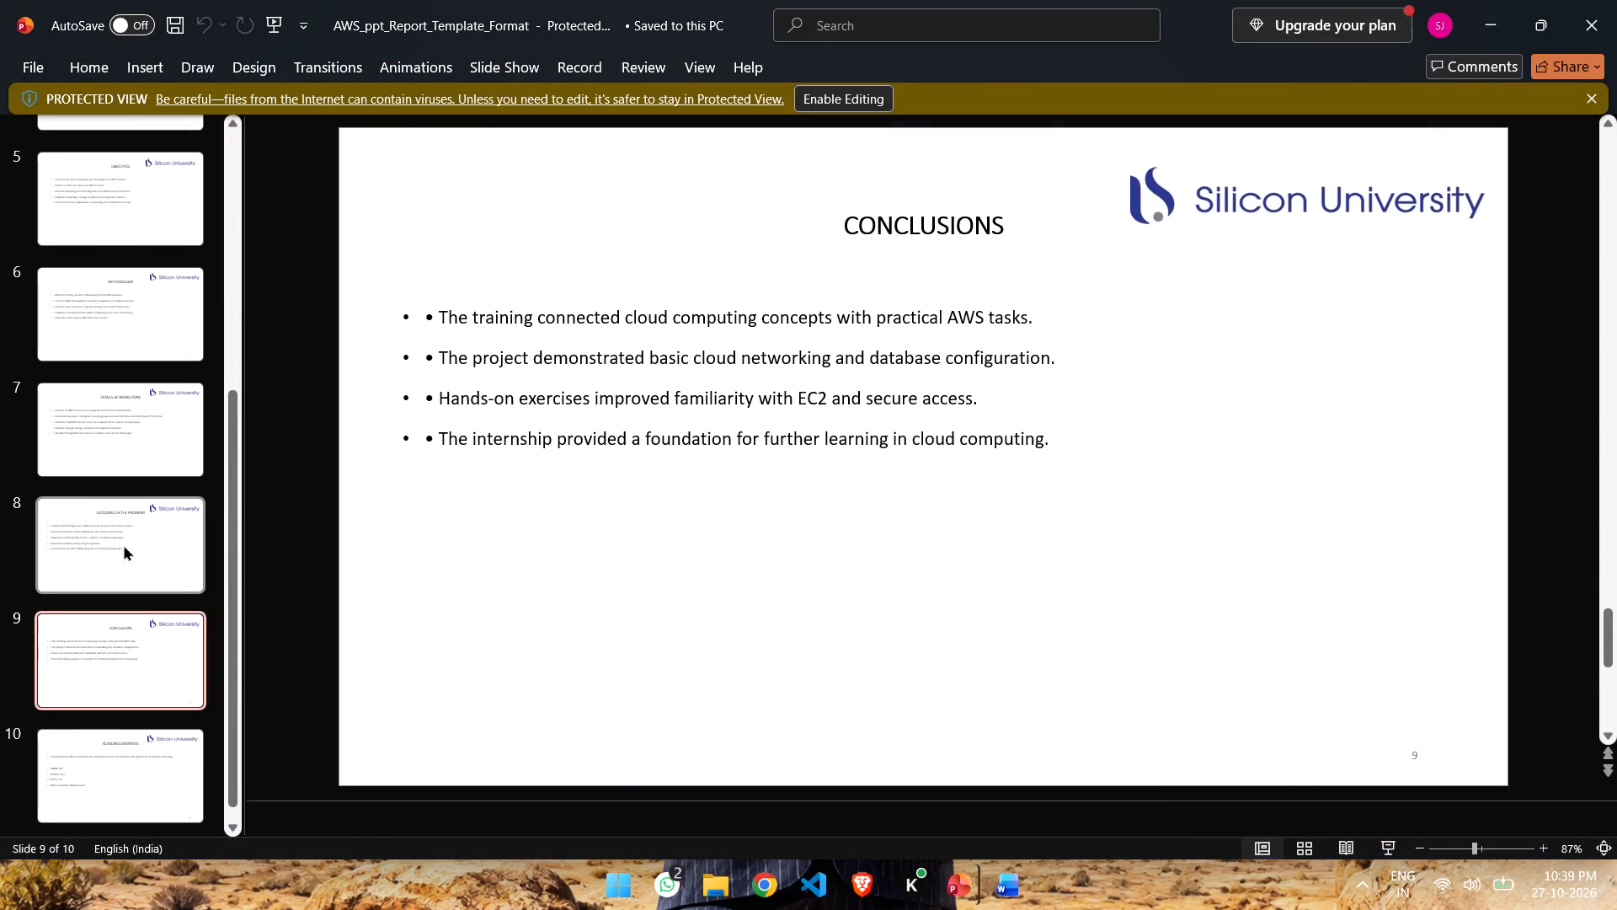